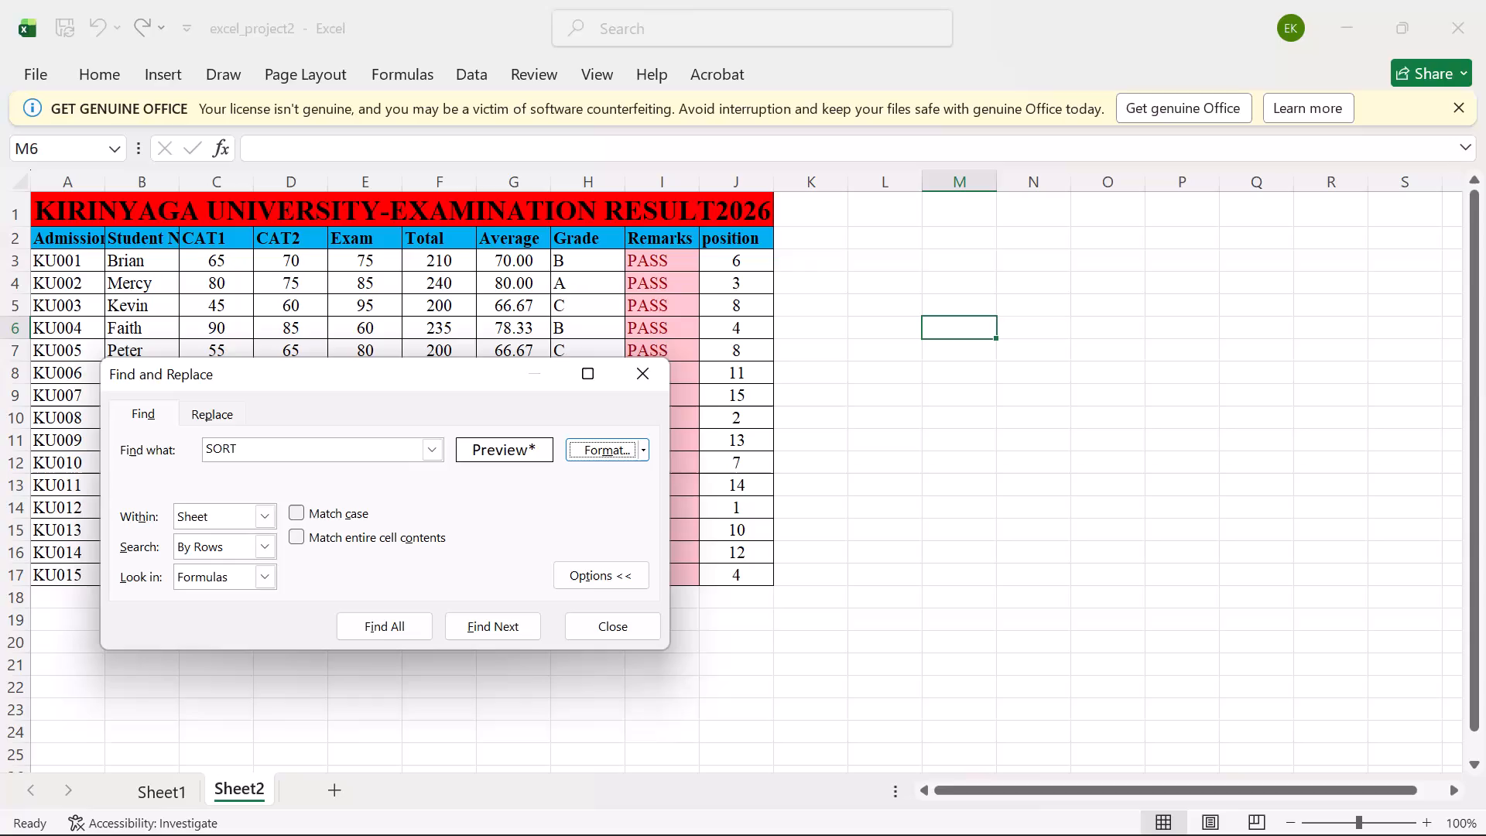
Close the Find and Replace dialog.
{"action": "left_click", "coordinate": [786, 361]}
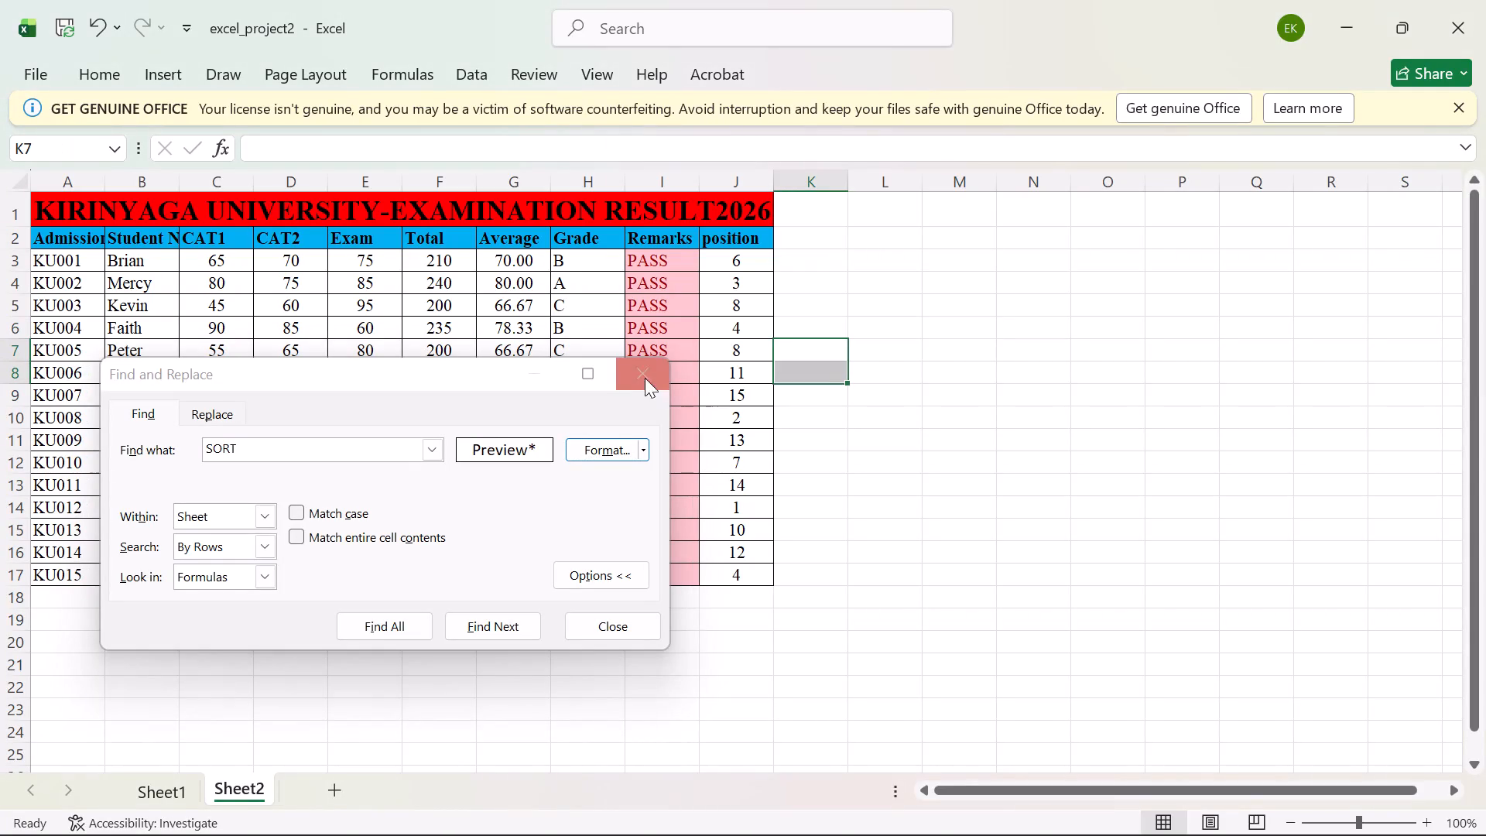
{"action": "left_click", "coordinate": [642, 375]}
{"action": "left_click", "coordinate": [680, 411]}
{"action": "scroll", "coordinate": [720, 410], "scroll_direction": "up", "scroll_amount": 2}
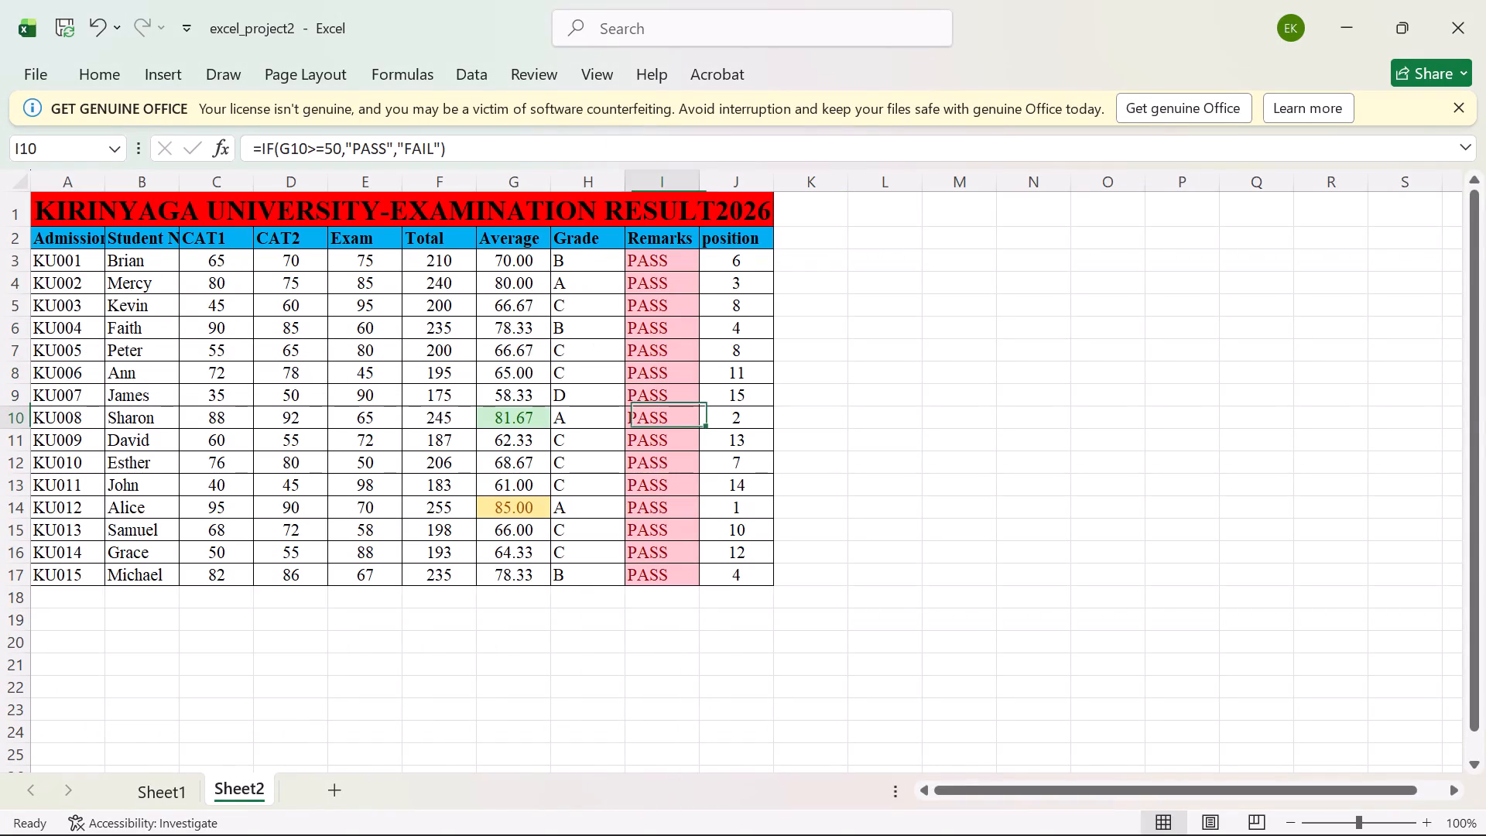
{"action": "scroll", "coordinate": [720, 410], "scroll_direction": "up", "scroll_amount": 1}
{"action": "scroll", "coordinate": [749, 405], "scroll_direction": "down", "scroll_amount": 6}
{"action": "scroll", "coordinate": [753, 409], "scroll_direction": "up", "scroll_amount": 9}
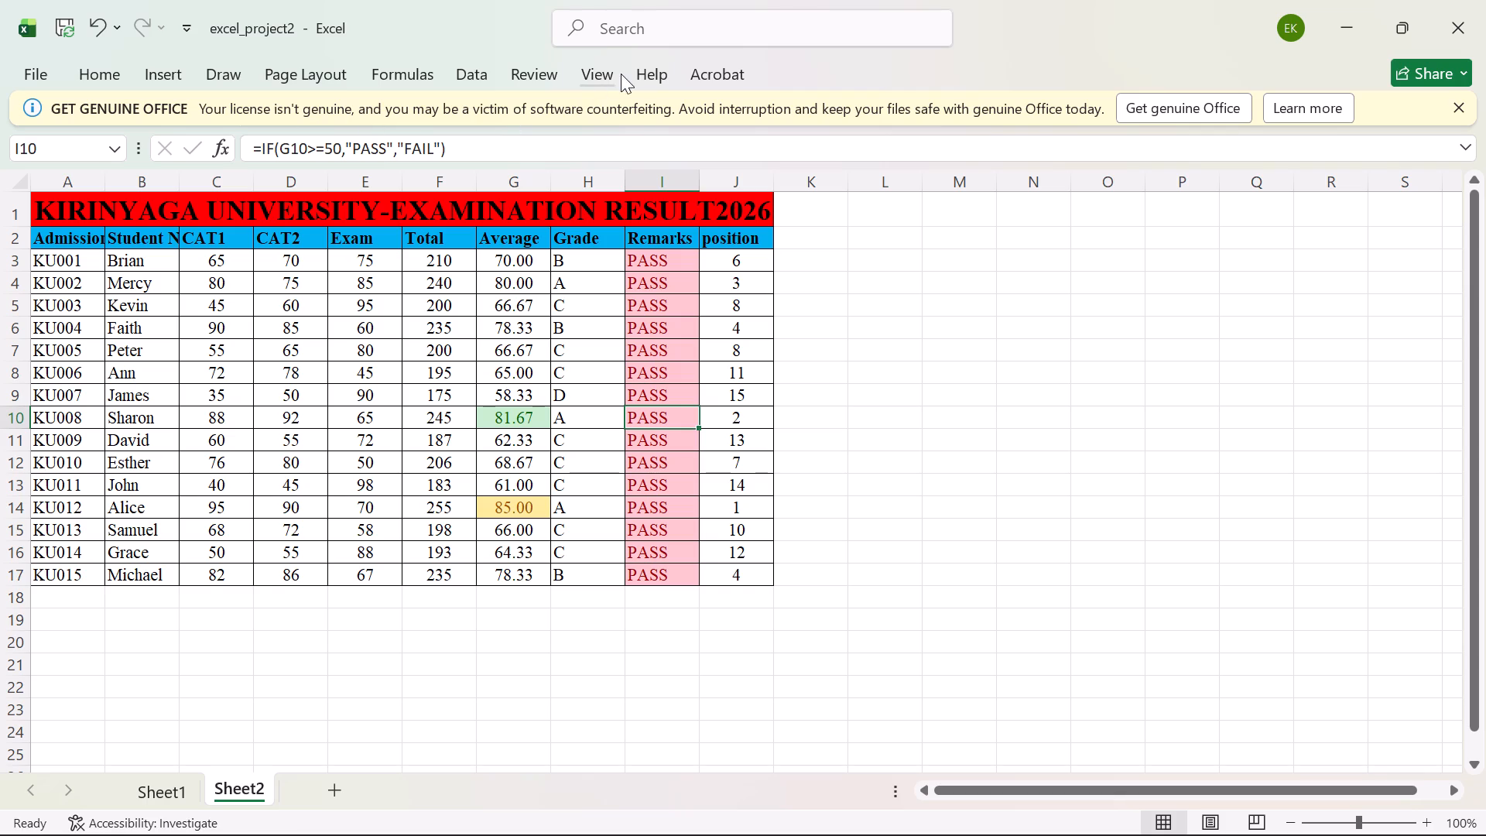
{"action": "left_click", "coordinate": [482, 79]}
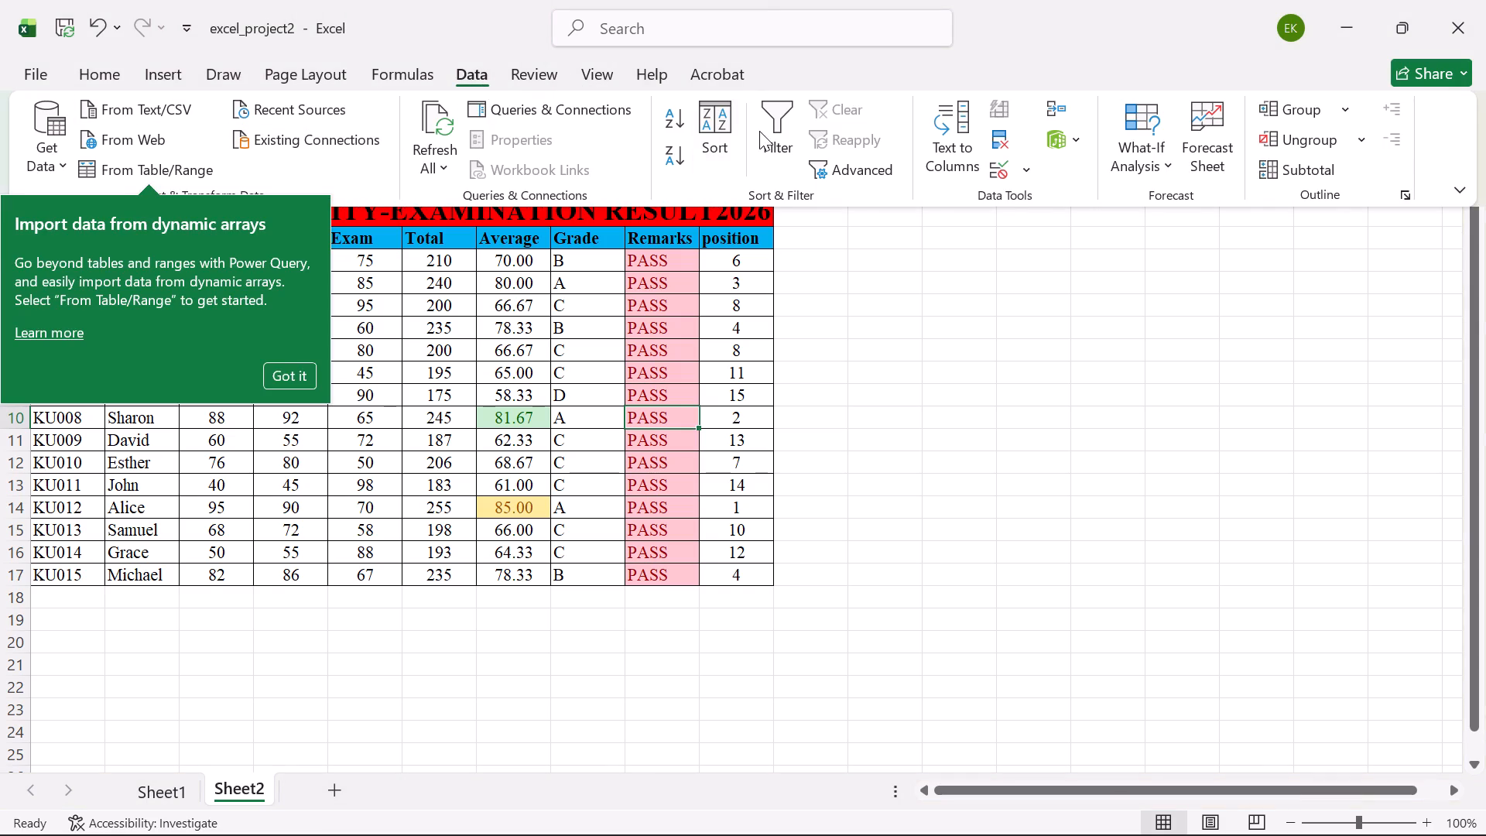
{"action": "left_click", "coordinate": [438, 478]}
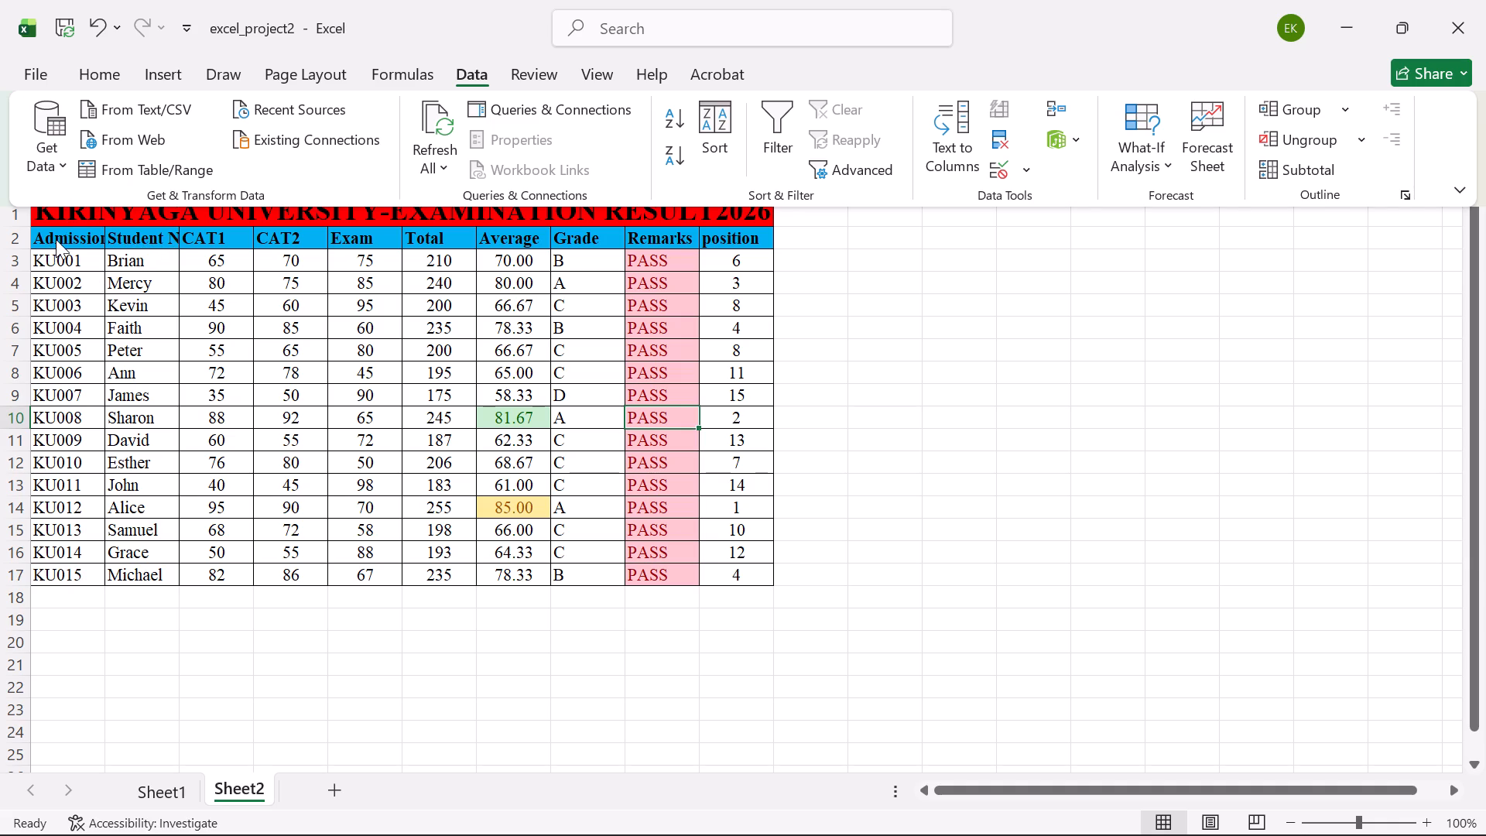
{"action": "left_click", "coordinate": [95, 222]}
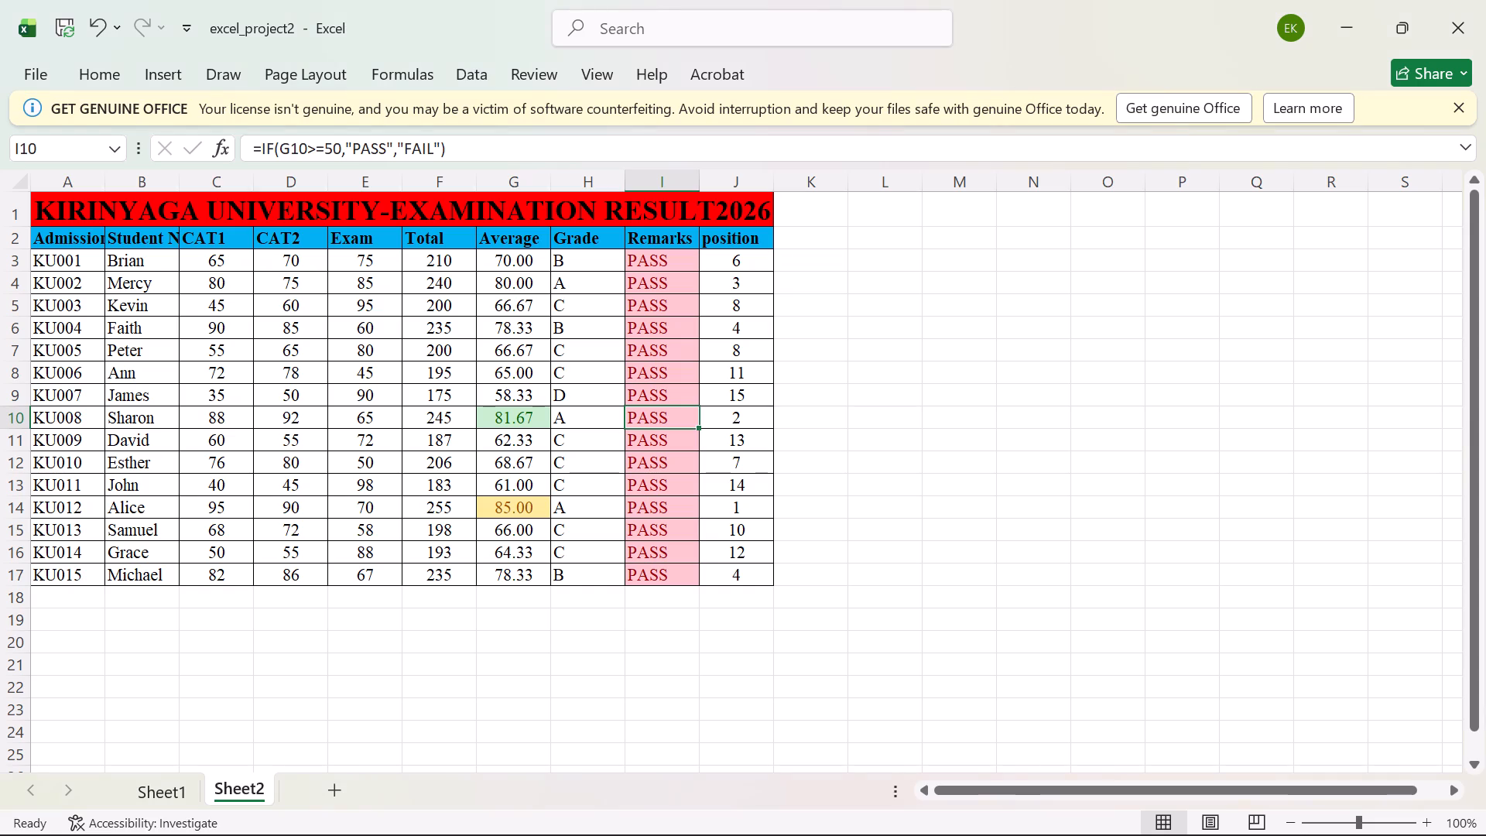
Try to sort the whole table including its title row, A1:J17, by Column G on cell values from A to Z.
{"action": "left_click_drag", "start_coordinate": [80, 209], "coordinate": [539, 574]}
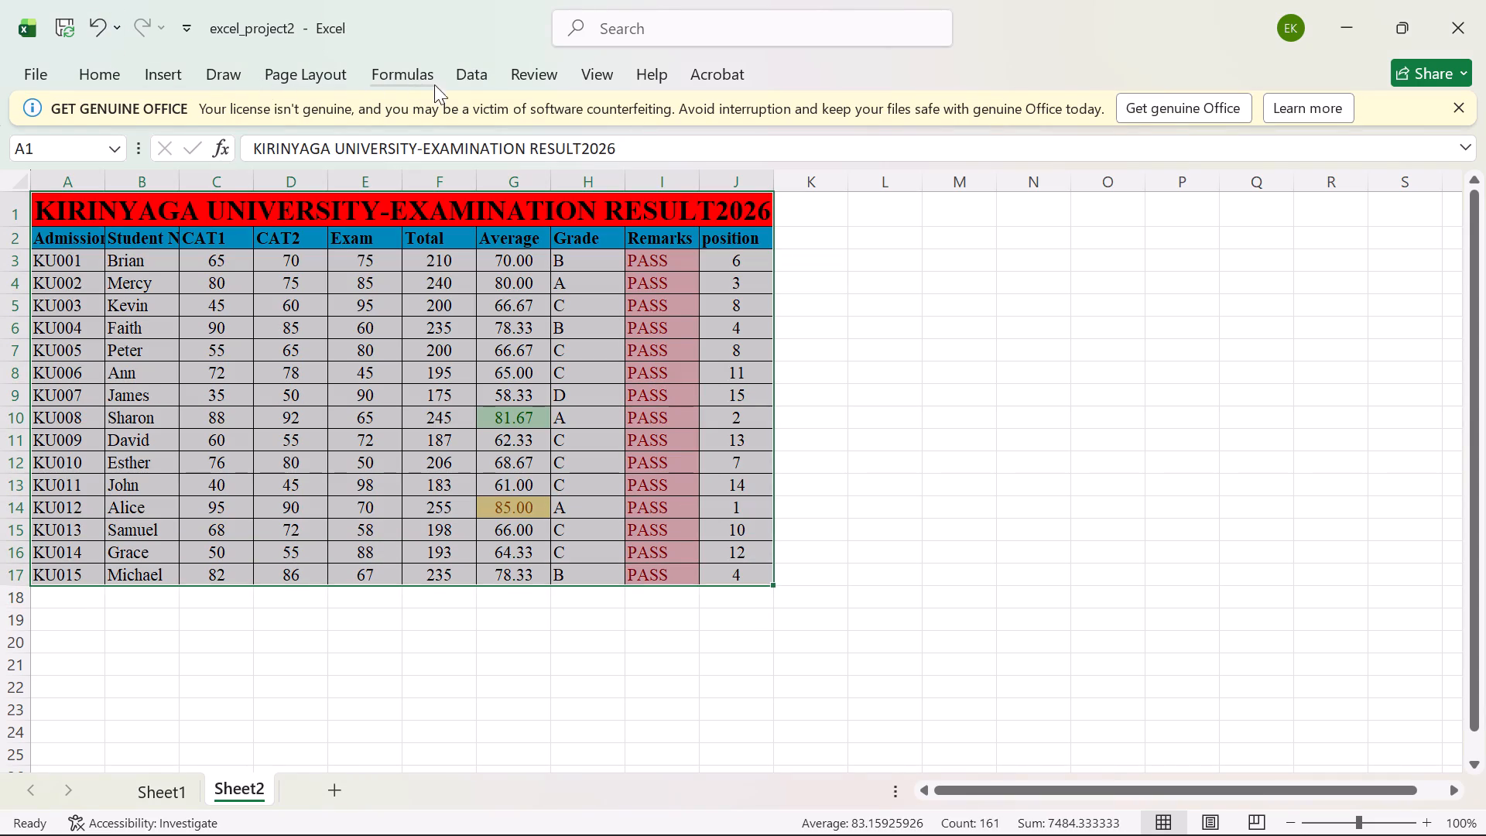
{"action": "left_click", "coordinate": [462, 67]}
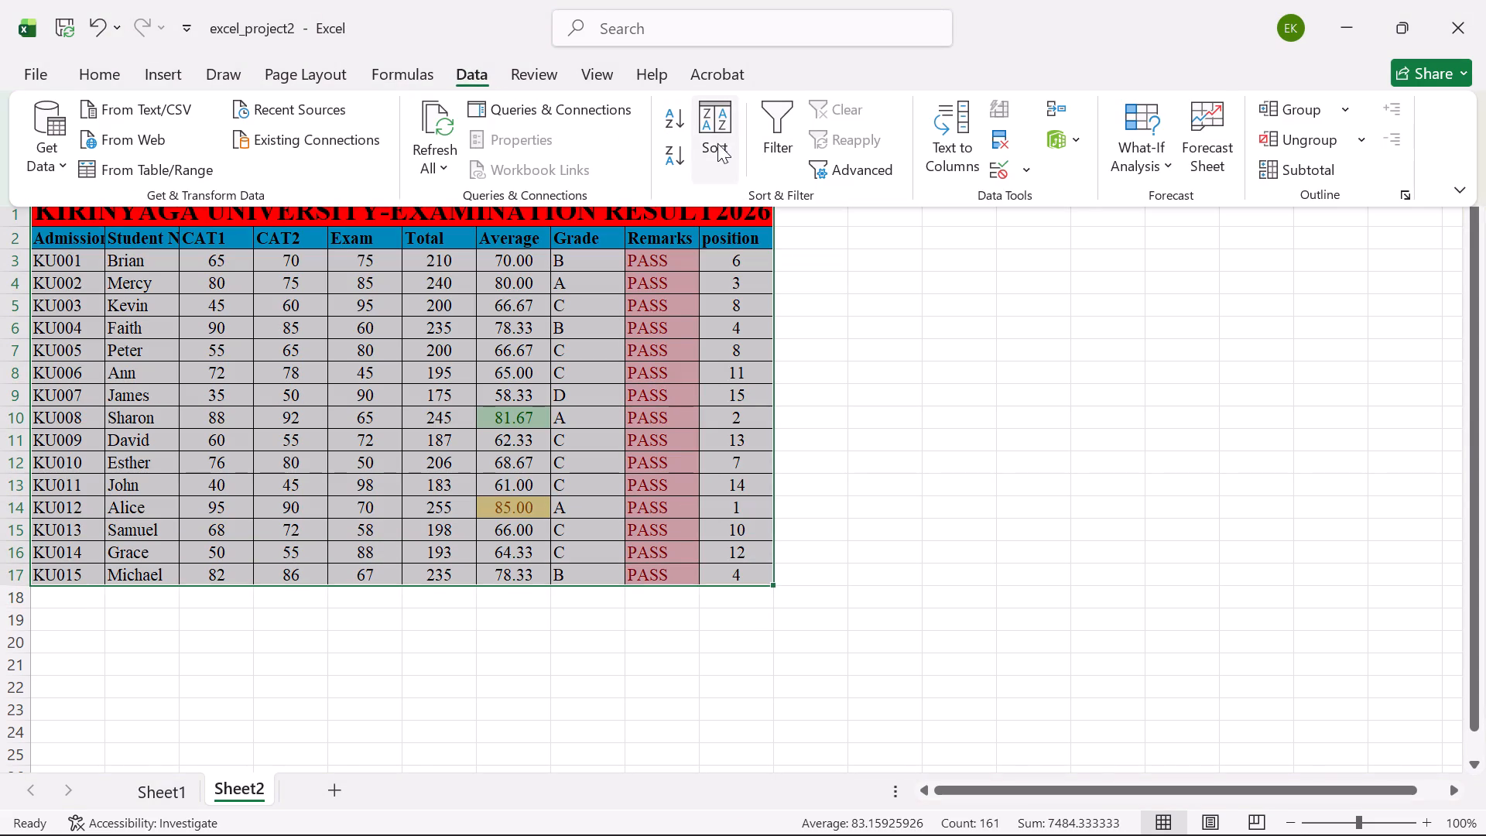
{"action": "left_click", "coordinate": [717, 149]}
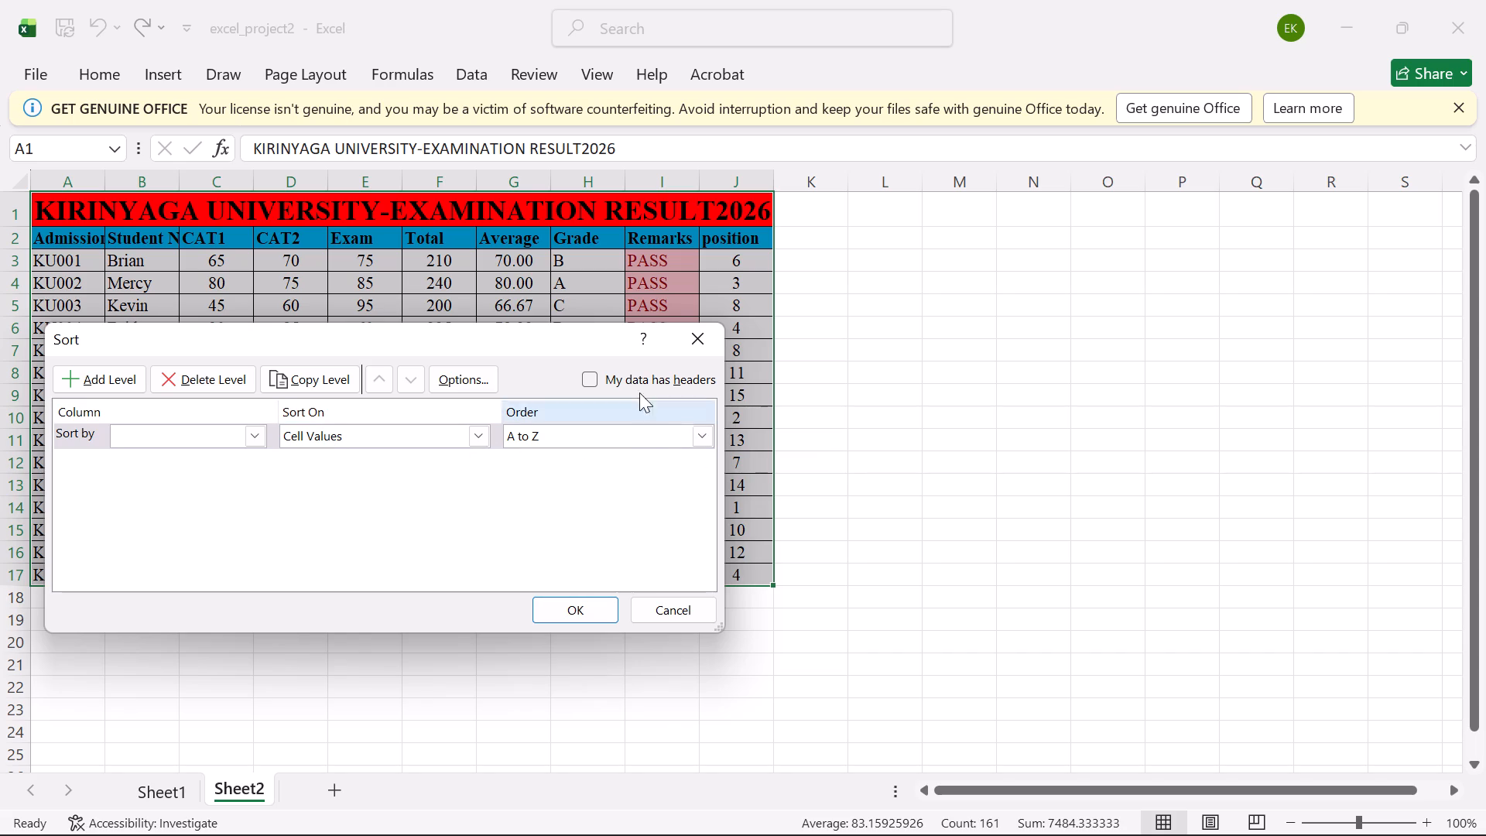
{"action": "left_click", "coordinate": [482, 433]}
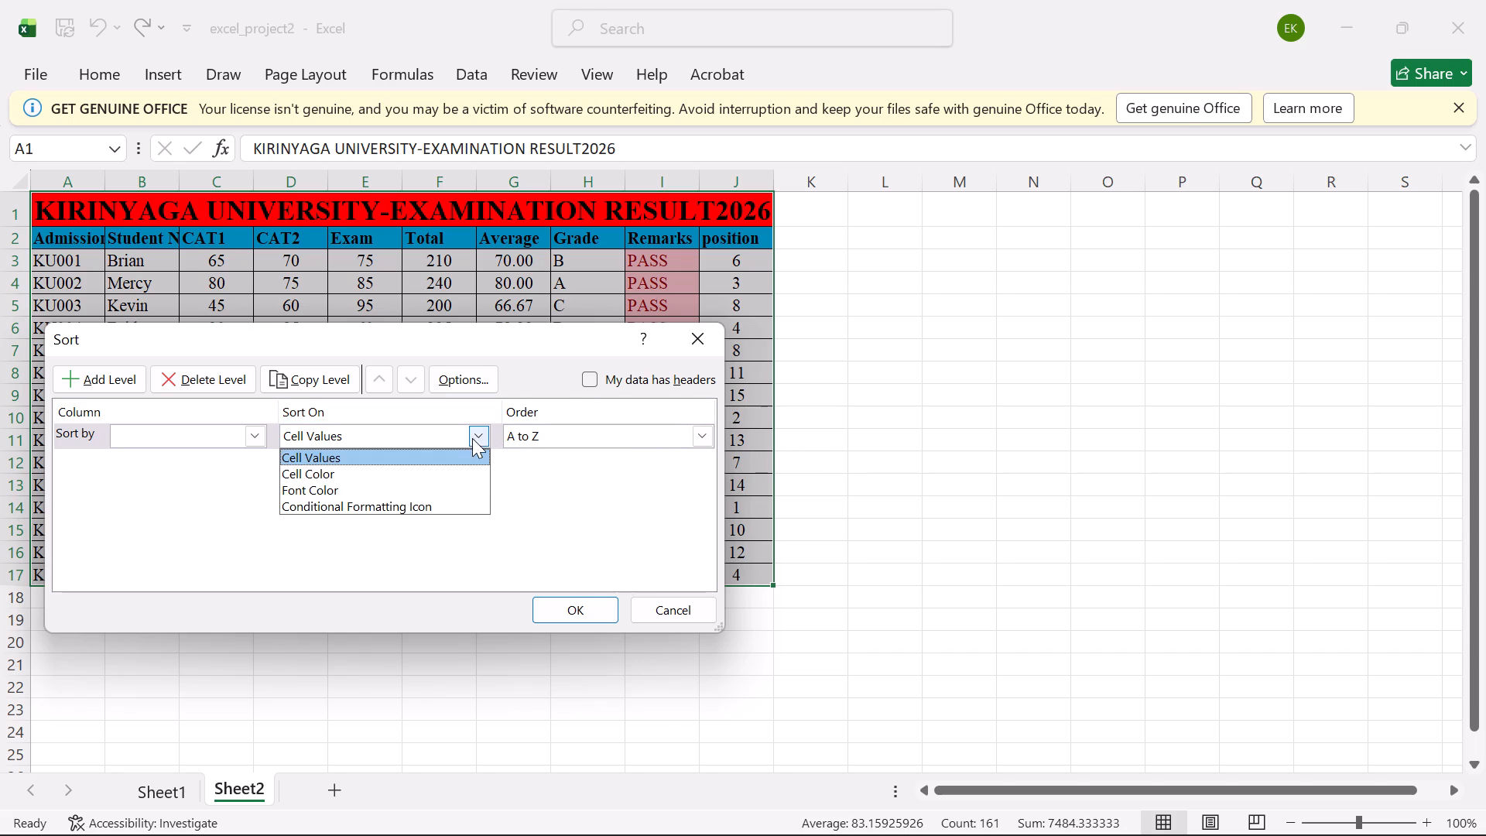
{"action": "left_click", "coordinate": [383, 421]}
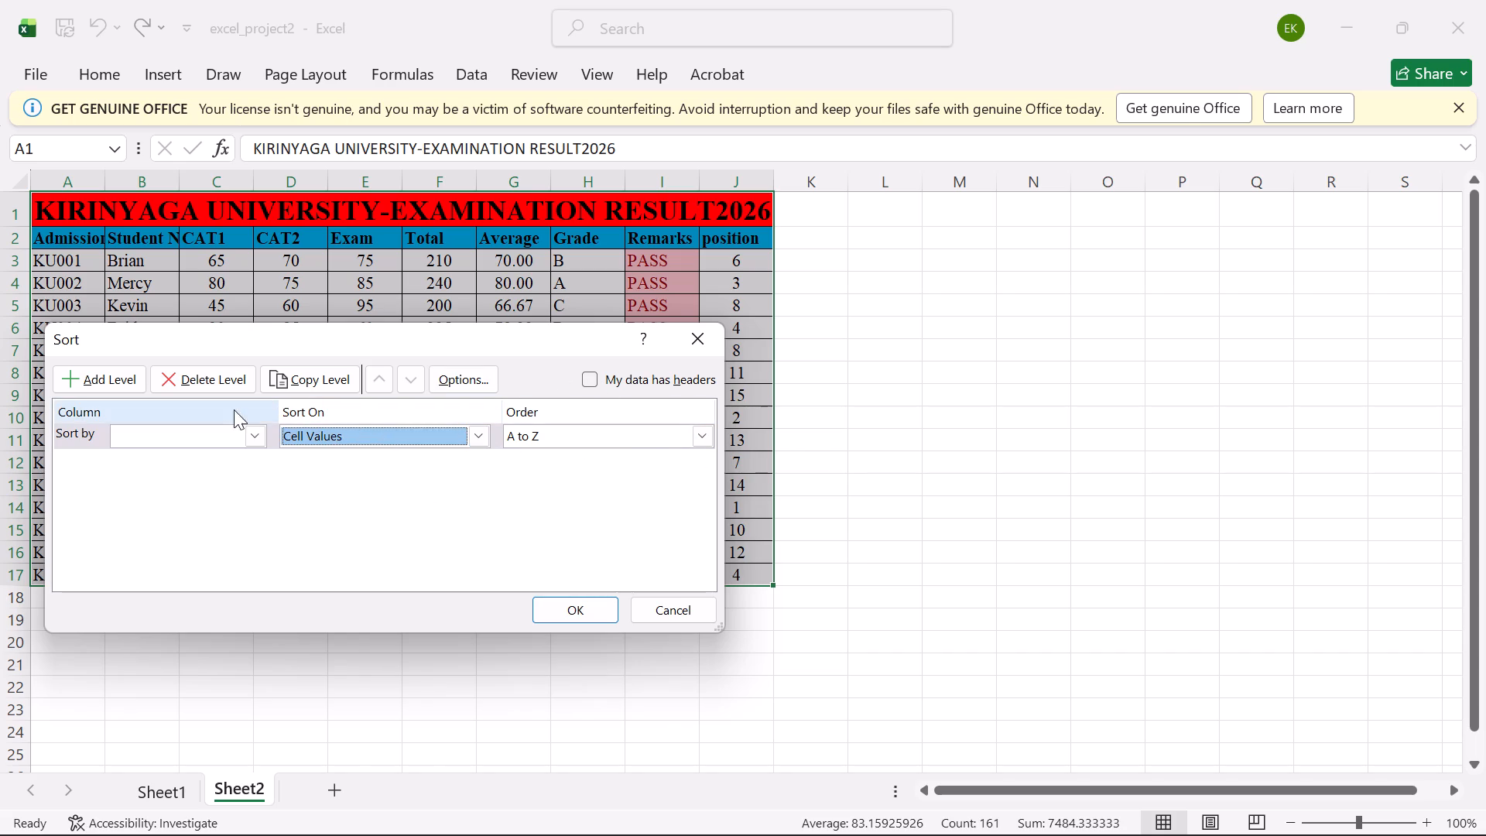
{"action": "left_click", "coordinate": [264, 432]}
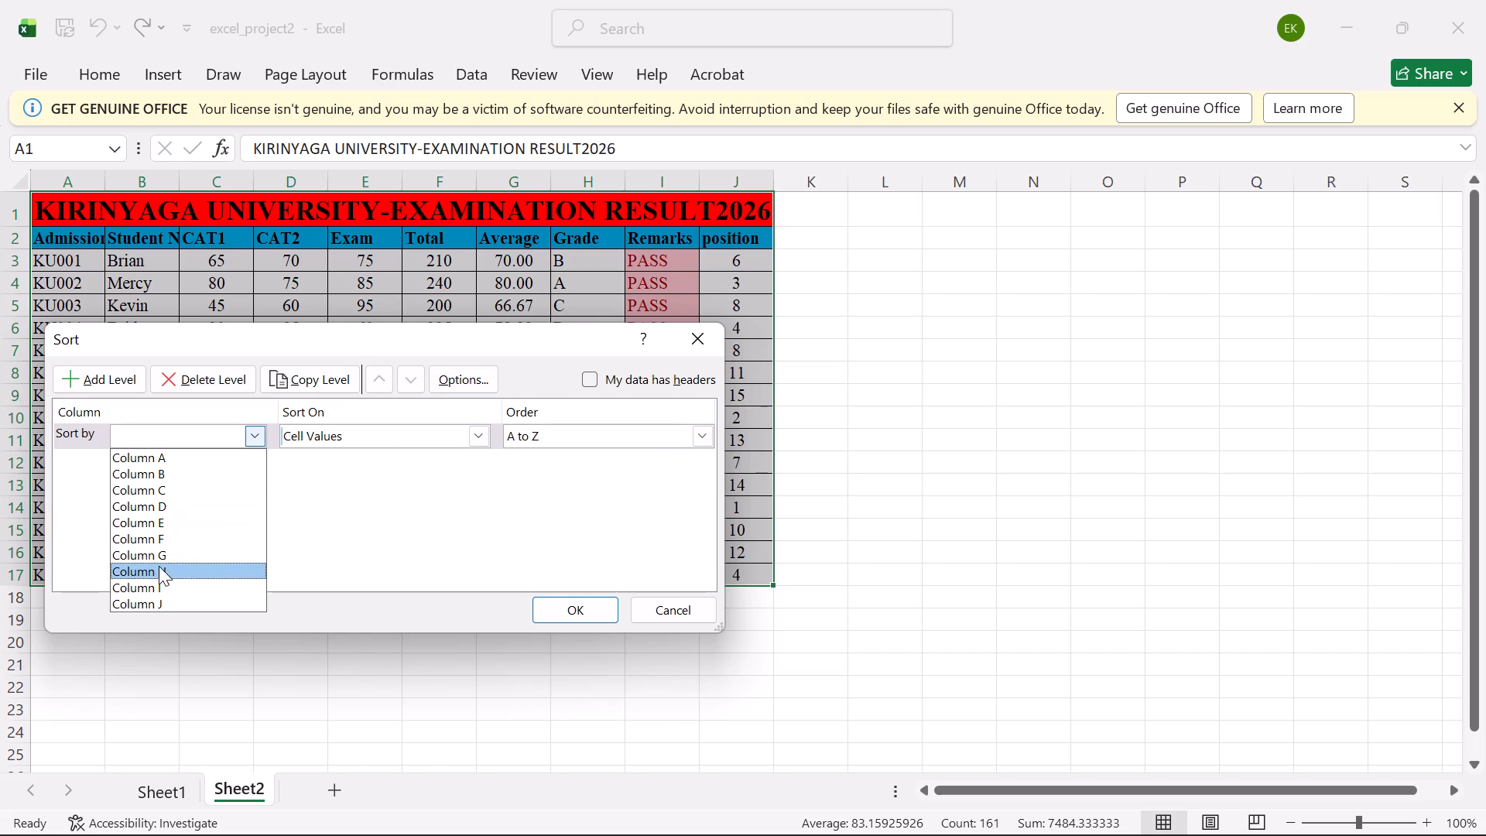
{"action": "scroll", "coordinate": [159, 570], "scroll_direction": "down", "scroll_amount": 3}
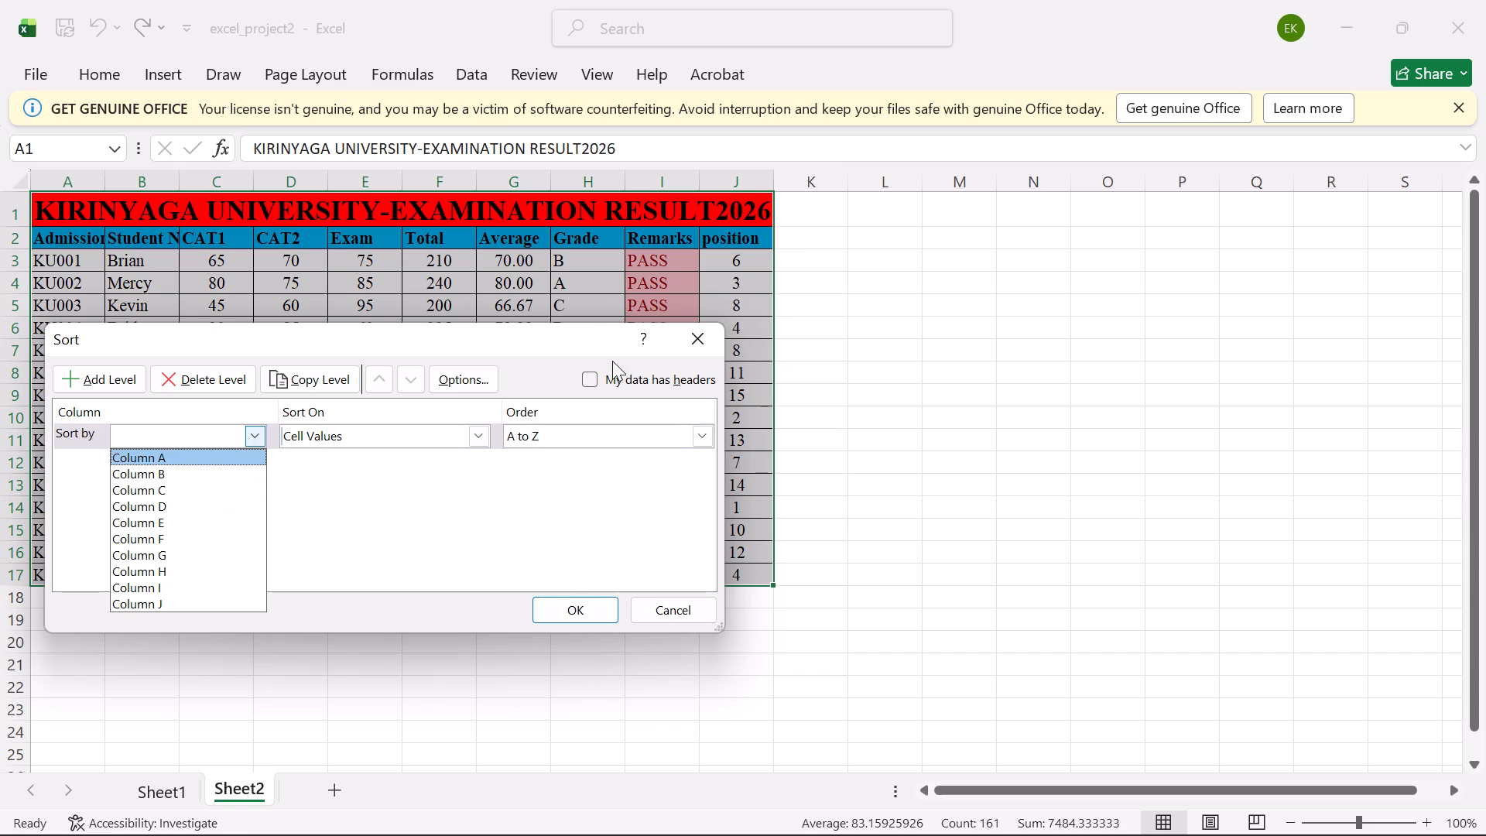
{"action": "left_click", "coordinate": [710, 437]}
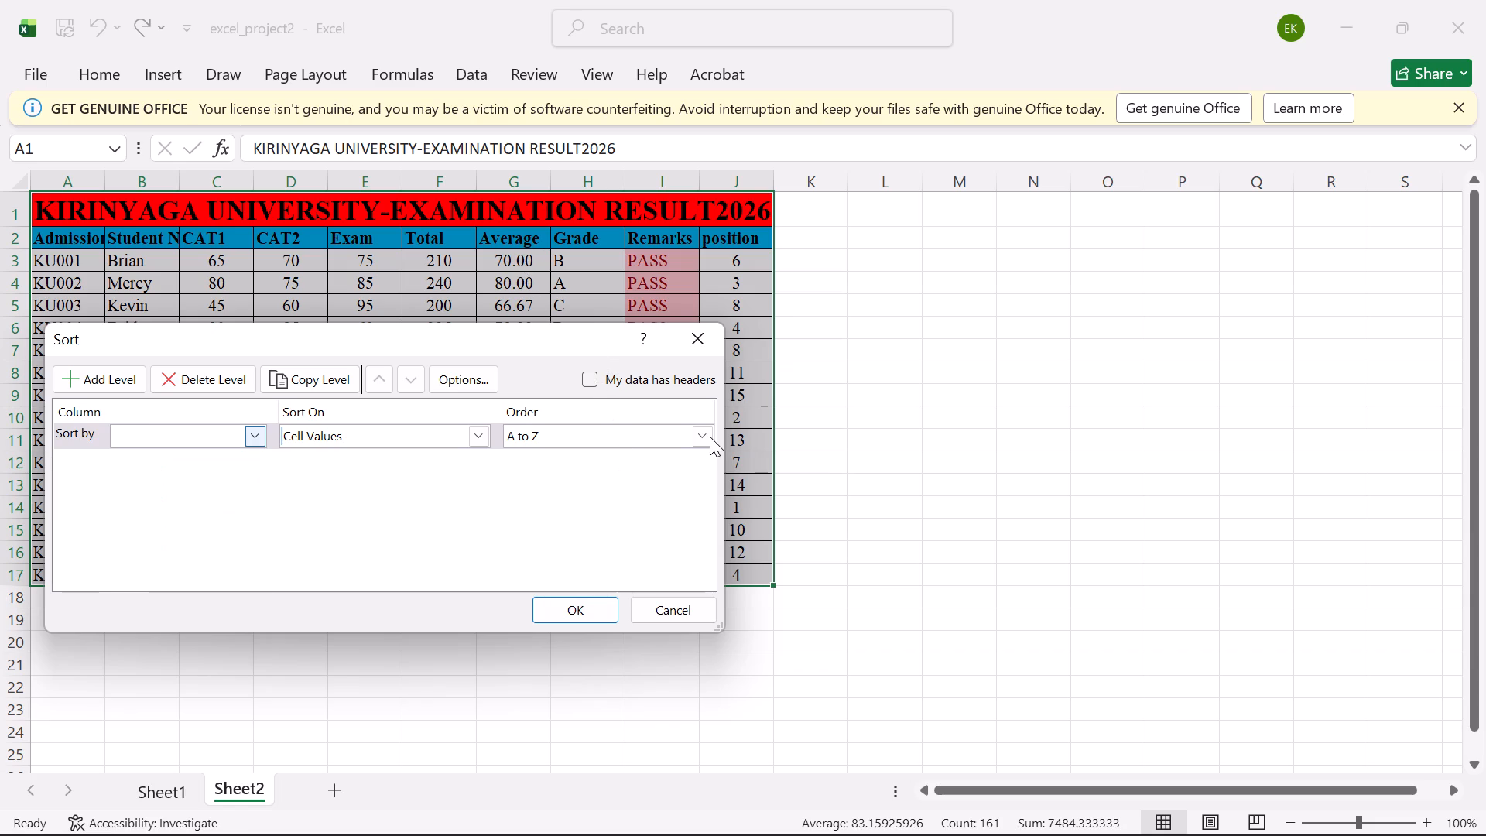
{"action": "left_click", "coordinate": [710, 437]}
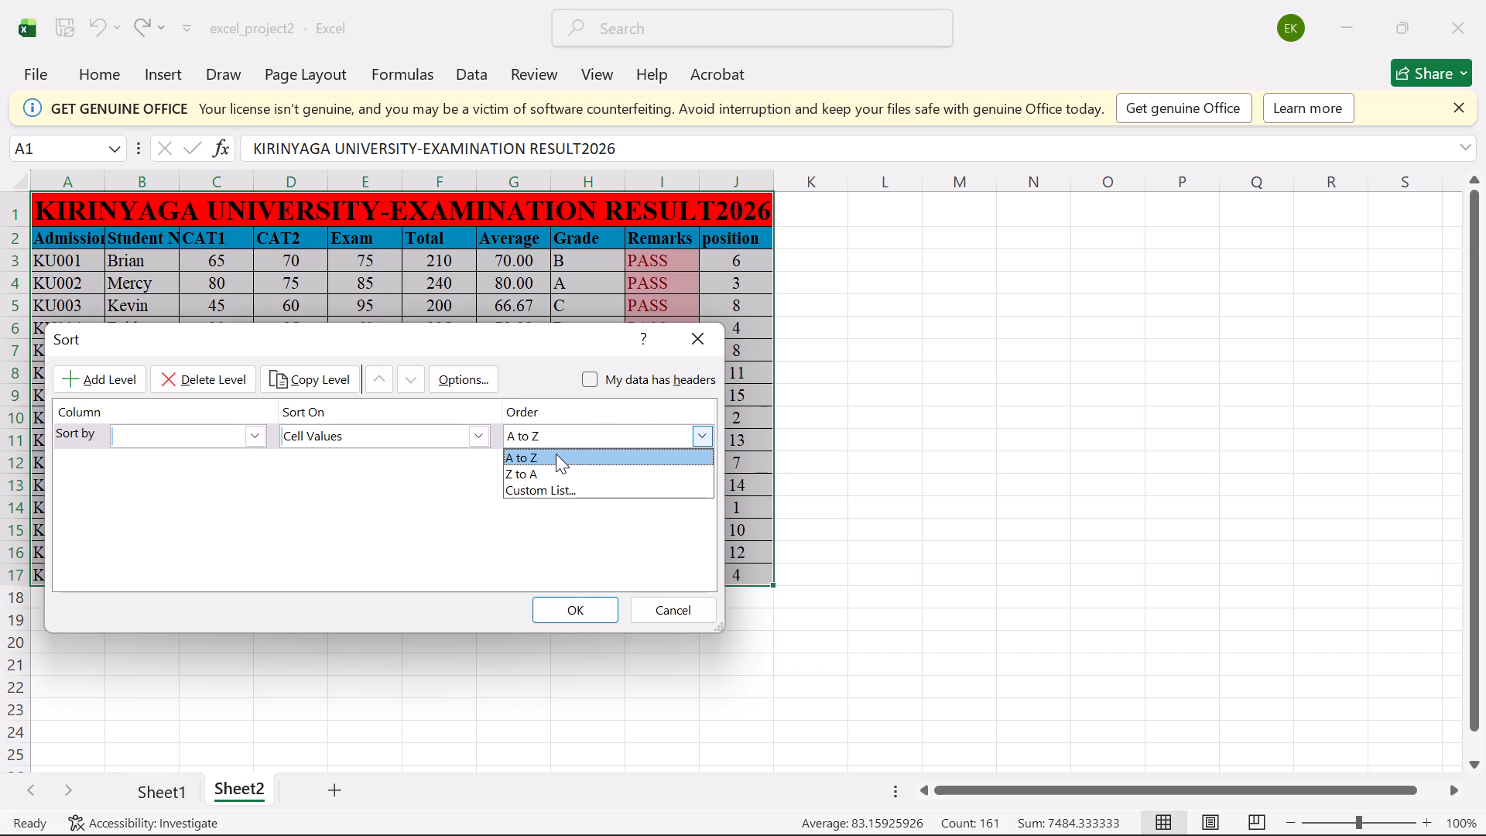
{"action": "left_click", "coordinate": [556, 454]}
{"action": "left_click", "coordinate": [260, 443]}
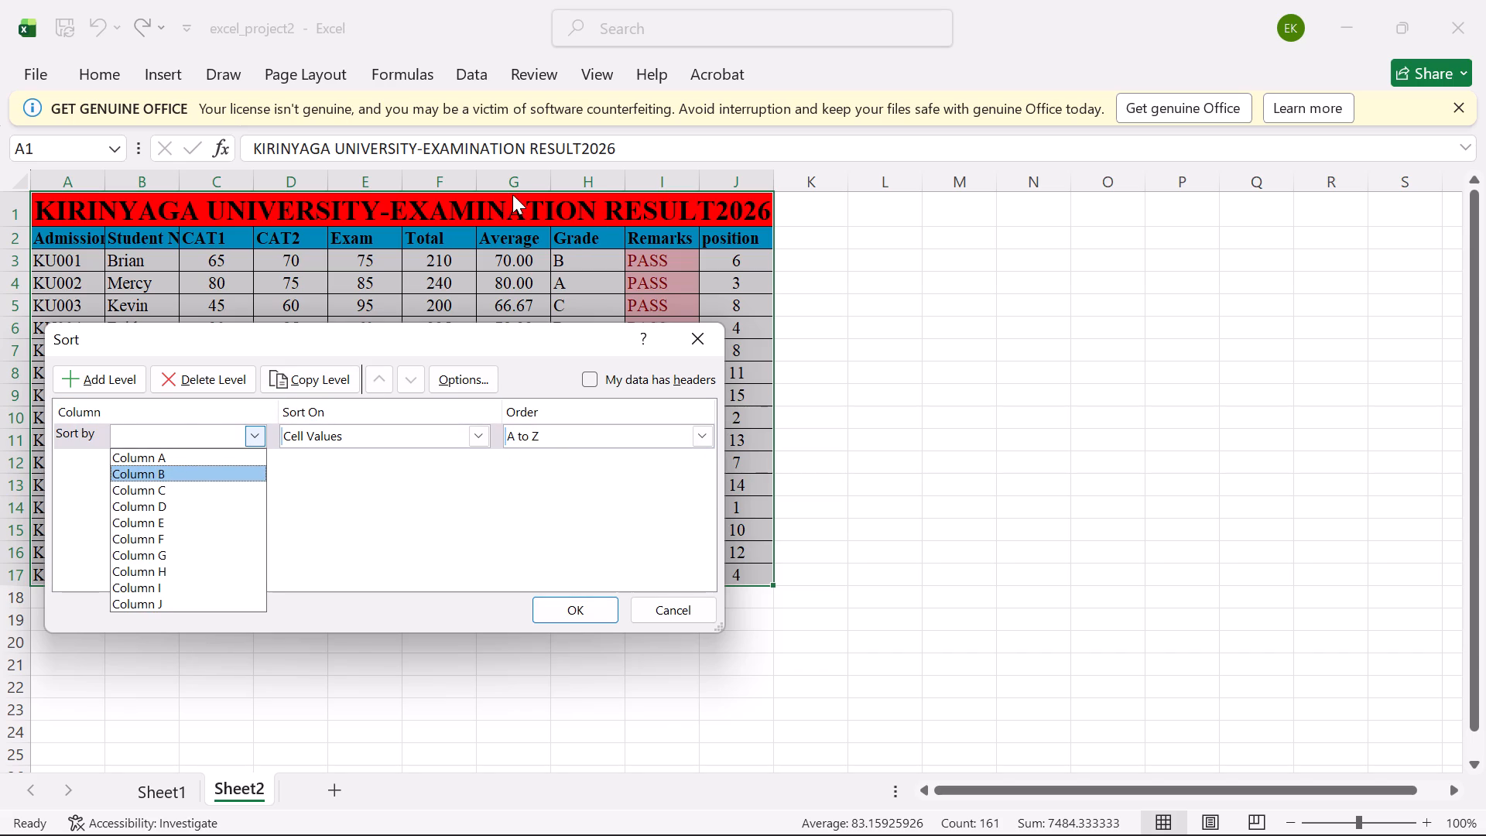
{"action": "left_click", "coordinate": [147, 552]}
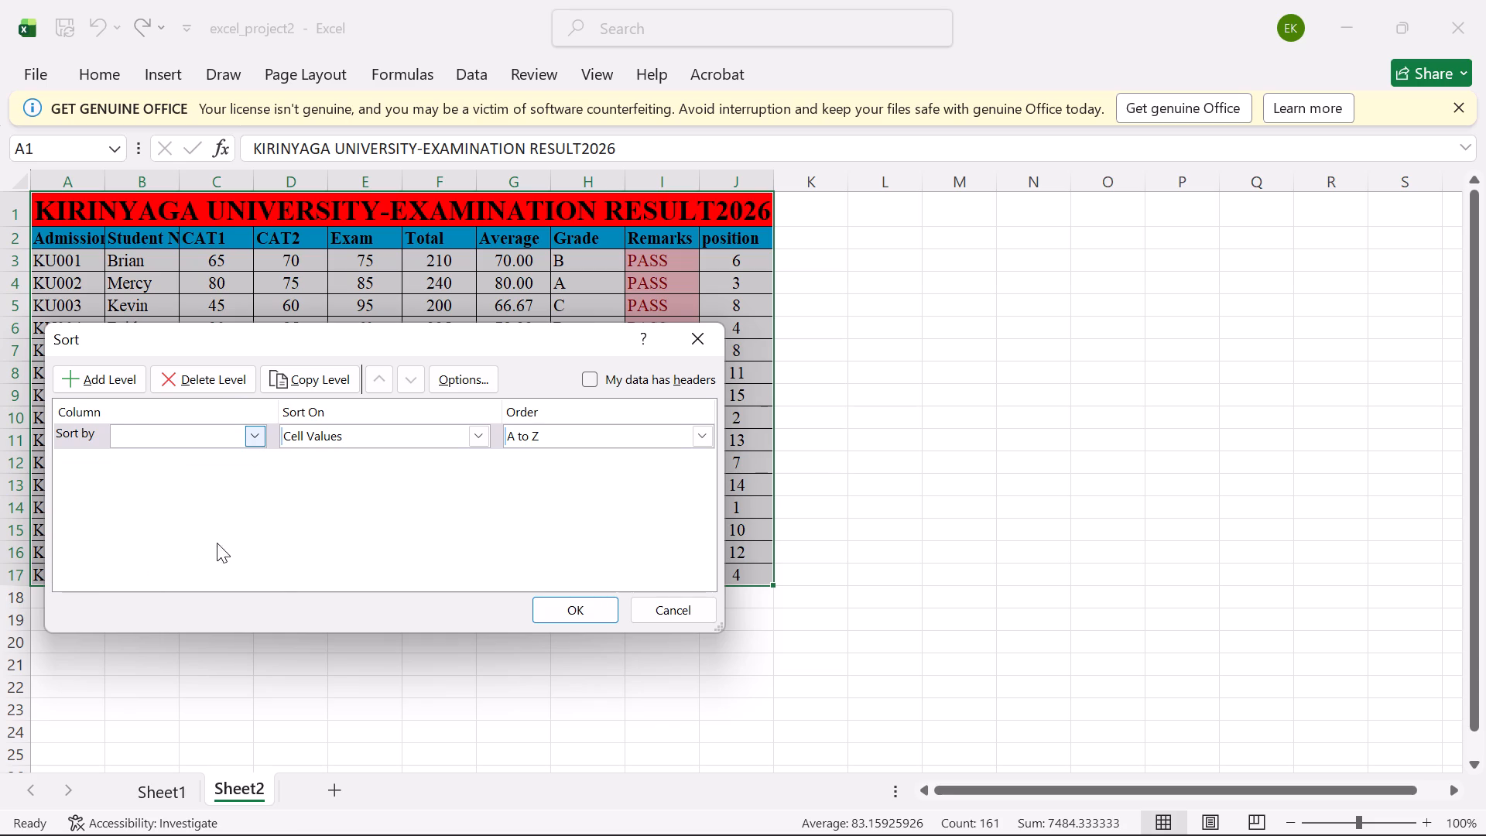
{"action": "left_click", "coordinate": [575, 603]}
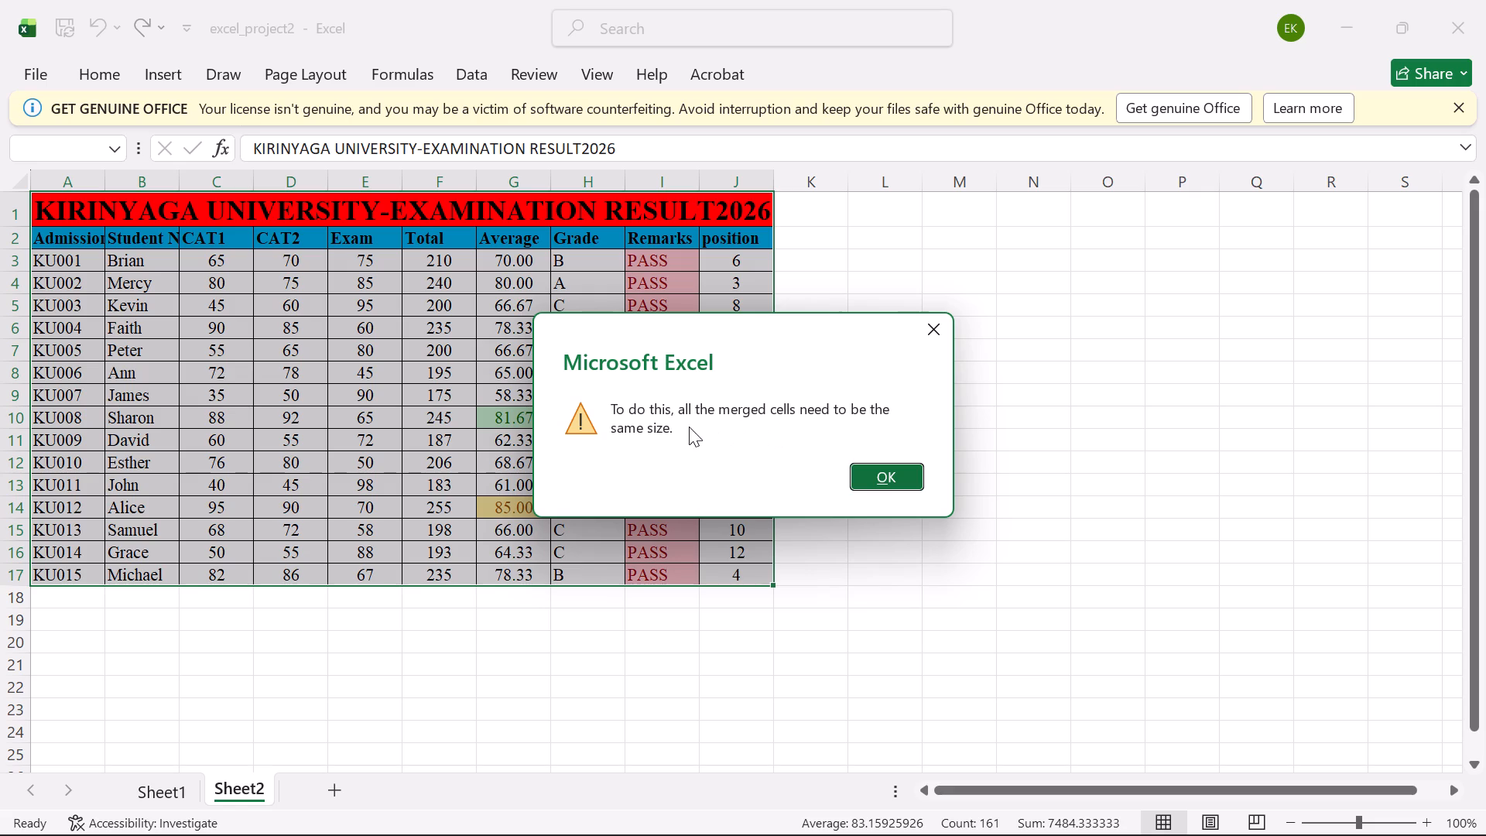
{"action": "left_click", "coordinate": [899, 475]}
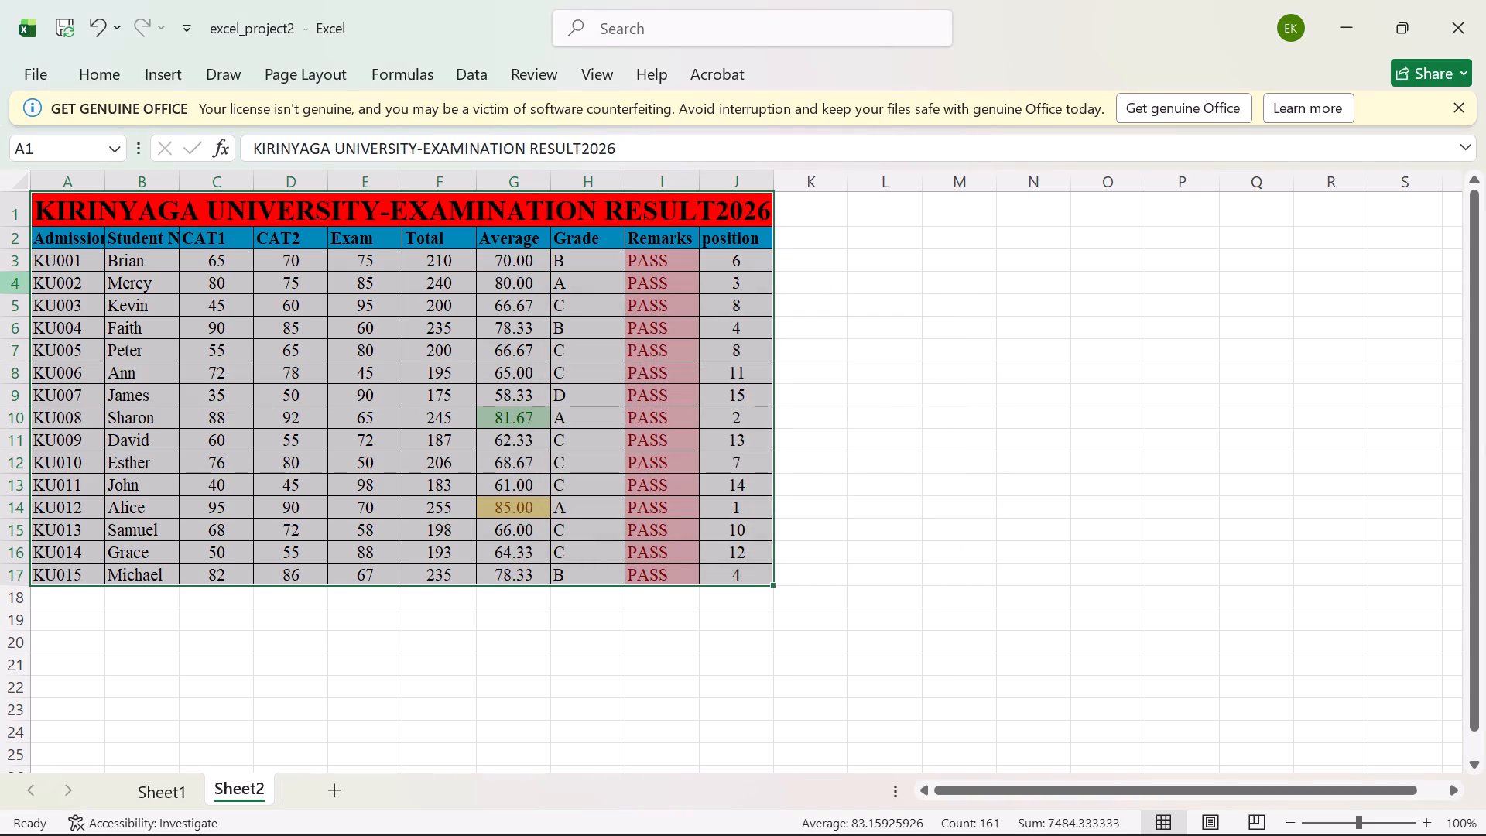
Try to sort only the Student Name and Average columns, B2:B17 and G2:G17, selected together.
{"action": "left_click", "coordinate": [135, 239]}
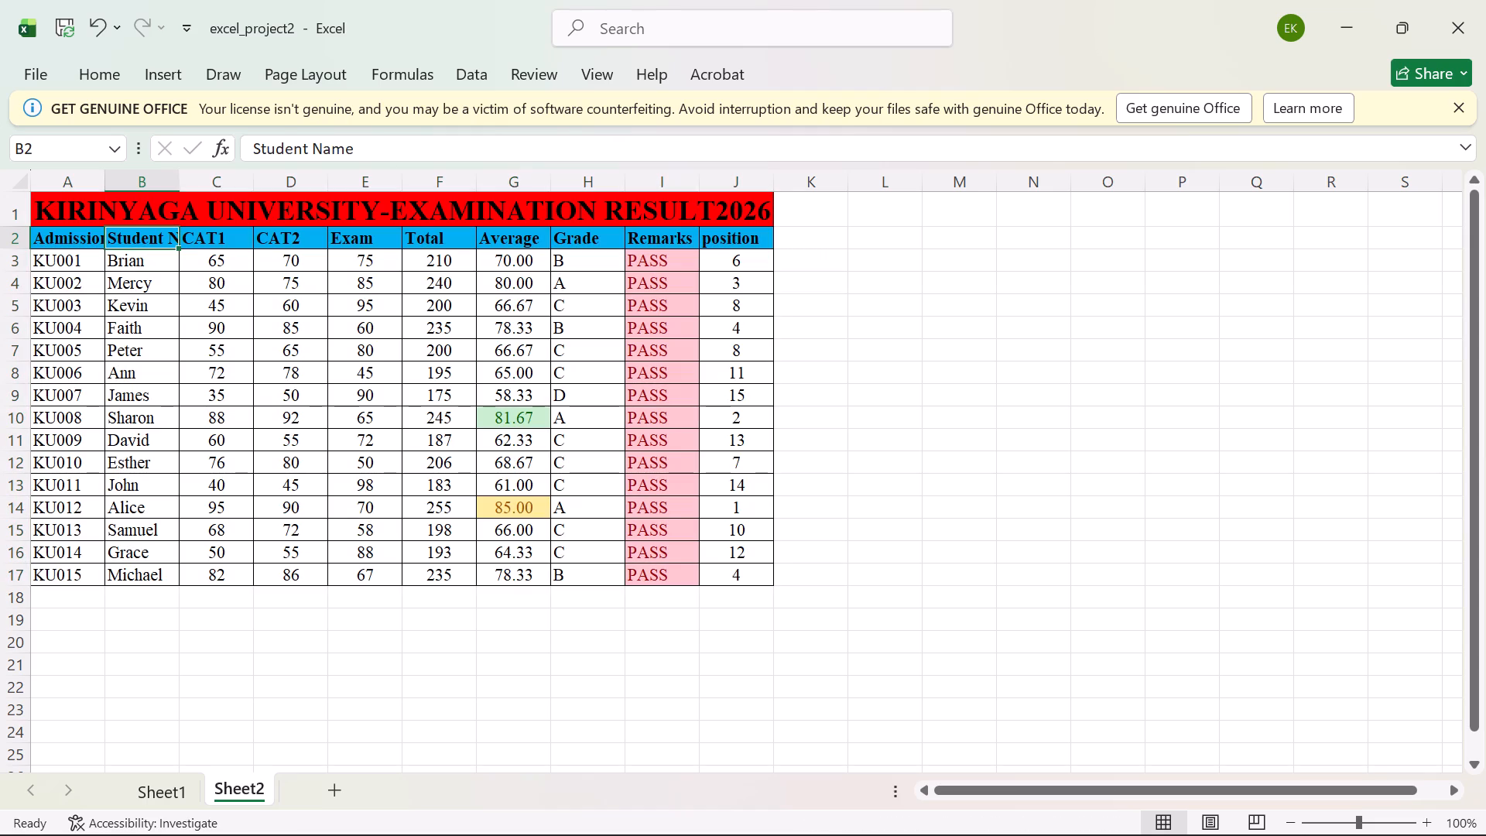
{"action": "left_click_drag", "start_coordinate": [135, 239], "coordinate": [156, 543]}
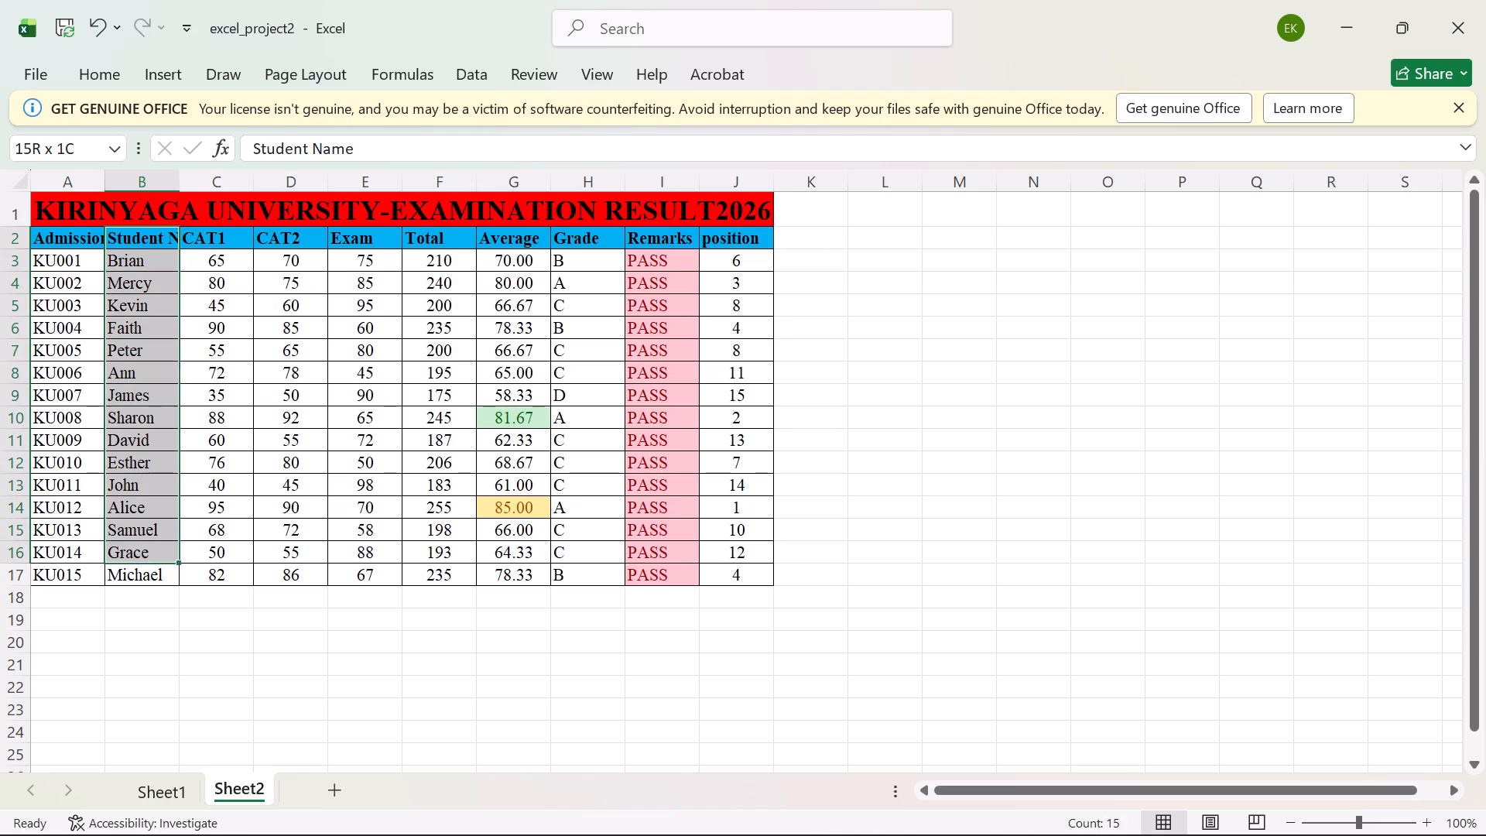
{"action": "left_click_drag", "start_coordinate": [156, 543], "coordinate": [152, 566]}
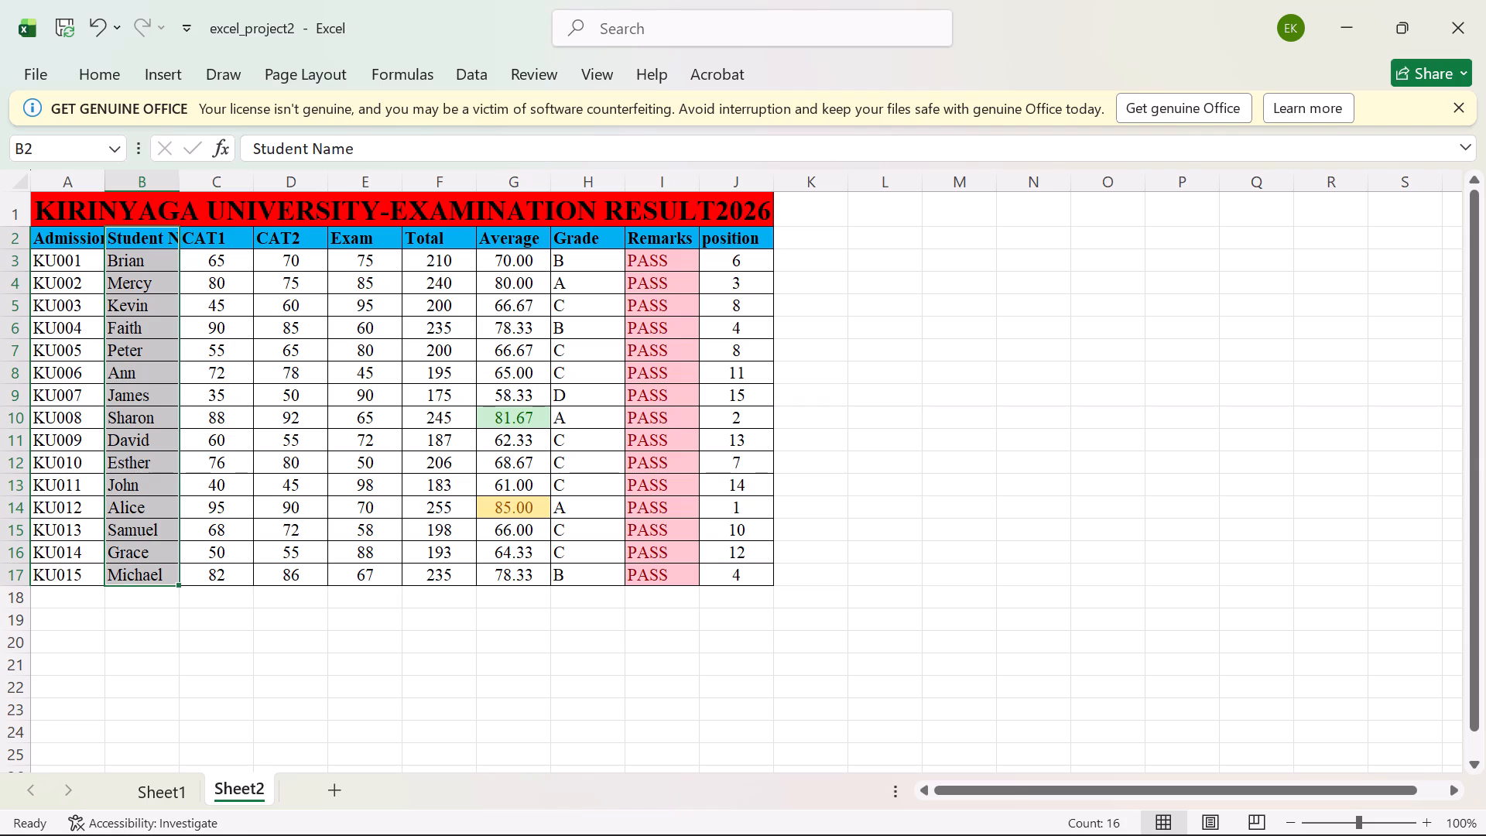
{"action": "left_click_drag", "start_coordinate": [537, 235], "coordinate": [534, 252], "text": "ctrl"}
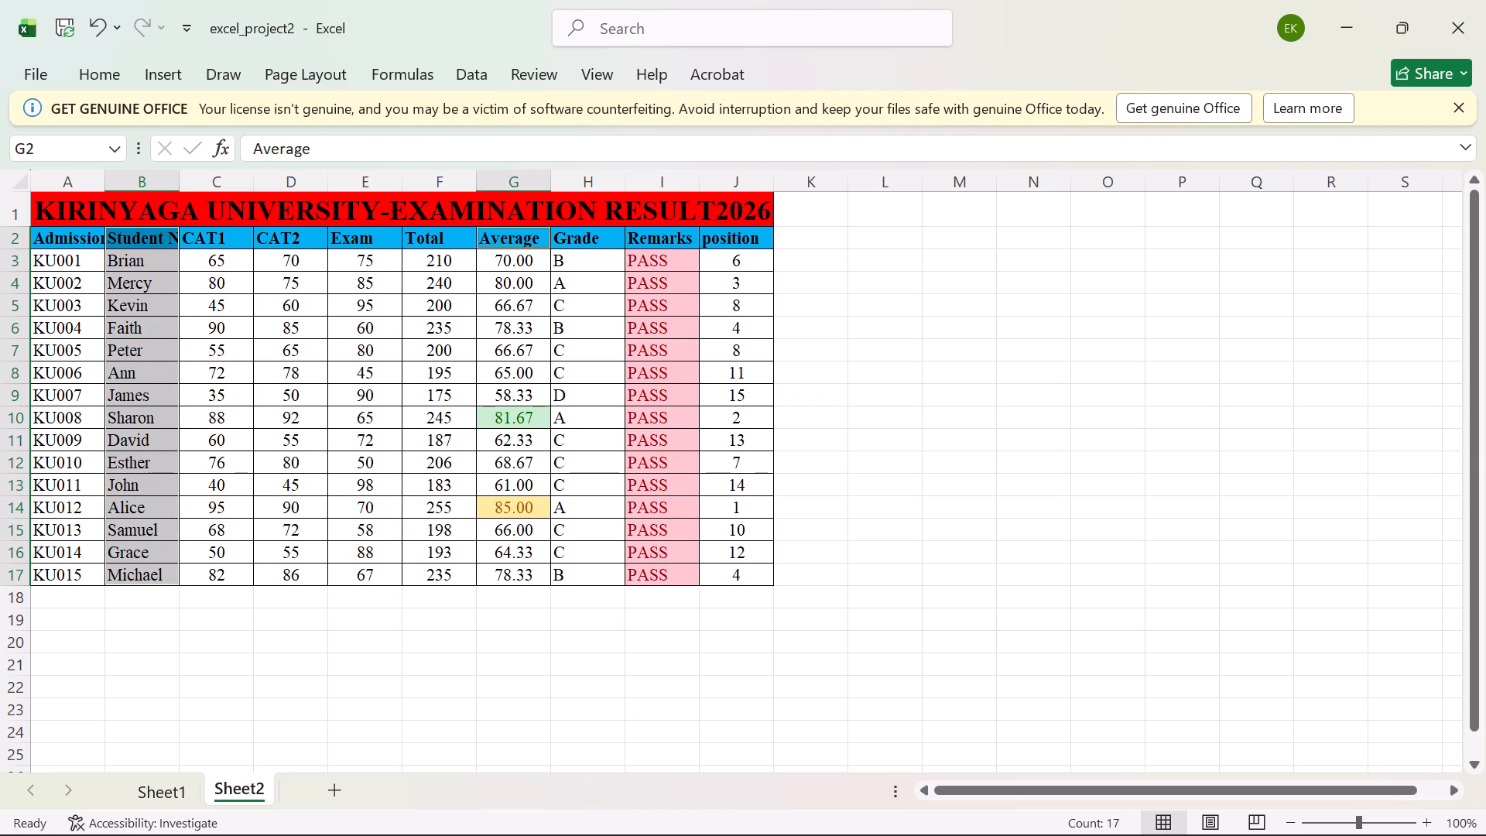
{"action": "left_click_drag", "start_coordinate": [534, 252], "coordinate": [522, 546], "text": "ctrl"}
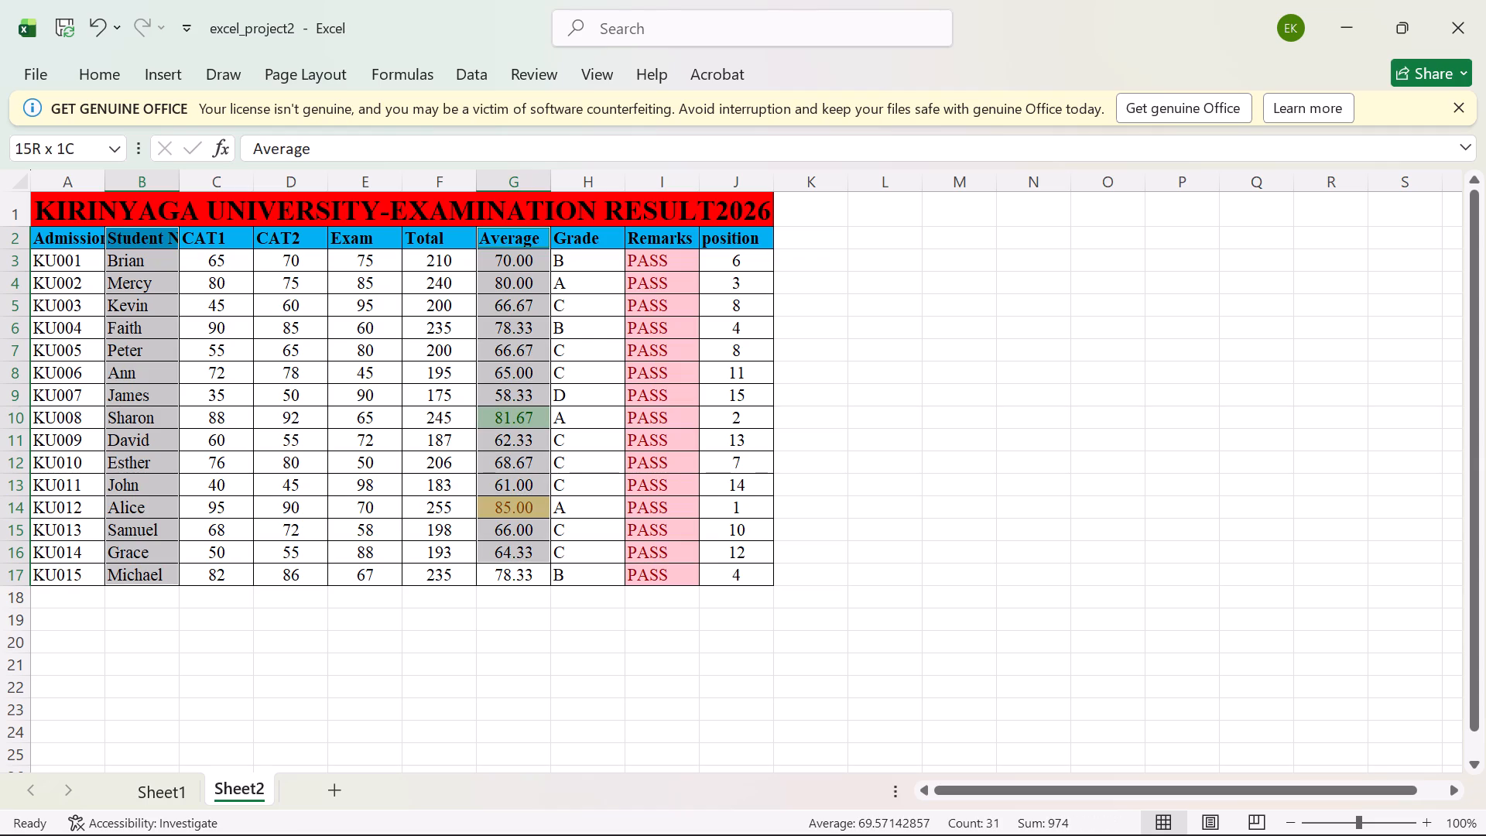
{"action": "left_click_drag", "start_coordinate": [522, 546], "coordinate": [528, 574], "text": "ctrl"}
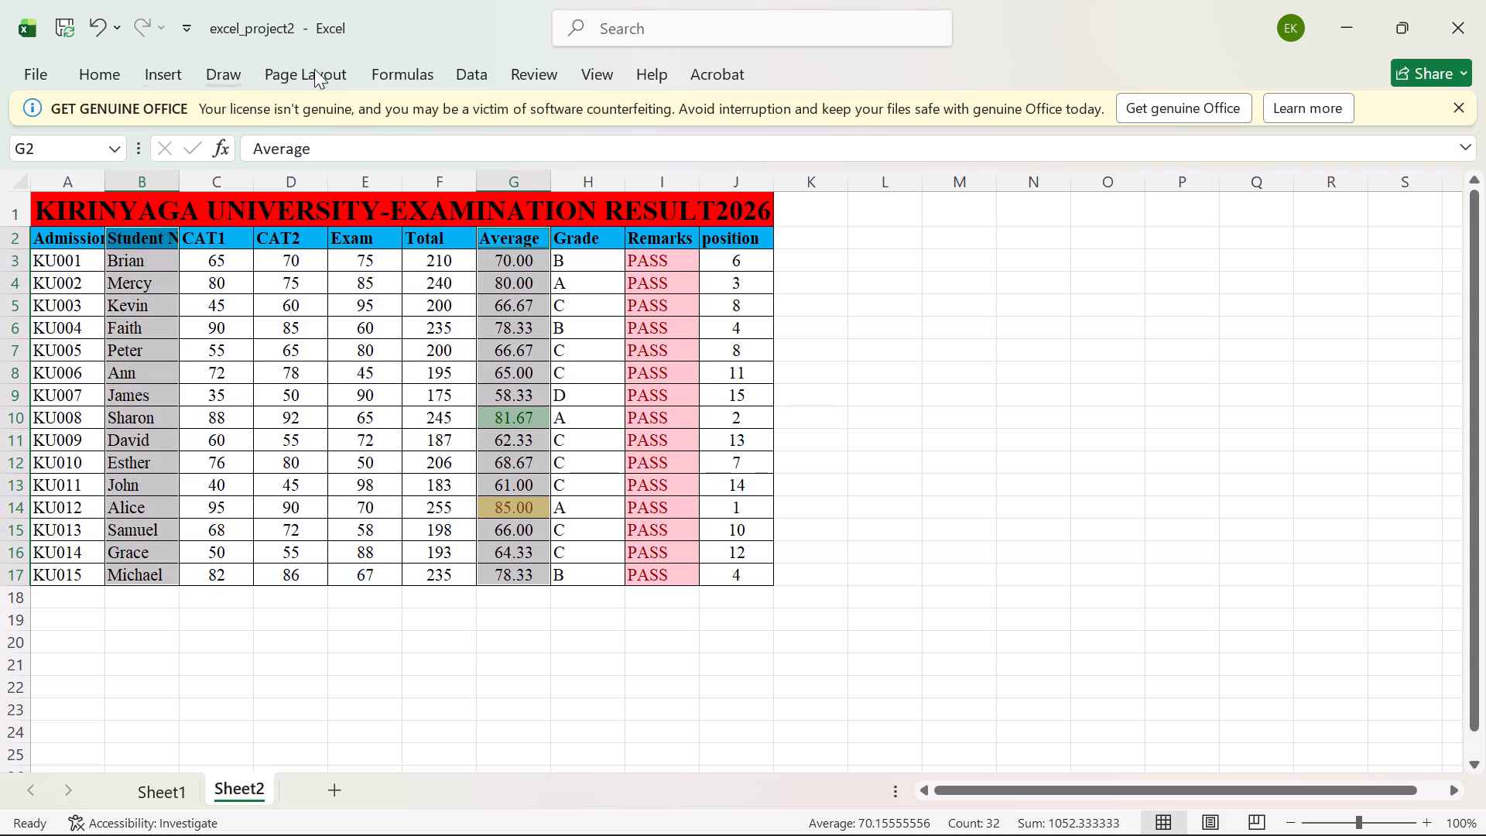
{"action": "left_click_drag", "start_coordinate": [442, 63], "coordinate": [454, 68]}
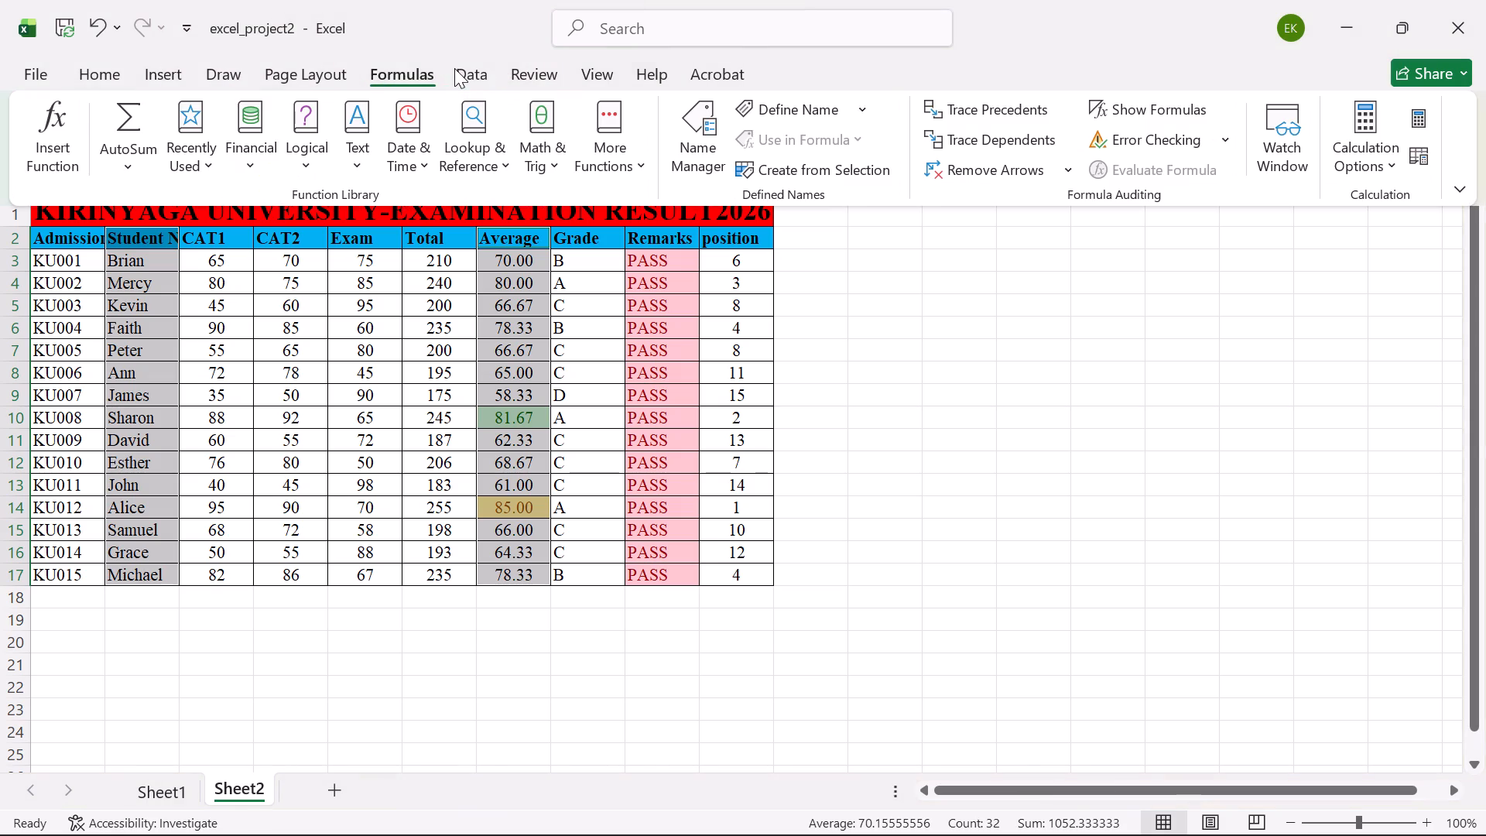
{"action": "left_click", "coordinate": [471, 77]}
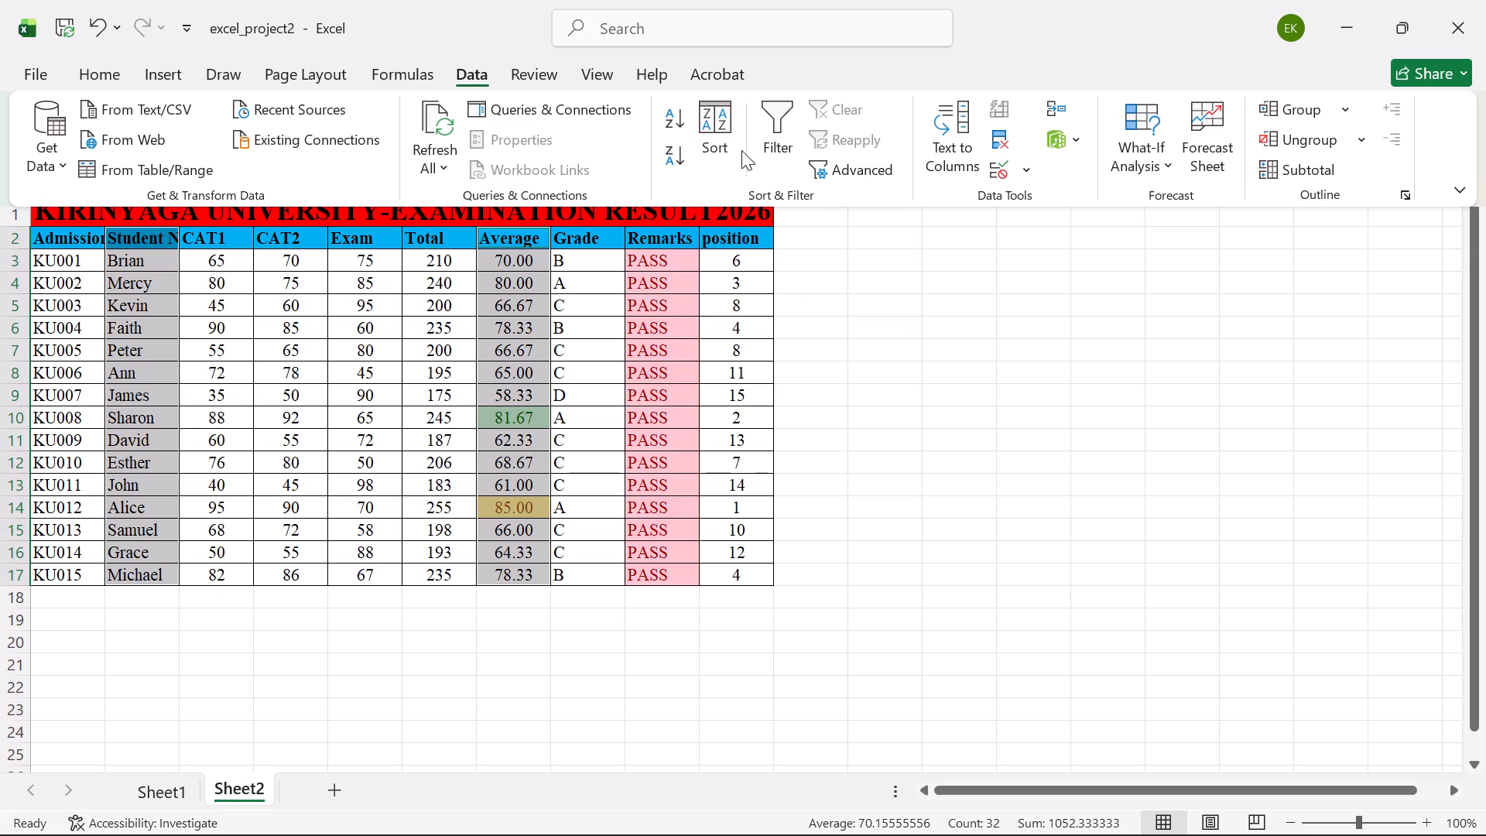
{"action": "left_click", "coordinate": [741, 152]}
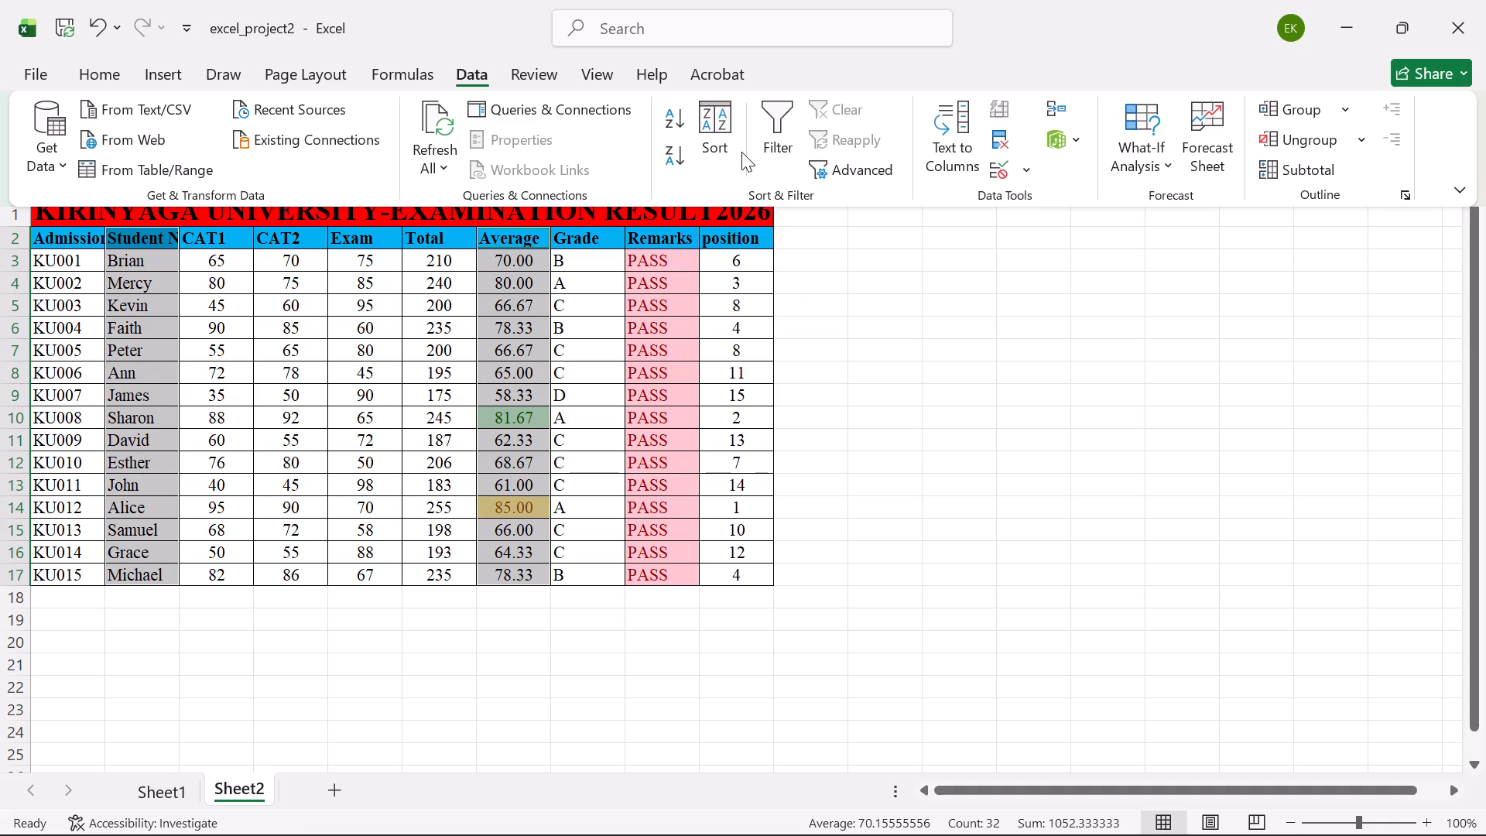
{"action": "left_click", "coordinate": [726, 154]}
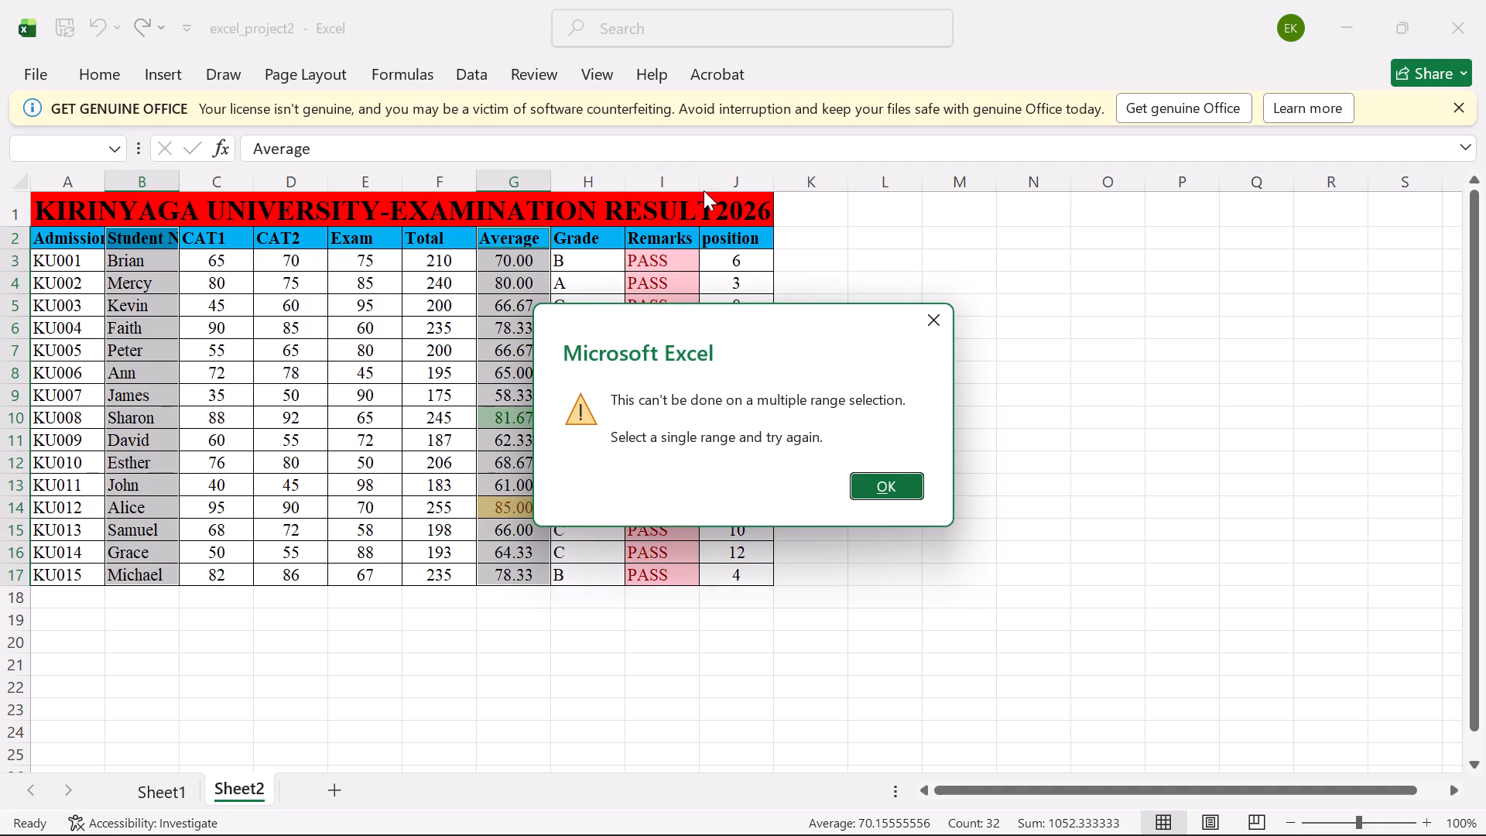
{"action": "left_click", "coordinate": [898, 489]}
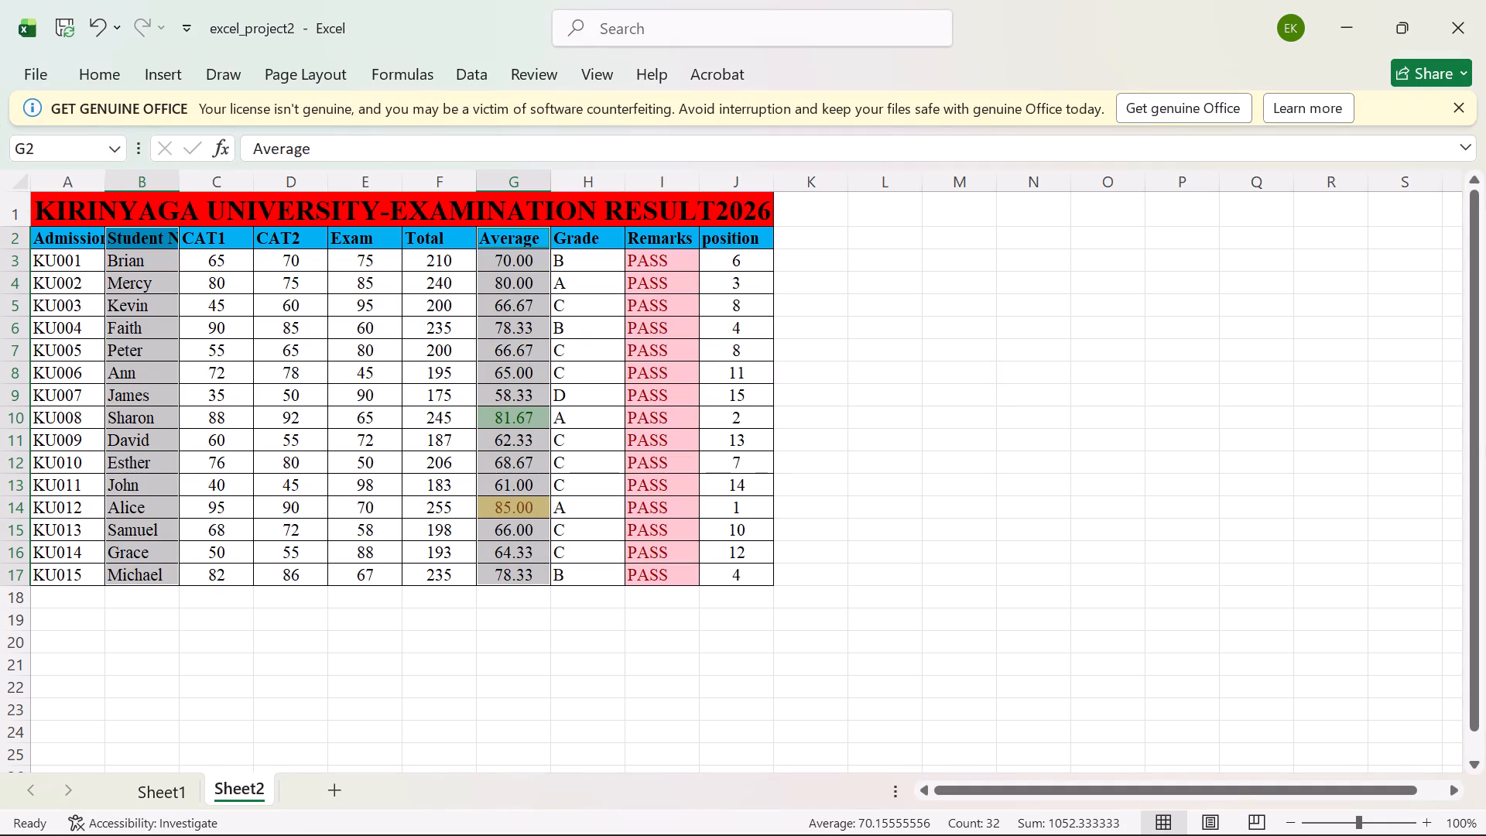
Sort the results table A2:J17, treating its first row as headers, by Average on cell values from Largest to Smallest.
{"action": "left_click_drag", "start_coordinate": [52, 240], "coordinate": [768, 613]}
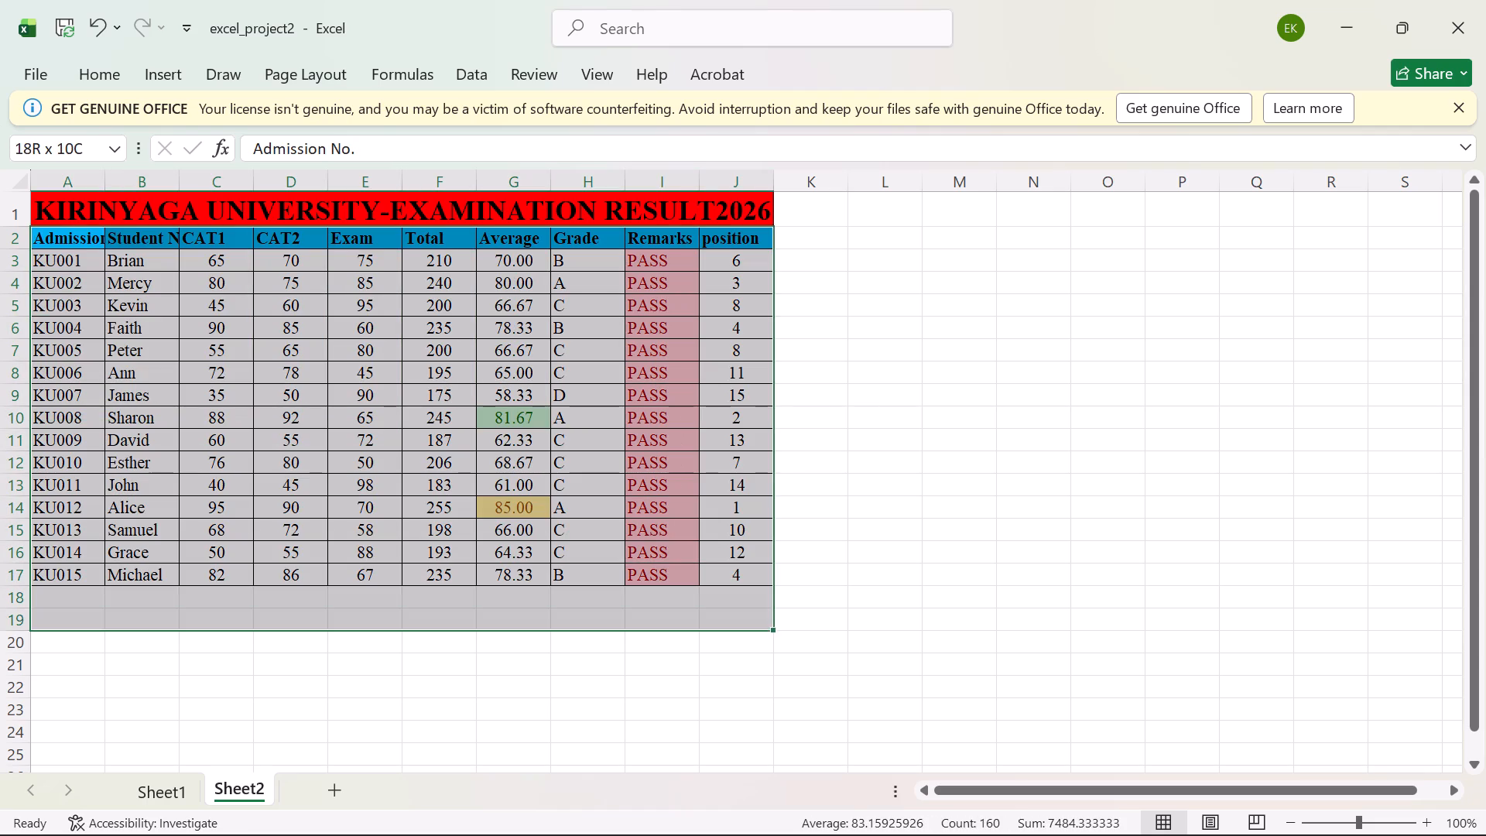
{"action": "left_click_drag", "start_coordinate": [768, 613], "coordinate": [724, 572]}
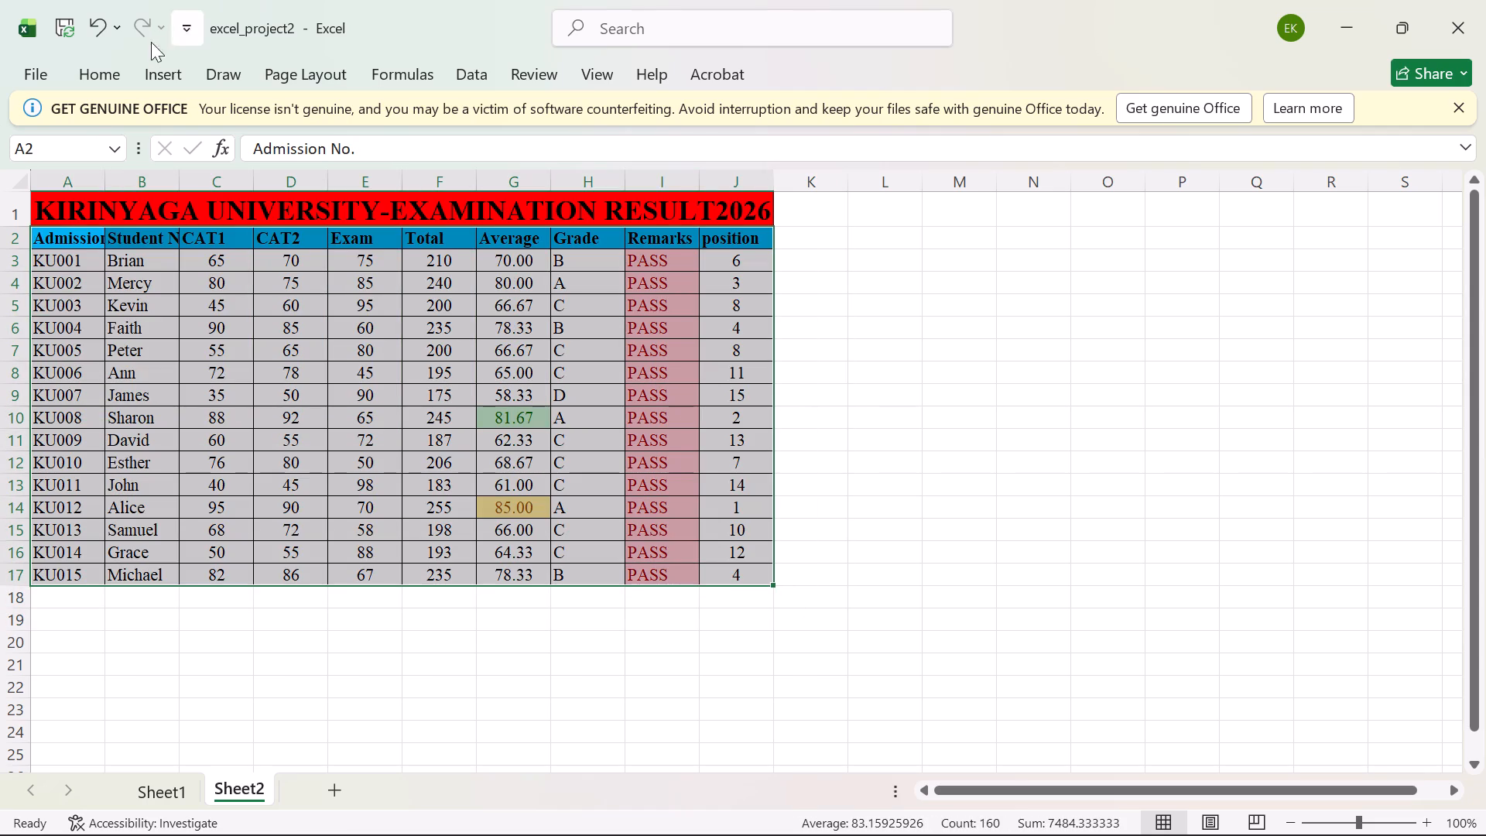
{"action": "left_click", "coordinate": [473, 83]}
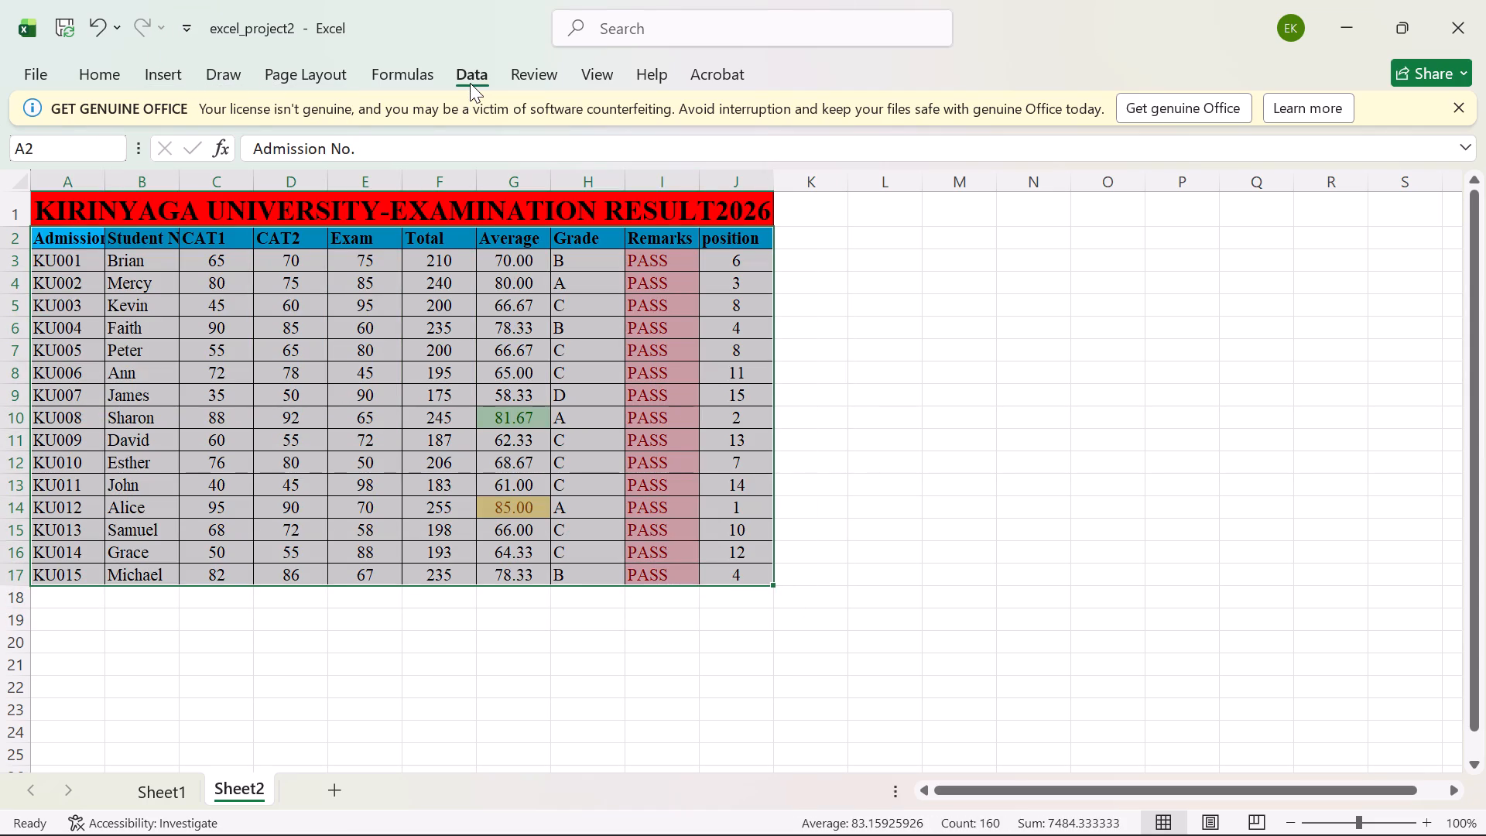
{"action": "left_click", "coordinate": [728, 137]}
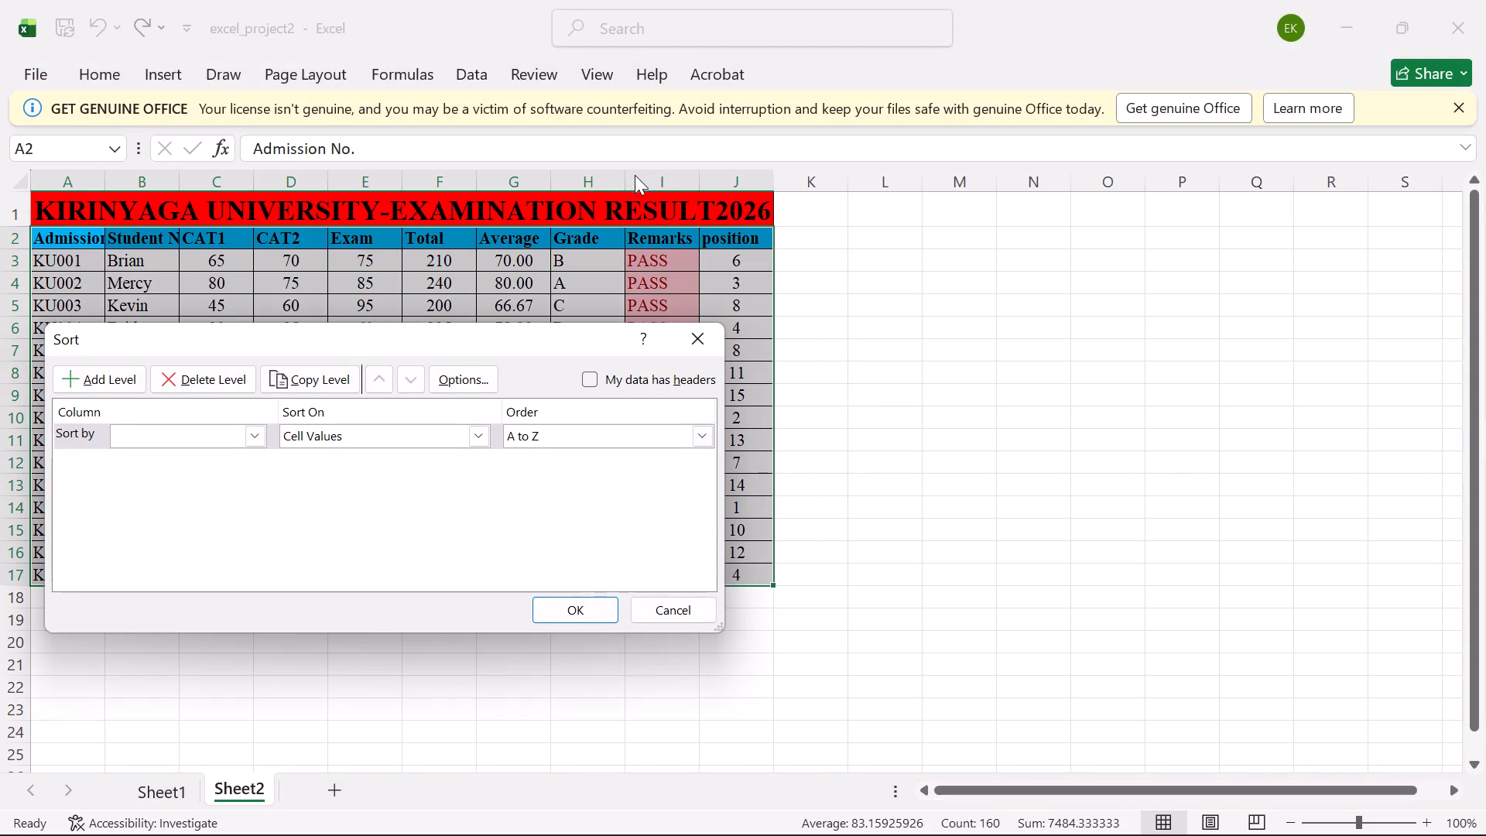
{"action": "left_click", "coordinate": [595, 379]}
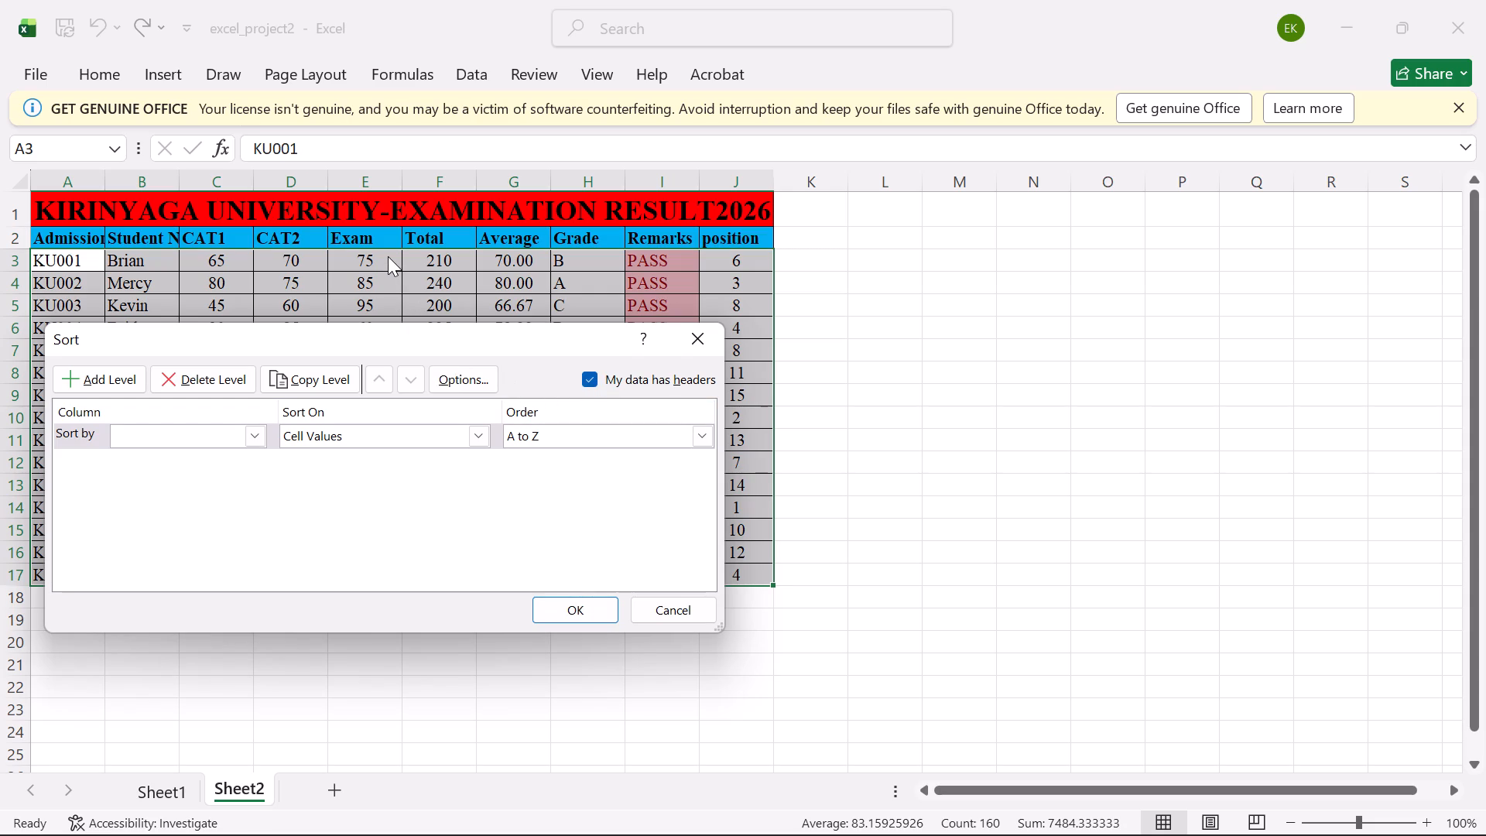
{"action": "left_click", "coordinate": [254, 430]}
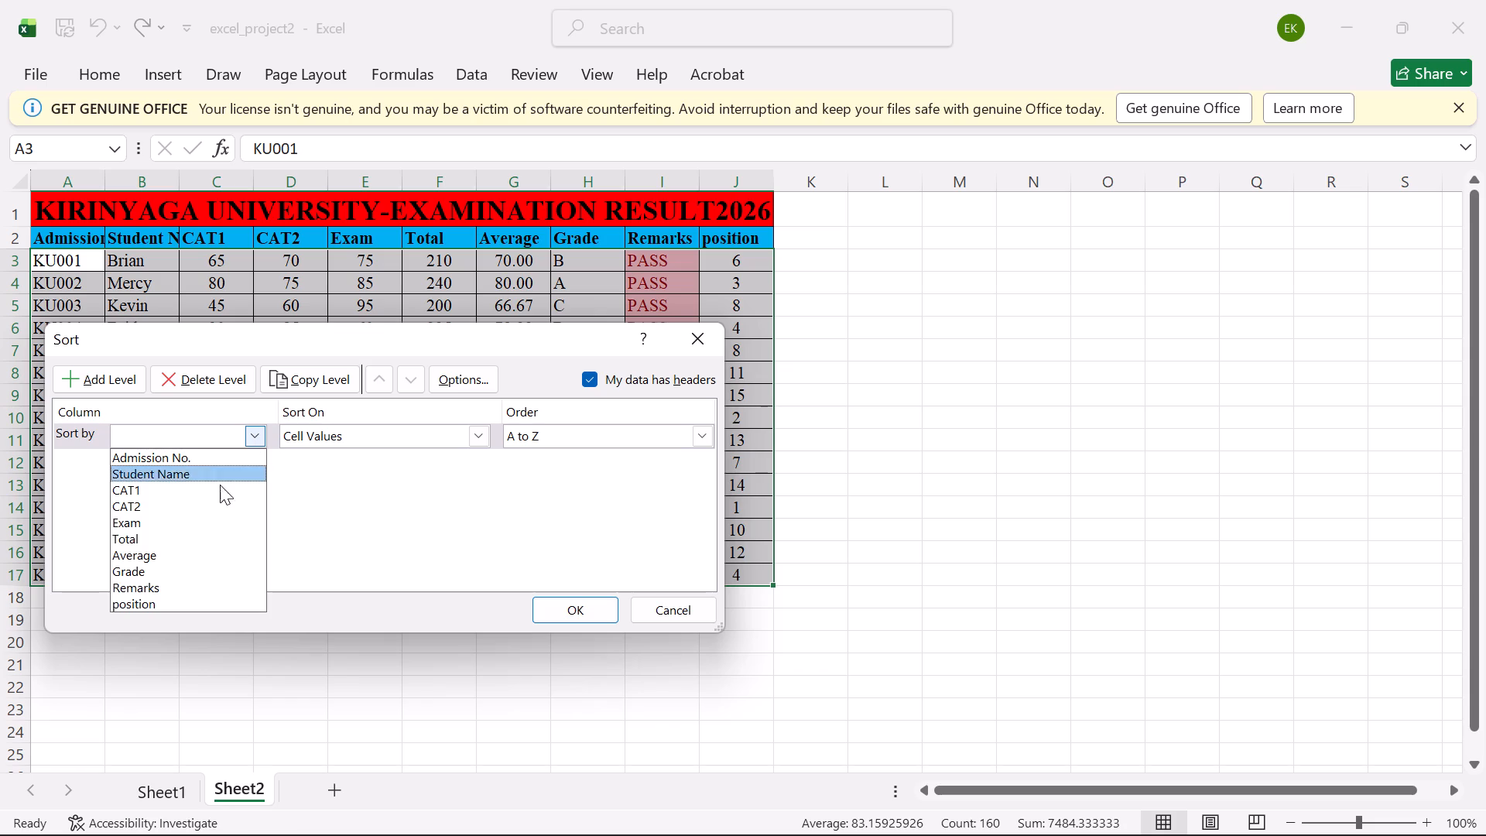
{"action": "left_click", "coordinate": [149, 560]}
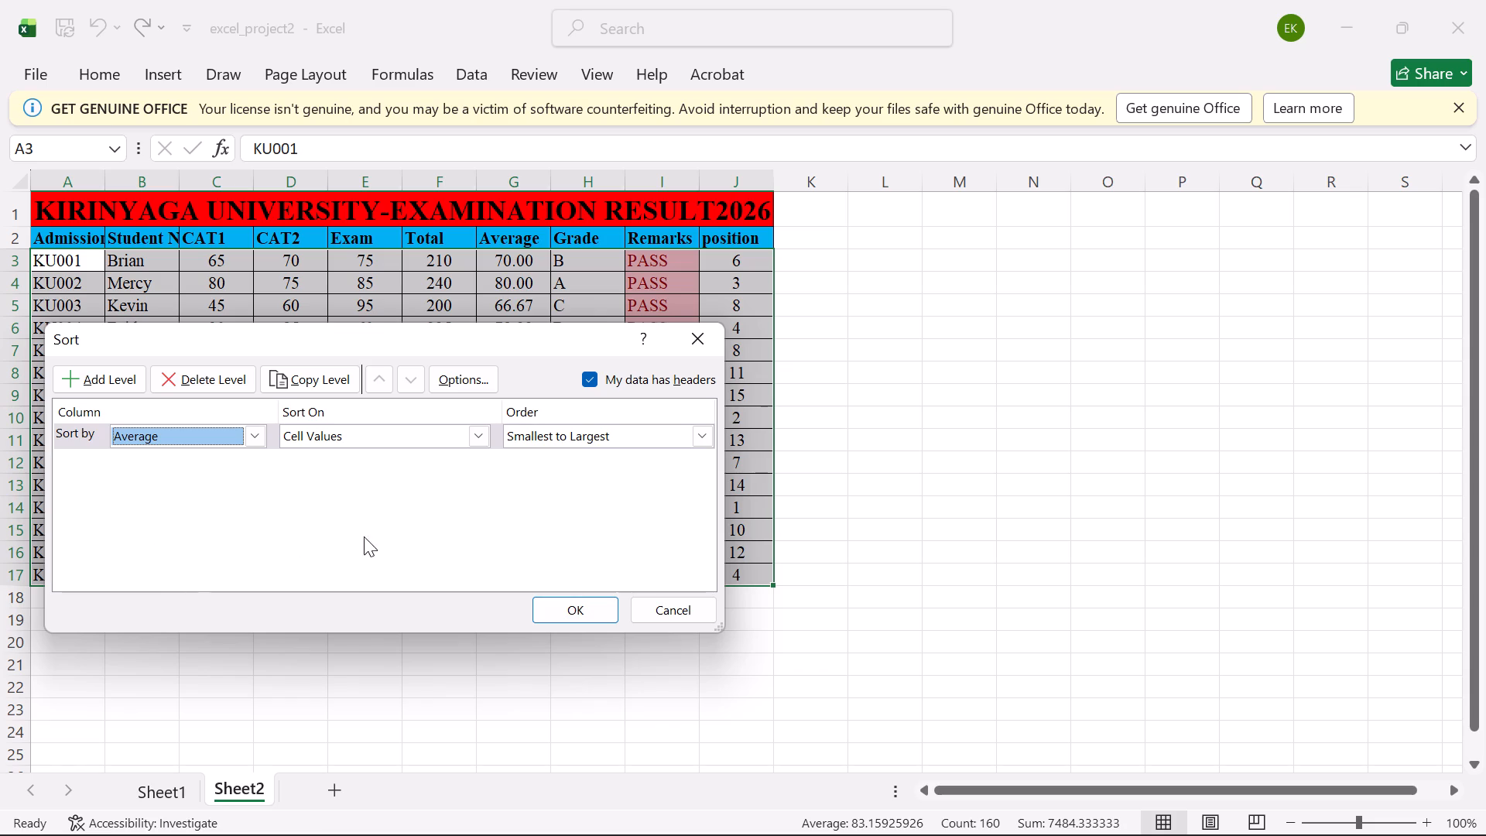
{"action": "left_click", "coordinate": [491, 420]}
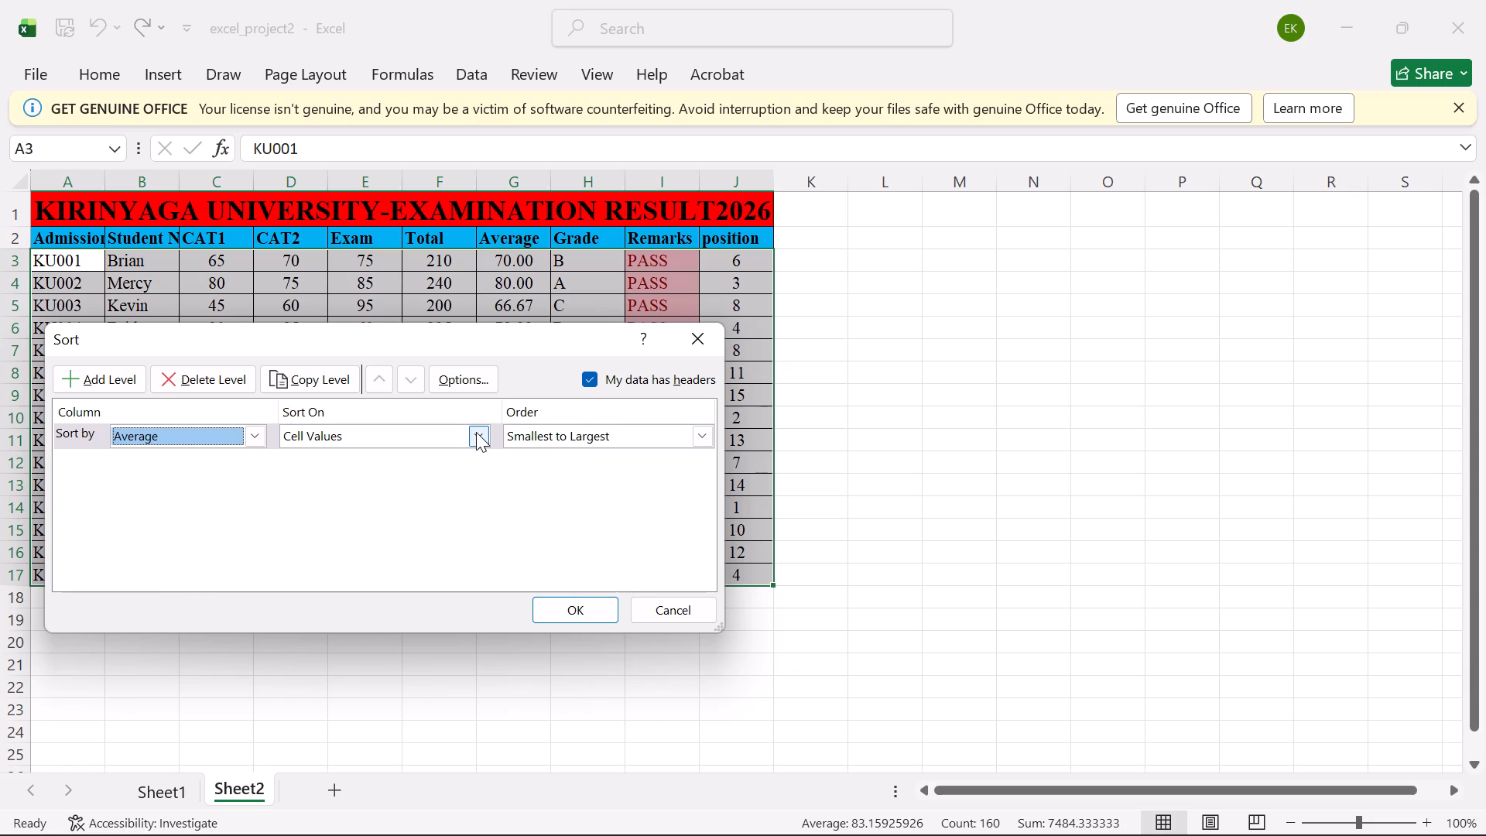
{"action": "left_click", "coordinate": [476, 432]}
{"action": "left_click", "coordinate": [459, 433]}
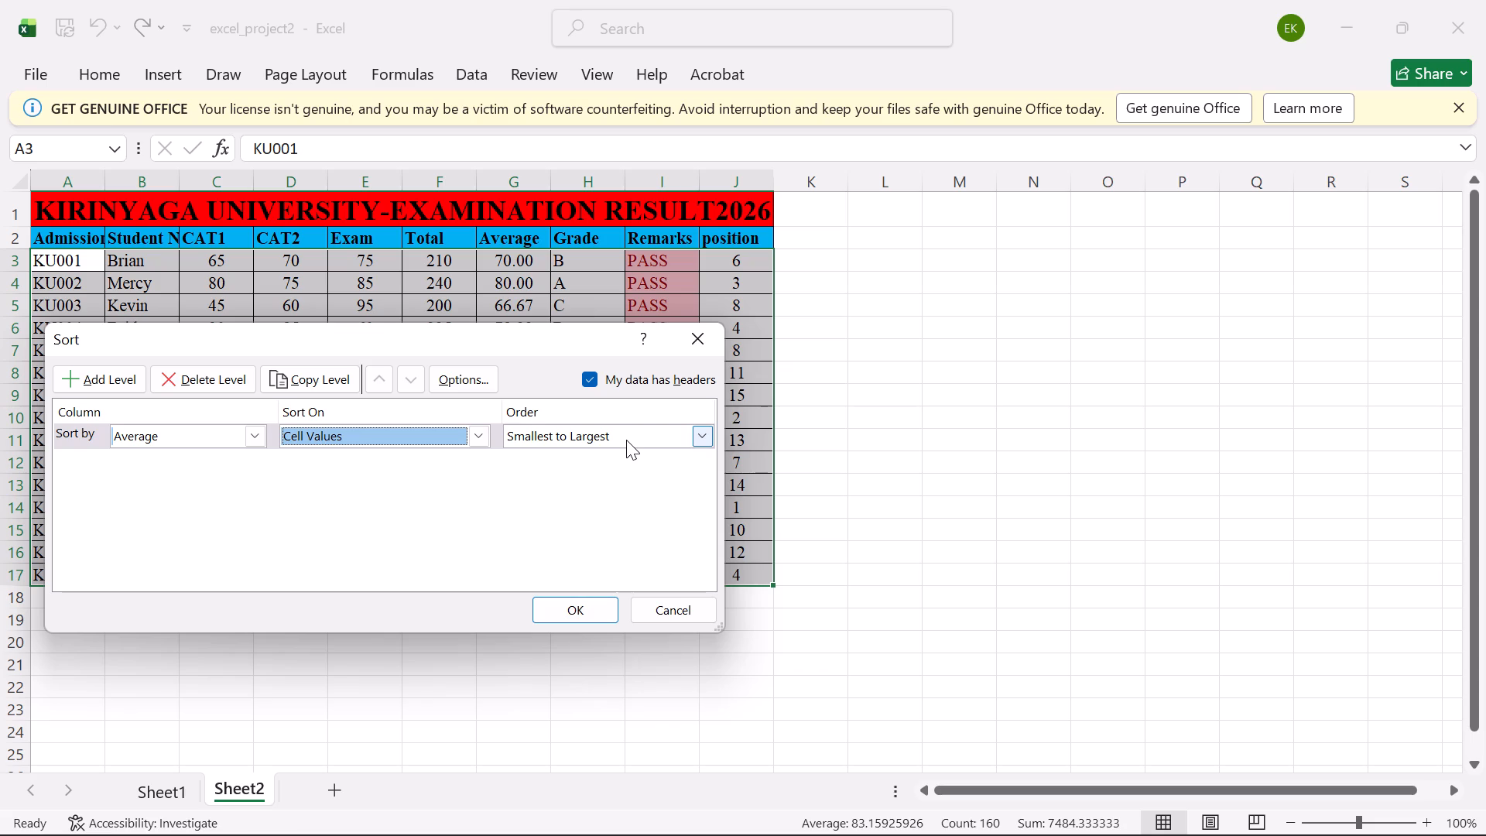
{"action": "left_click", "coordinate": [698, 436]}
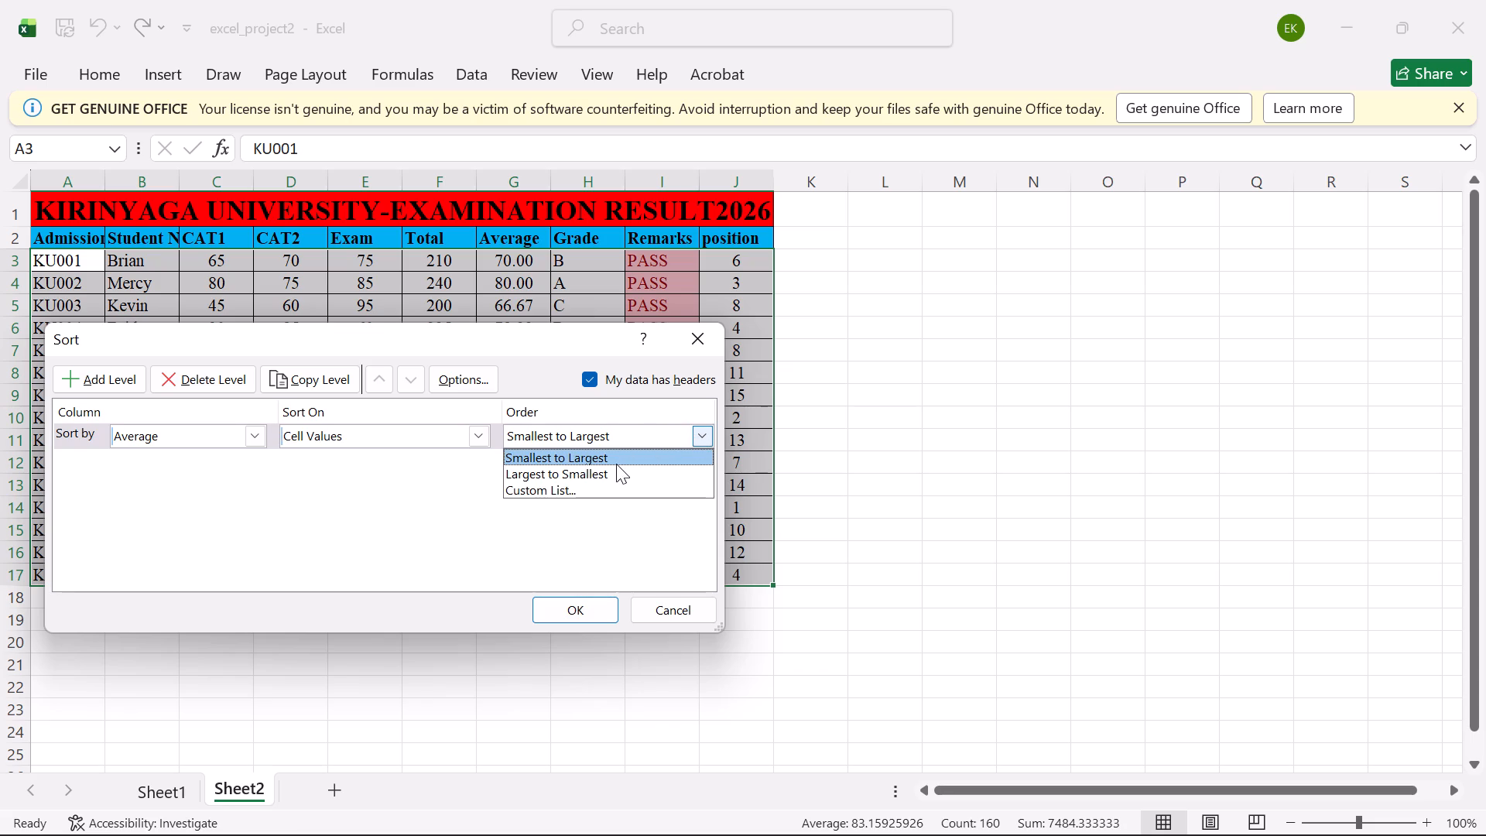
{"action": "left_click", "coordinate": [616, 464]}
{"action": "left_click", "coordinate": [699, 436]}
{"action": "left_click", "coordinate": [602, 471]}
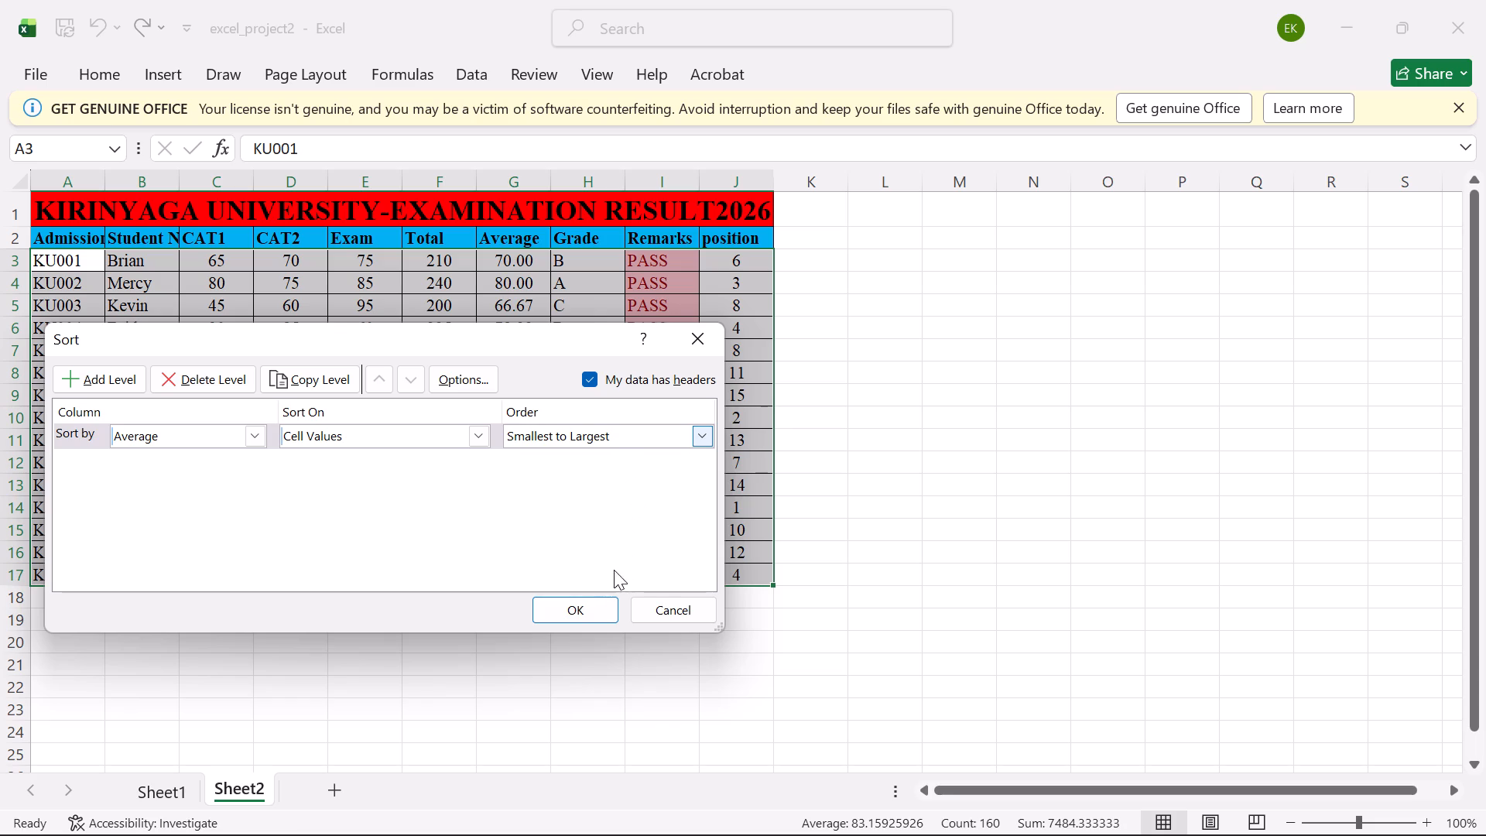
{"action": "left_click", "coordinate": [565, 605]}
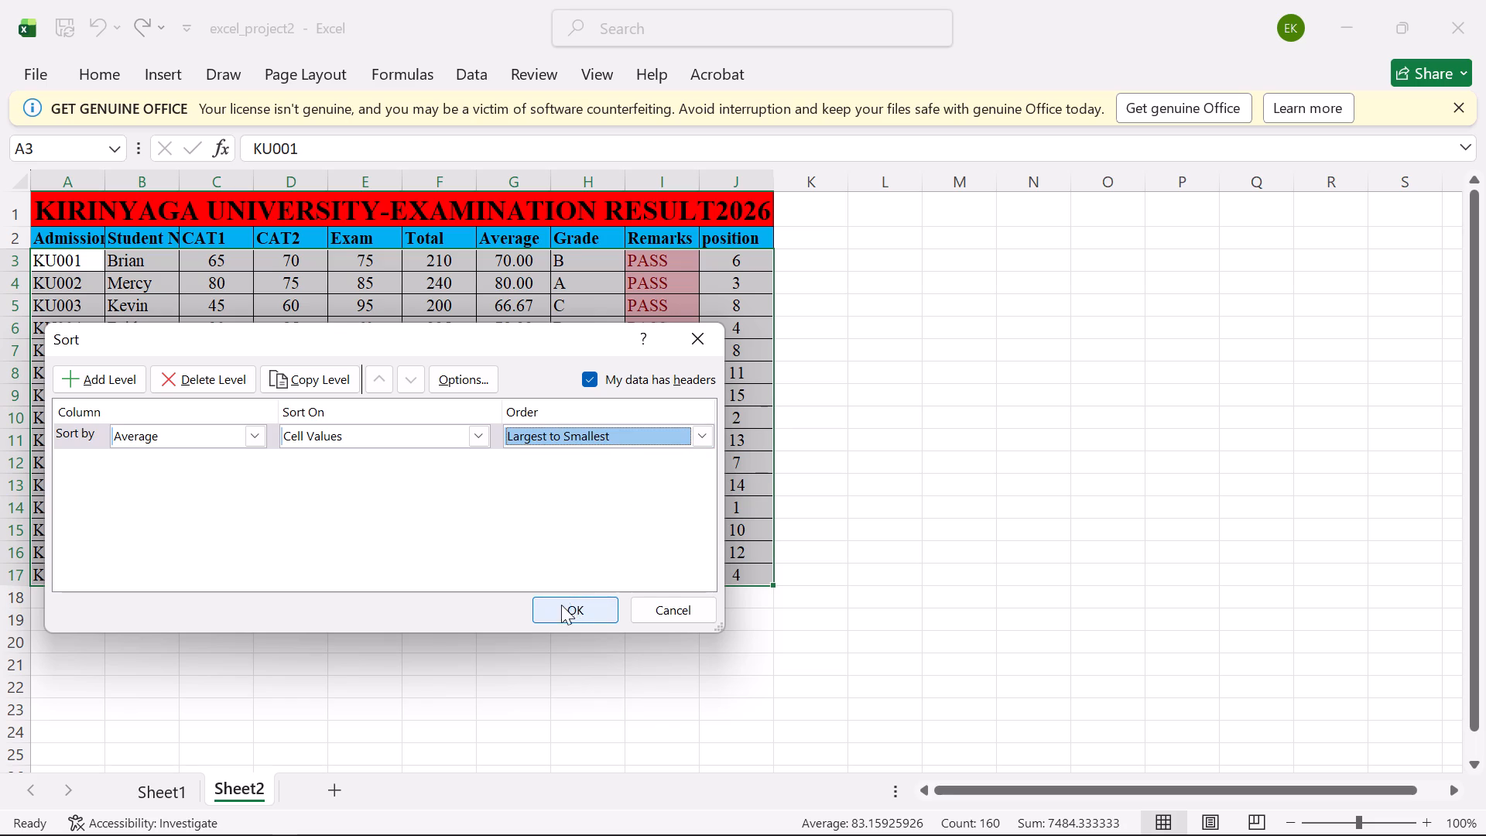
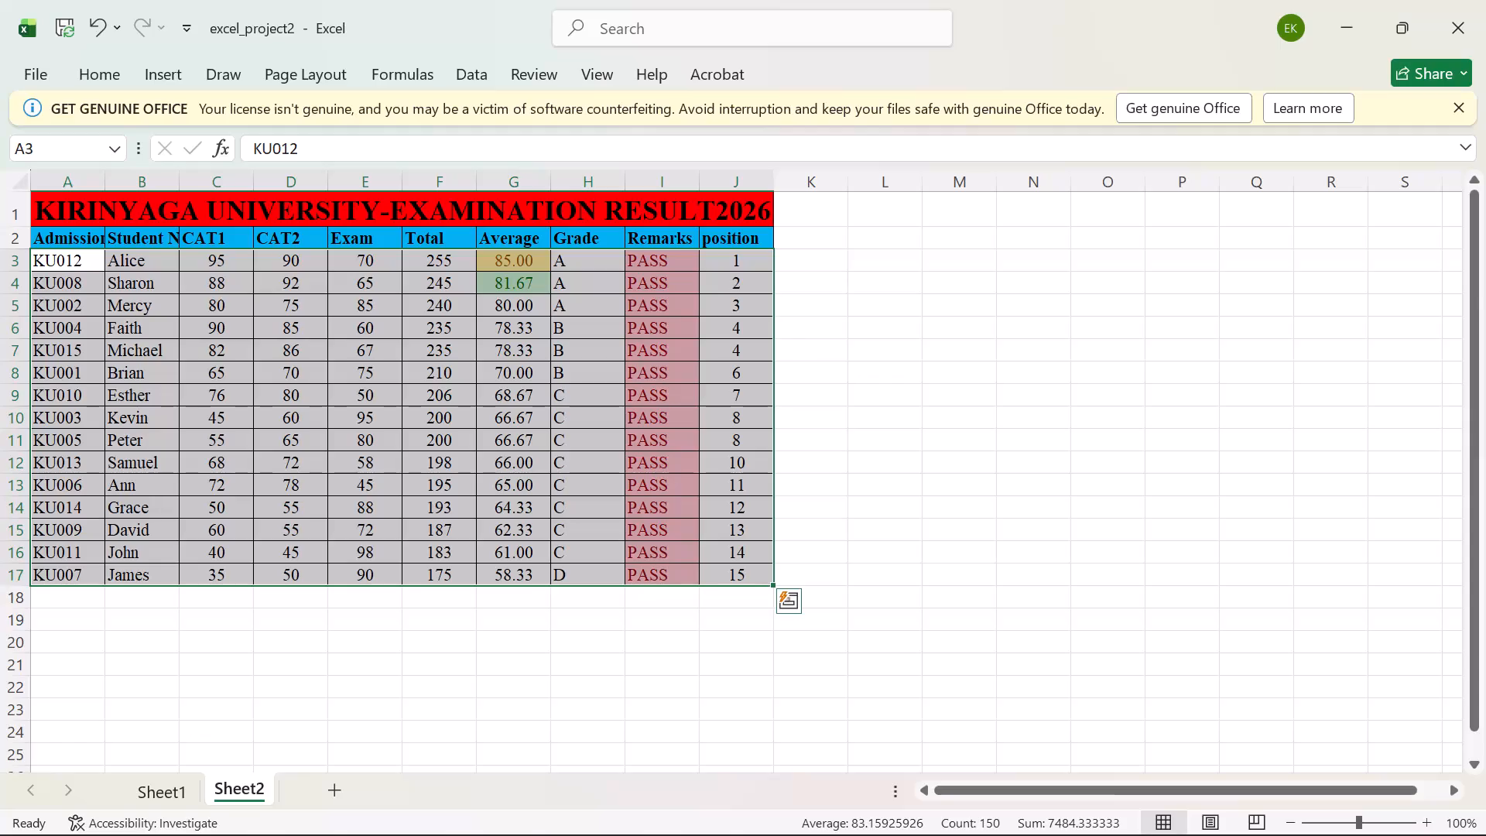
Save the workbook with the sorted results table.
{"action": "left_click", "coordinate": [590, 267]}
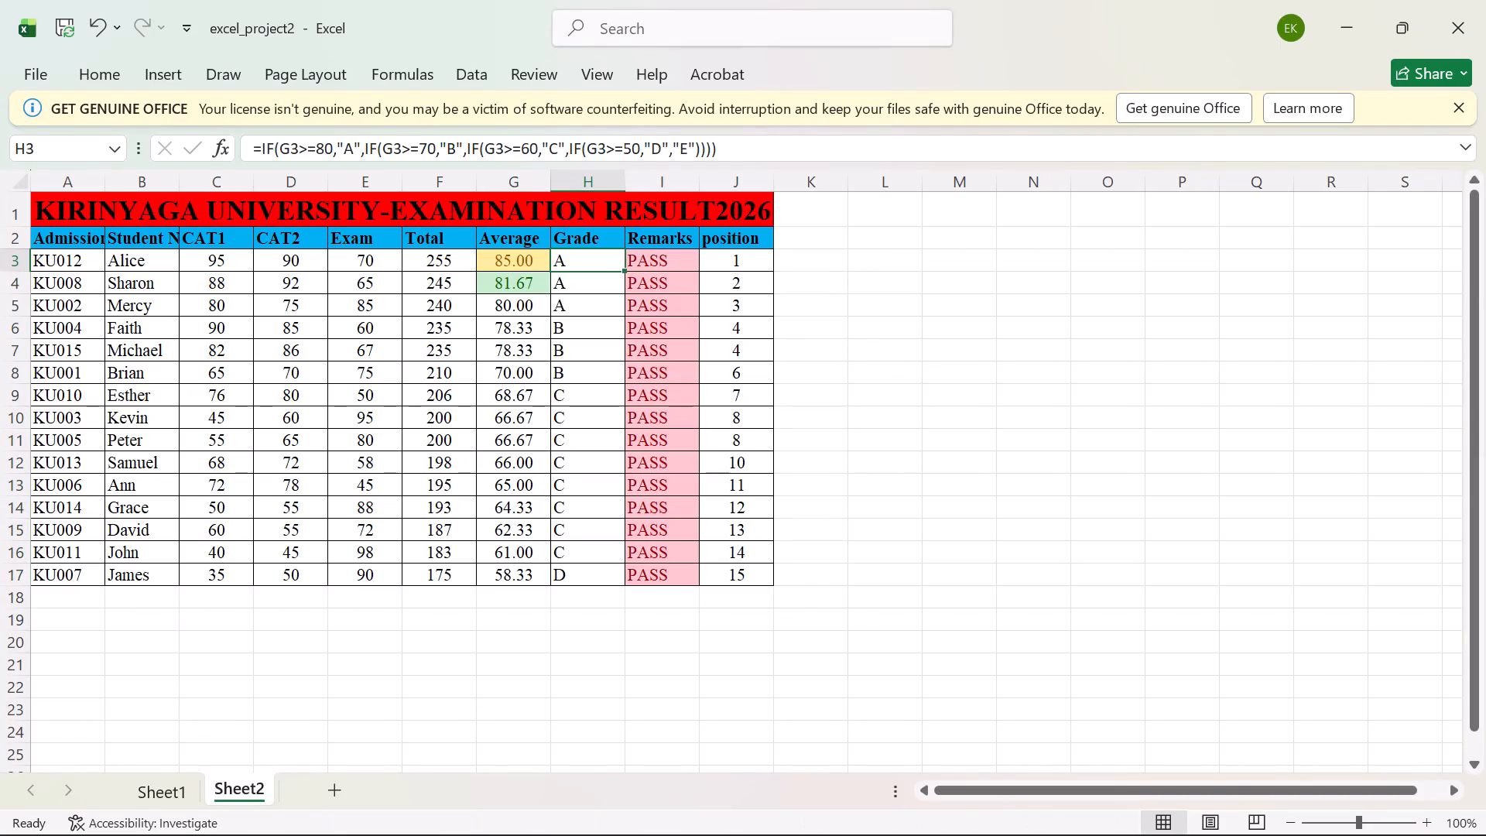
{"action": "key", "text": "ctrl+s"}
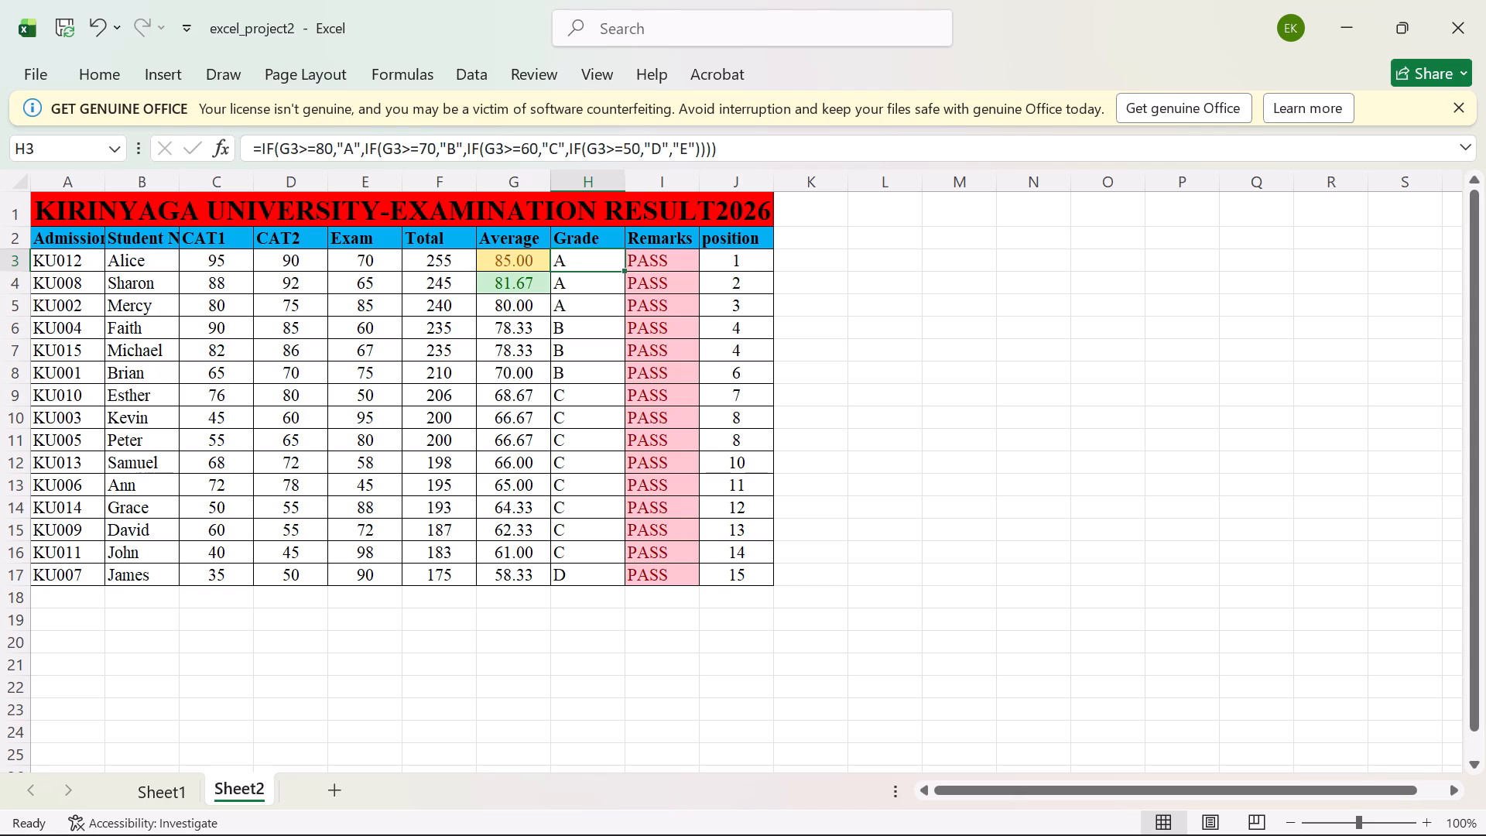
Apply filter controls to the header row of the results table, A2:J17, on Sheet2.
{"action": "left_click_drag", "start_coordinate": [55, 242], "coordinate": [769, 531]}
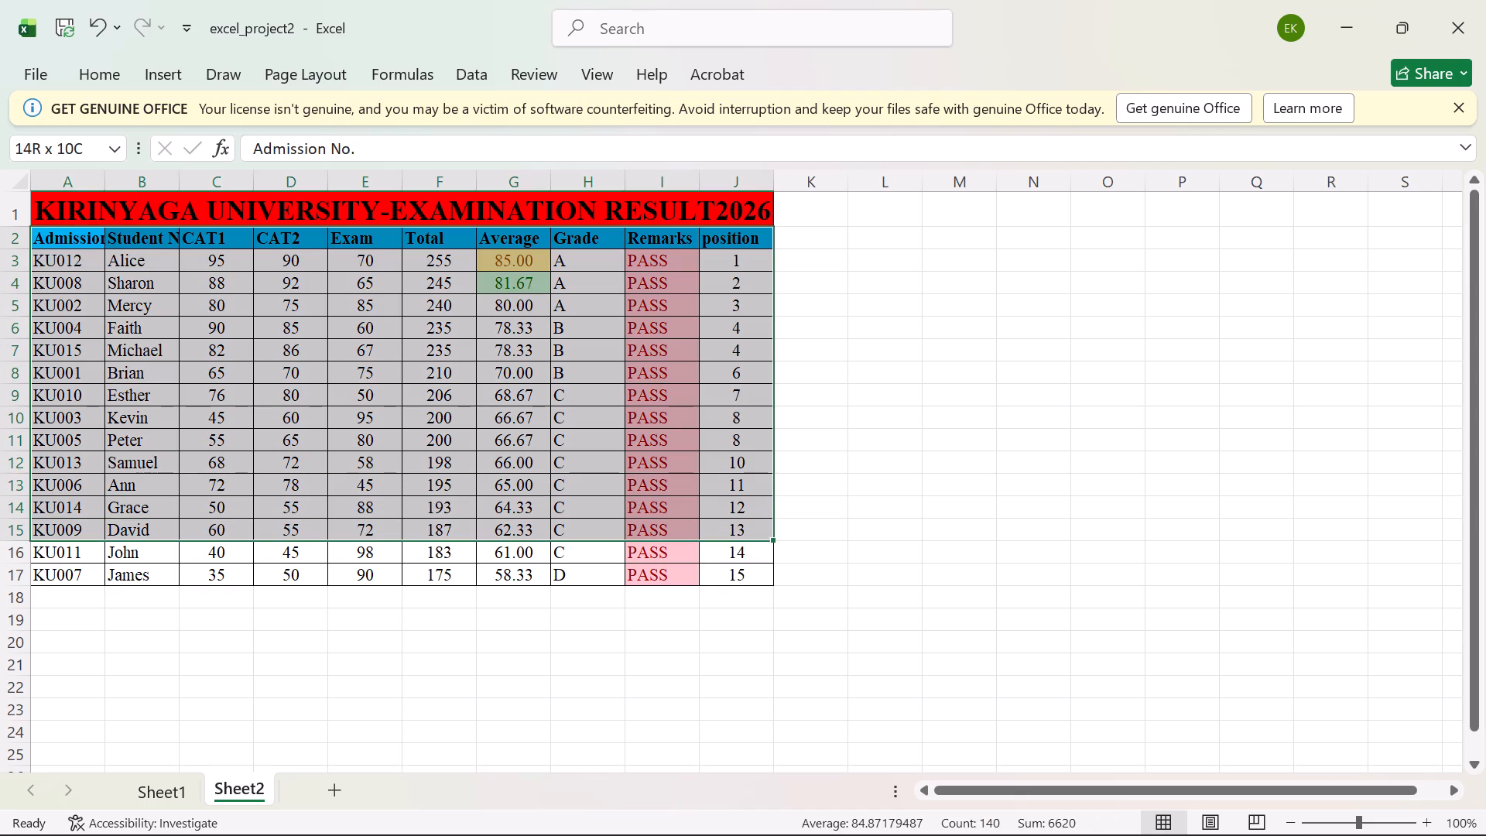
{"action": "left_click_drag", "start_coordinate": [769, 531], "coordinate": [765, 576]}
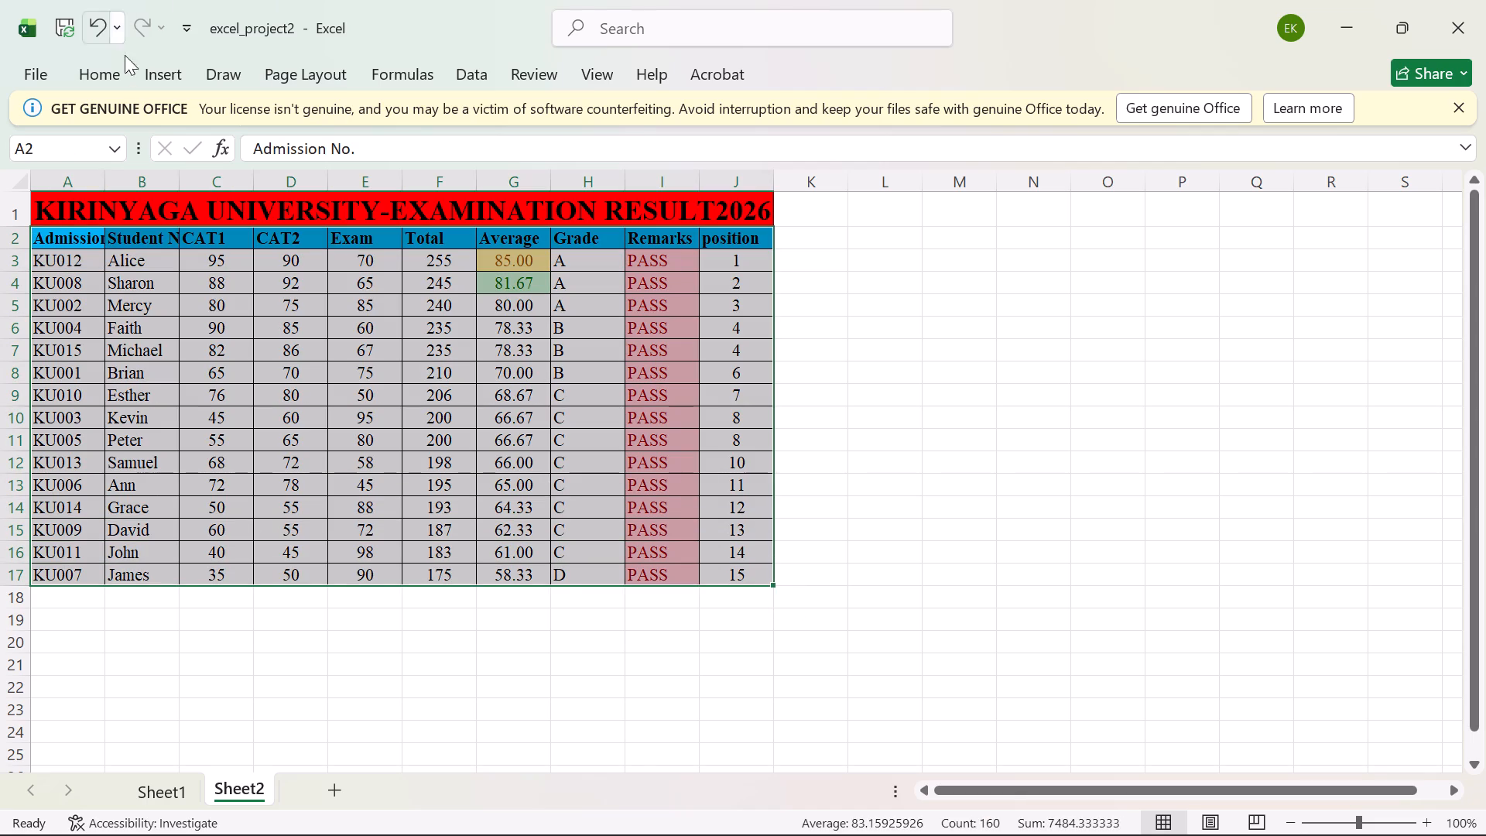
{"action": "left_click", "coordinate": [456, 84]}
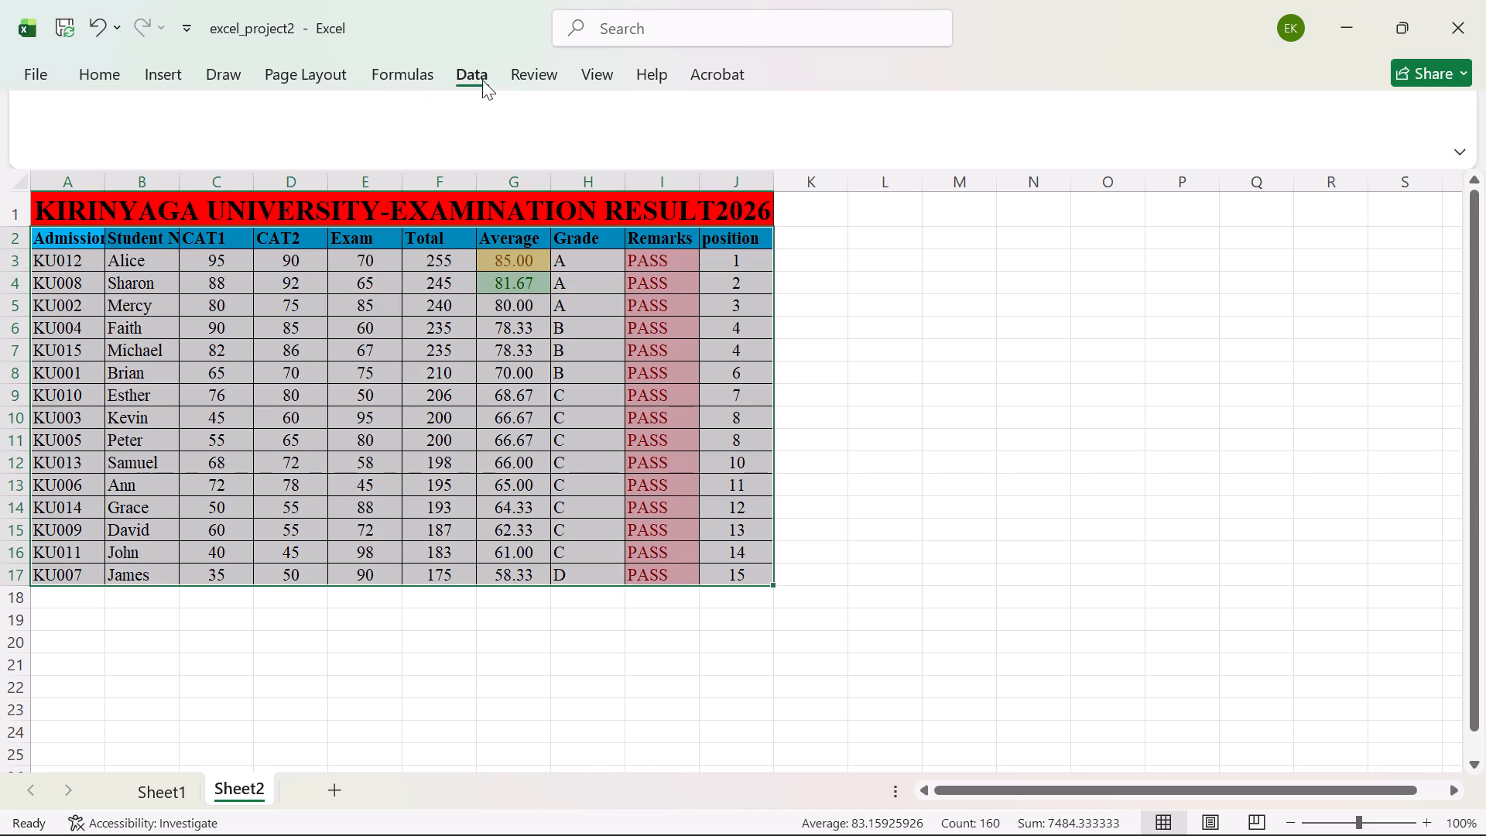
{"action": "left_click", "coordinate": [792, 148]}
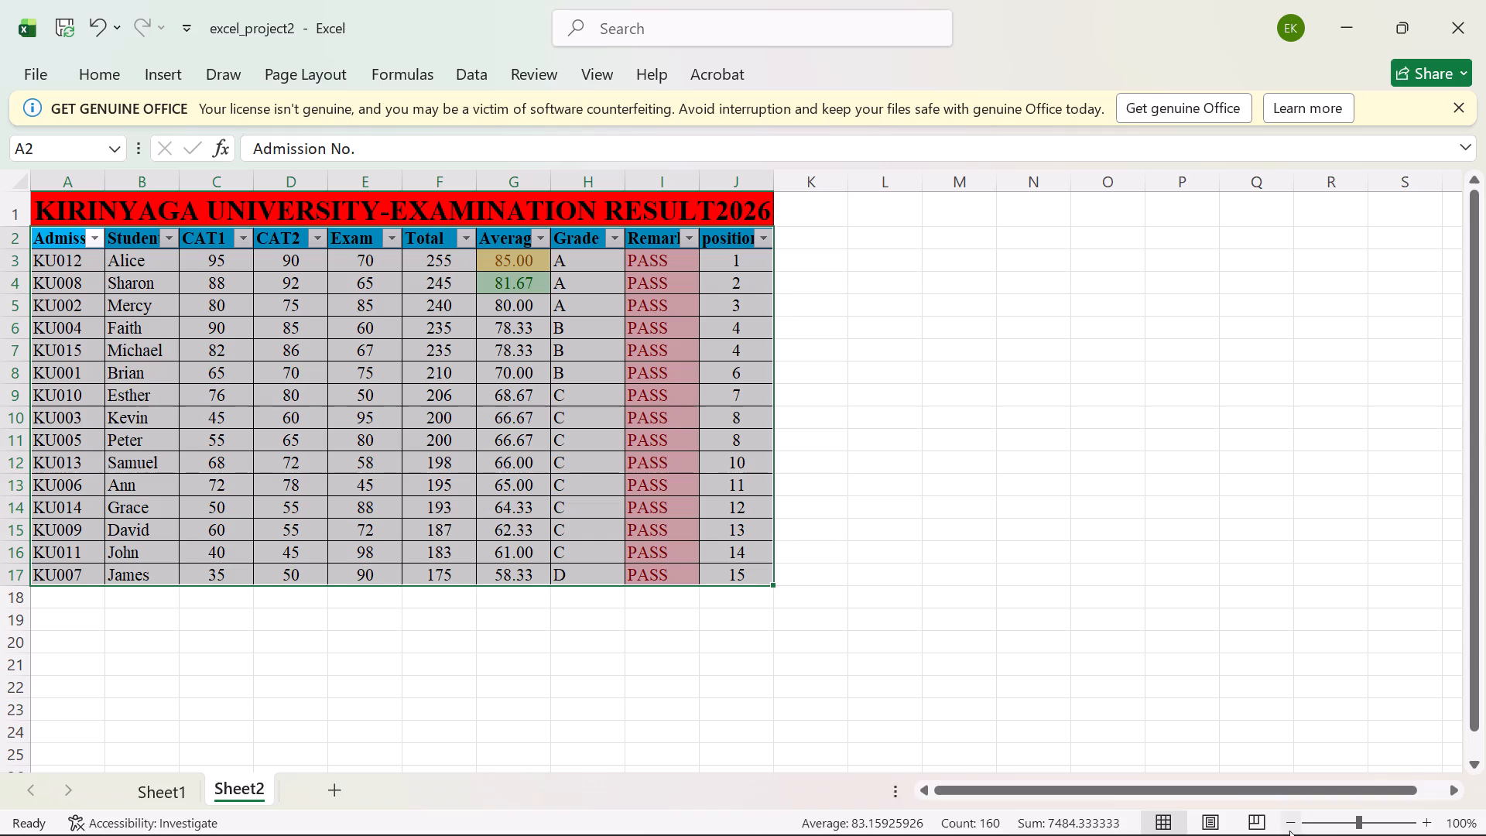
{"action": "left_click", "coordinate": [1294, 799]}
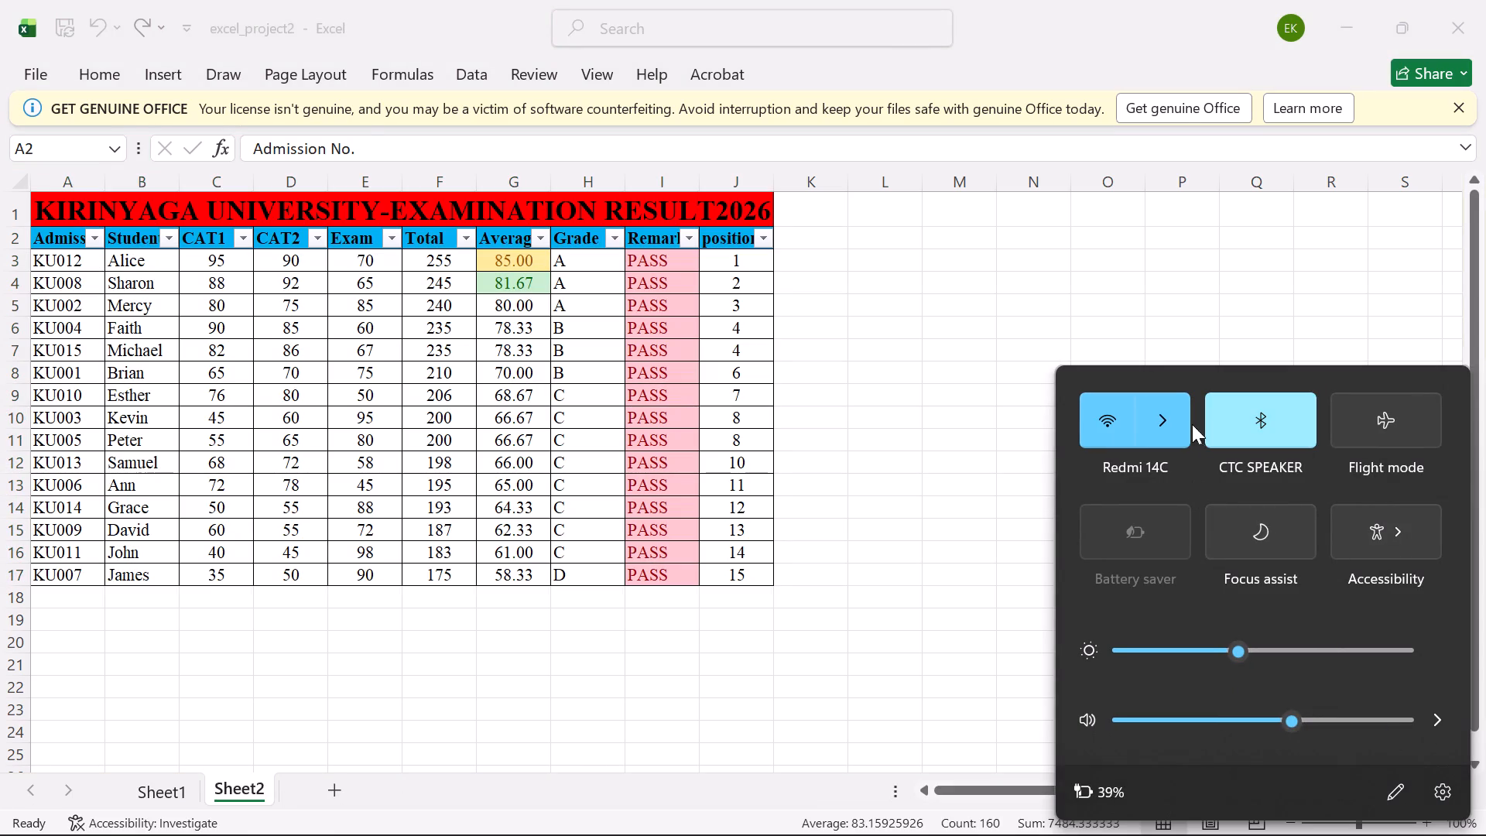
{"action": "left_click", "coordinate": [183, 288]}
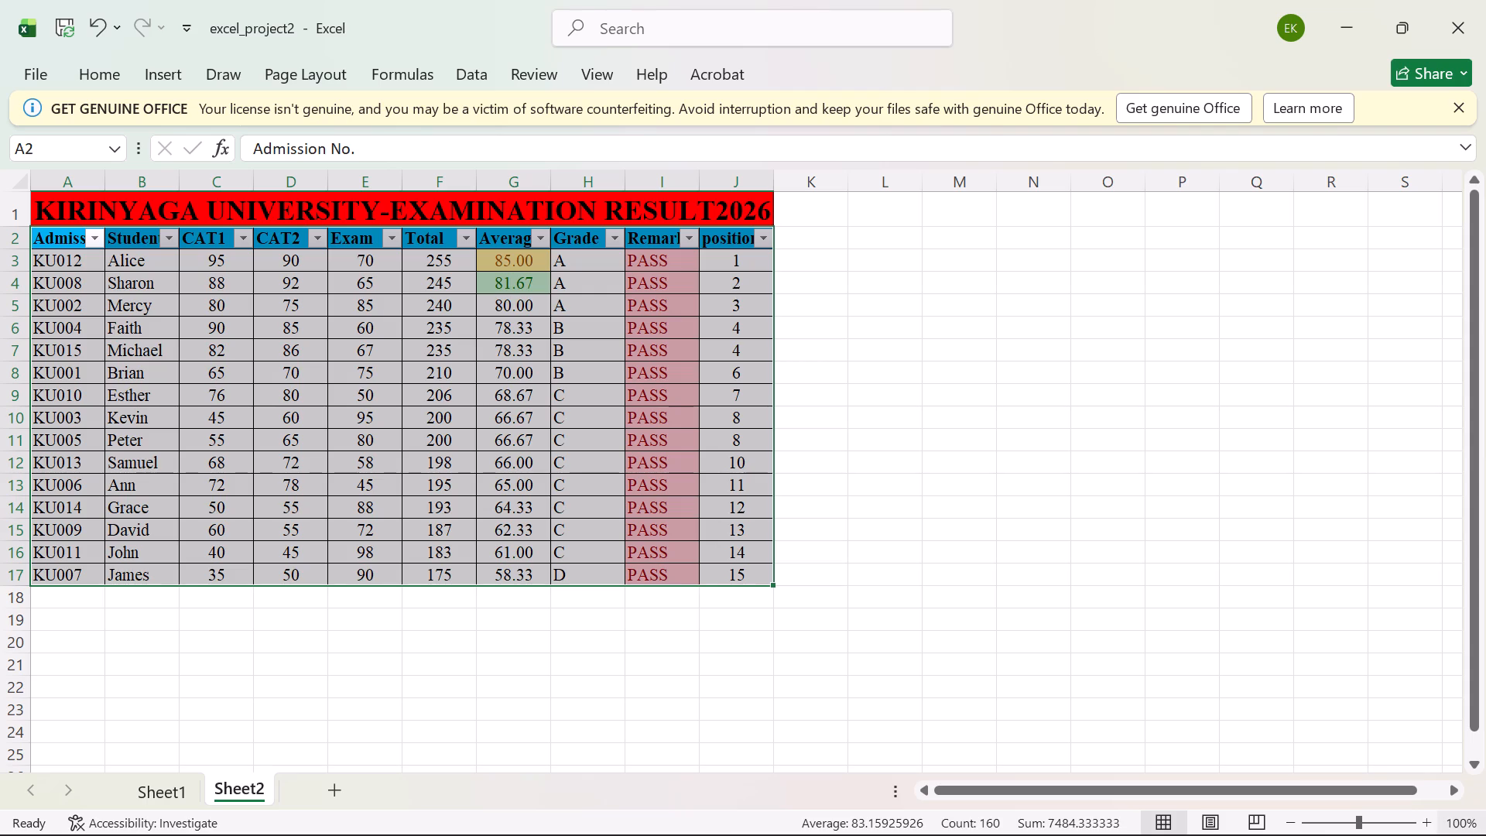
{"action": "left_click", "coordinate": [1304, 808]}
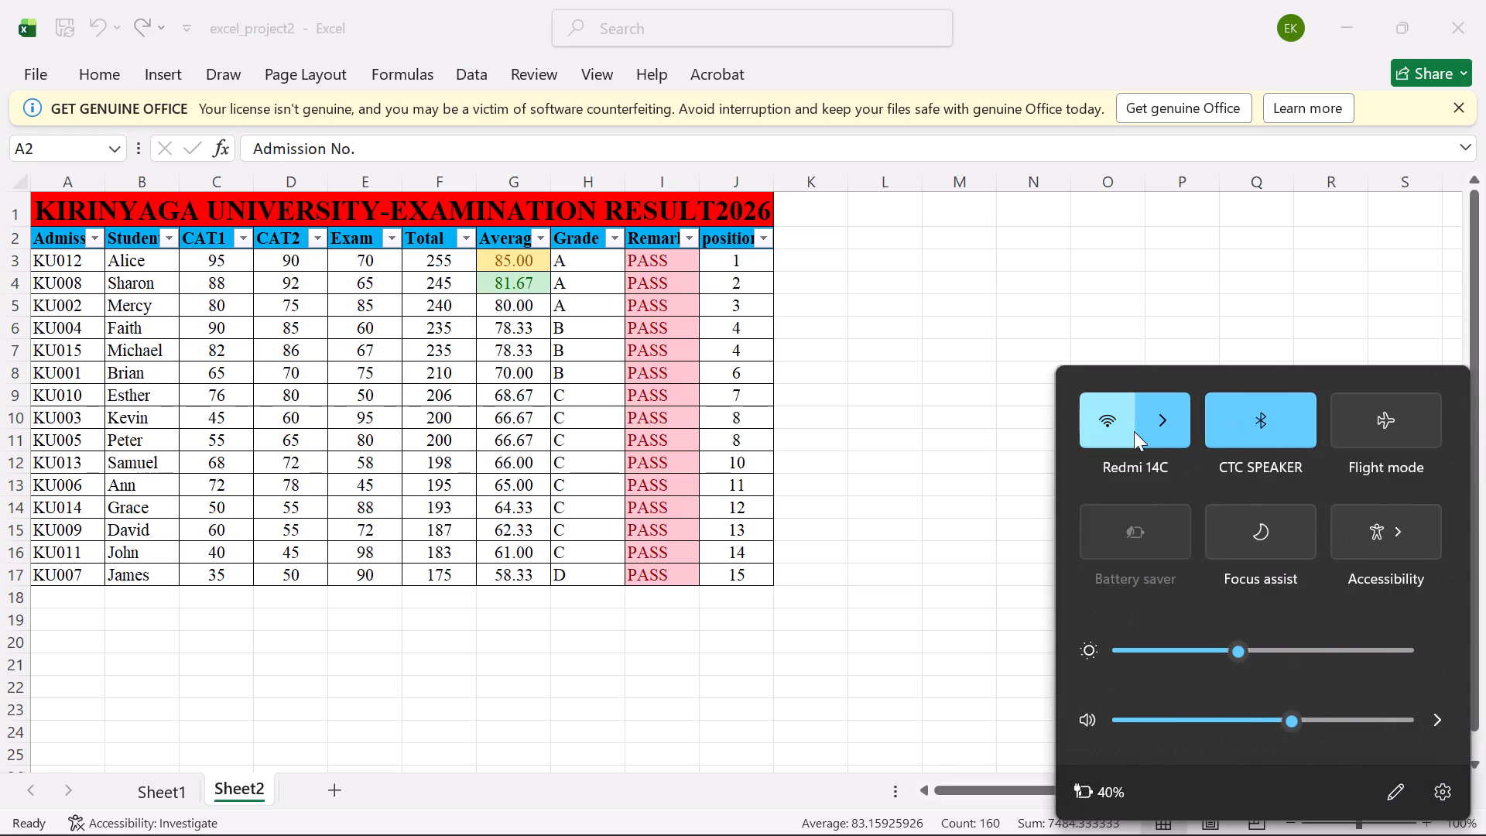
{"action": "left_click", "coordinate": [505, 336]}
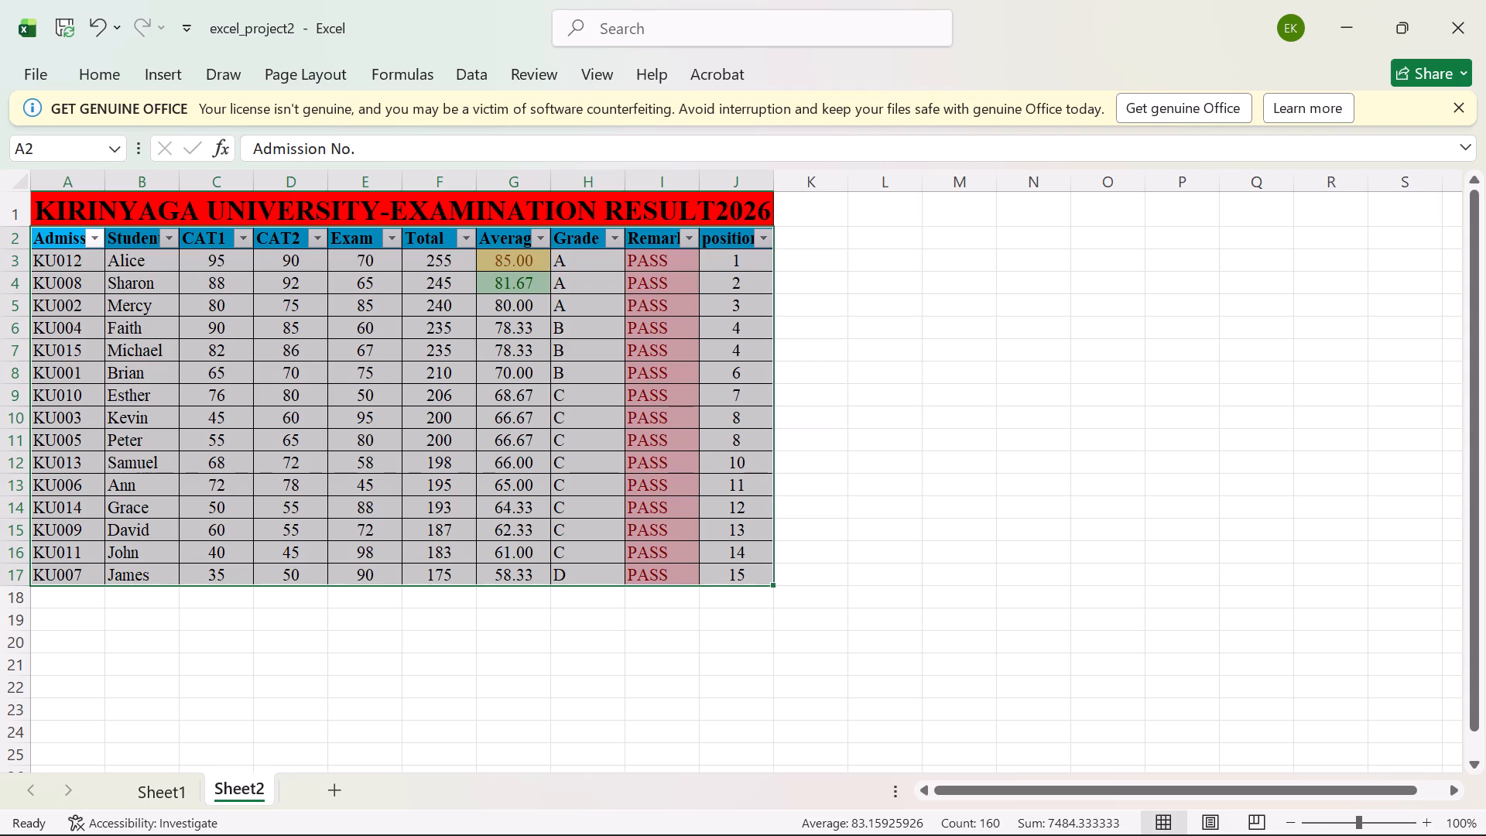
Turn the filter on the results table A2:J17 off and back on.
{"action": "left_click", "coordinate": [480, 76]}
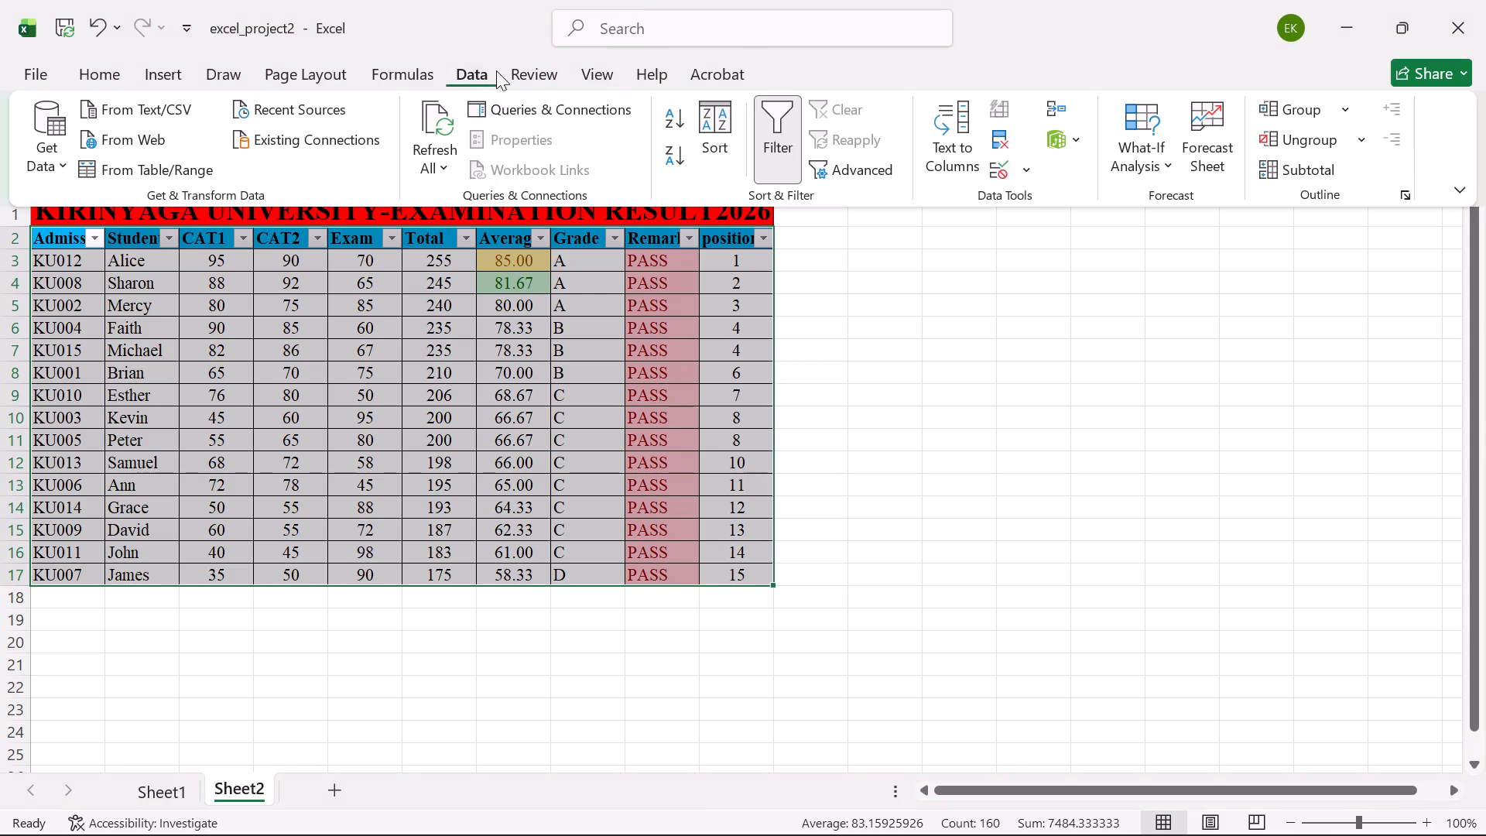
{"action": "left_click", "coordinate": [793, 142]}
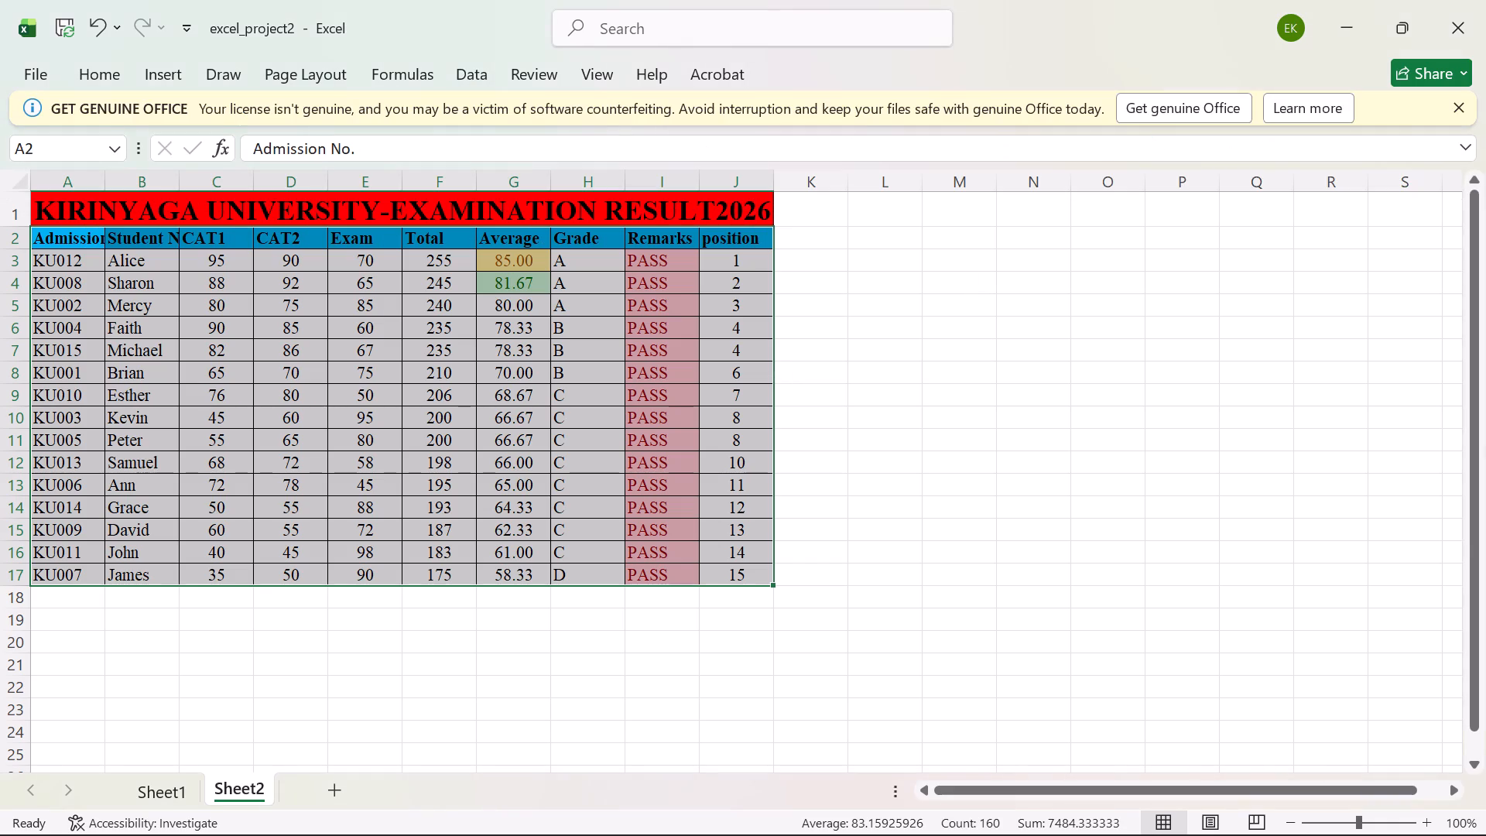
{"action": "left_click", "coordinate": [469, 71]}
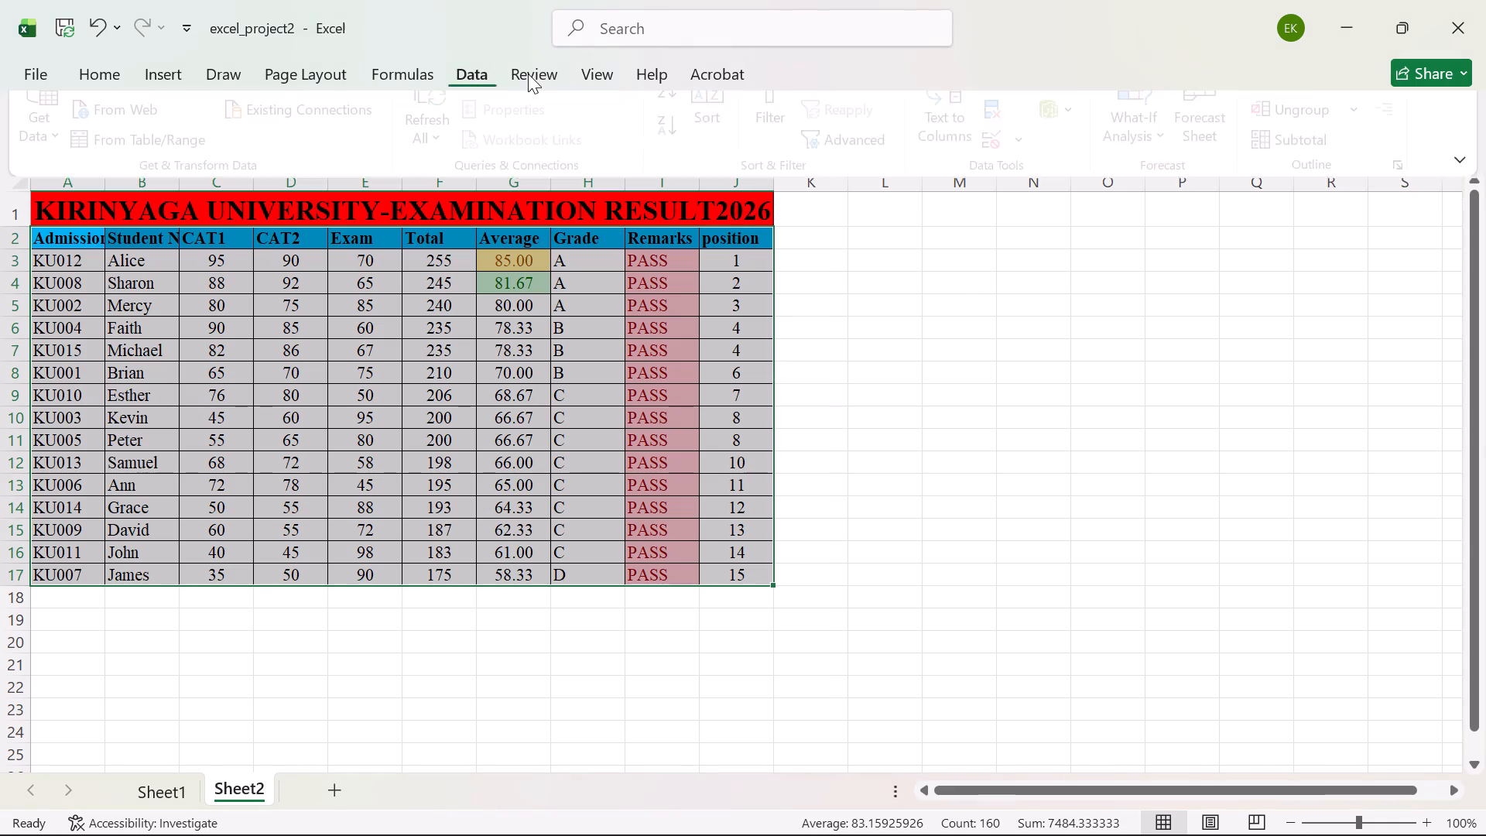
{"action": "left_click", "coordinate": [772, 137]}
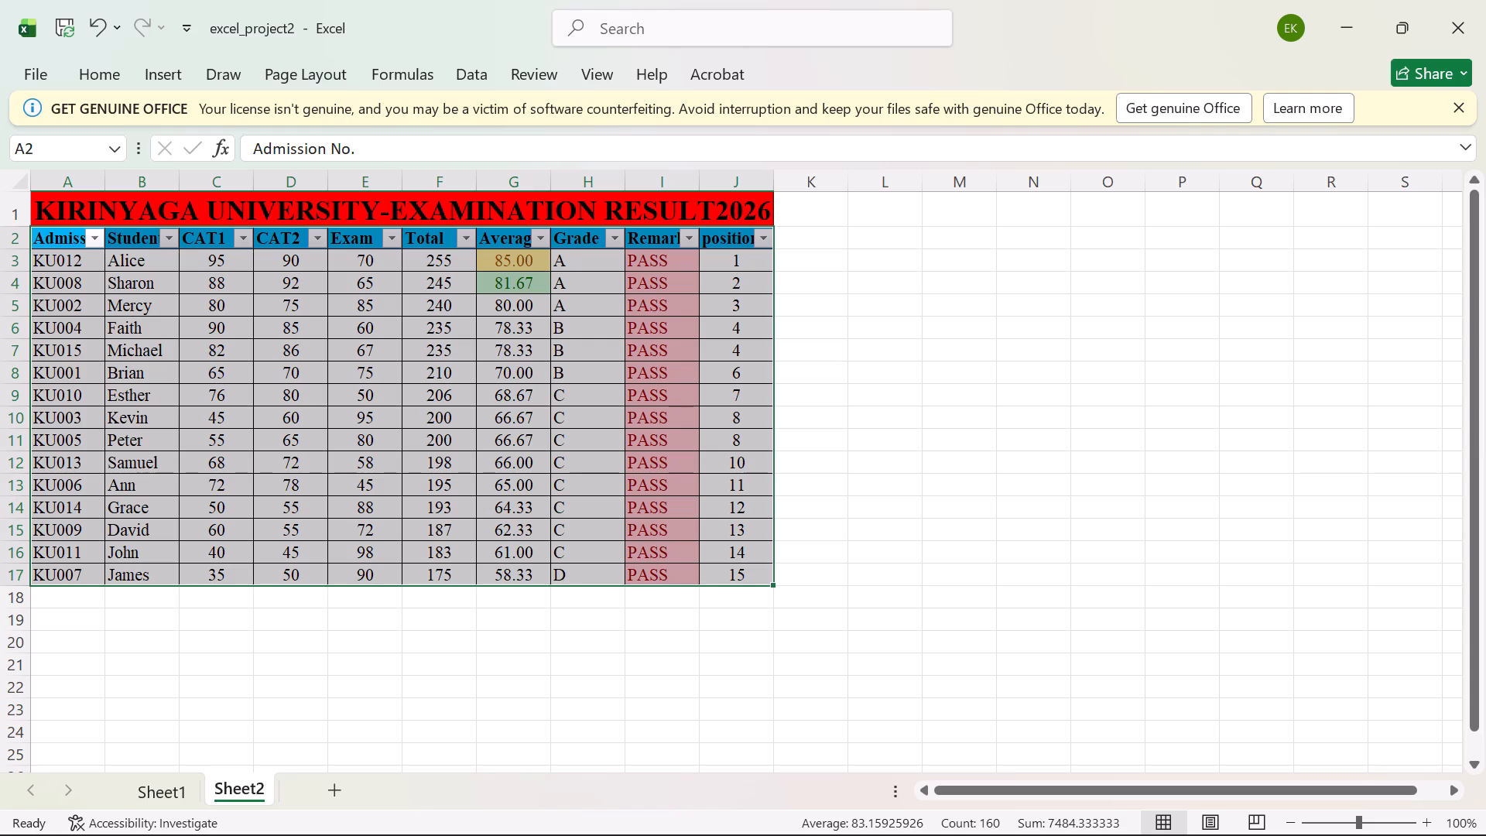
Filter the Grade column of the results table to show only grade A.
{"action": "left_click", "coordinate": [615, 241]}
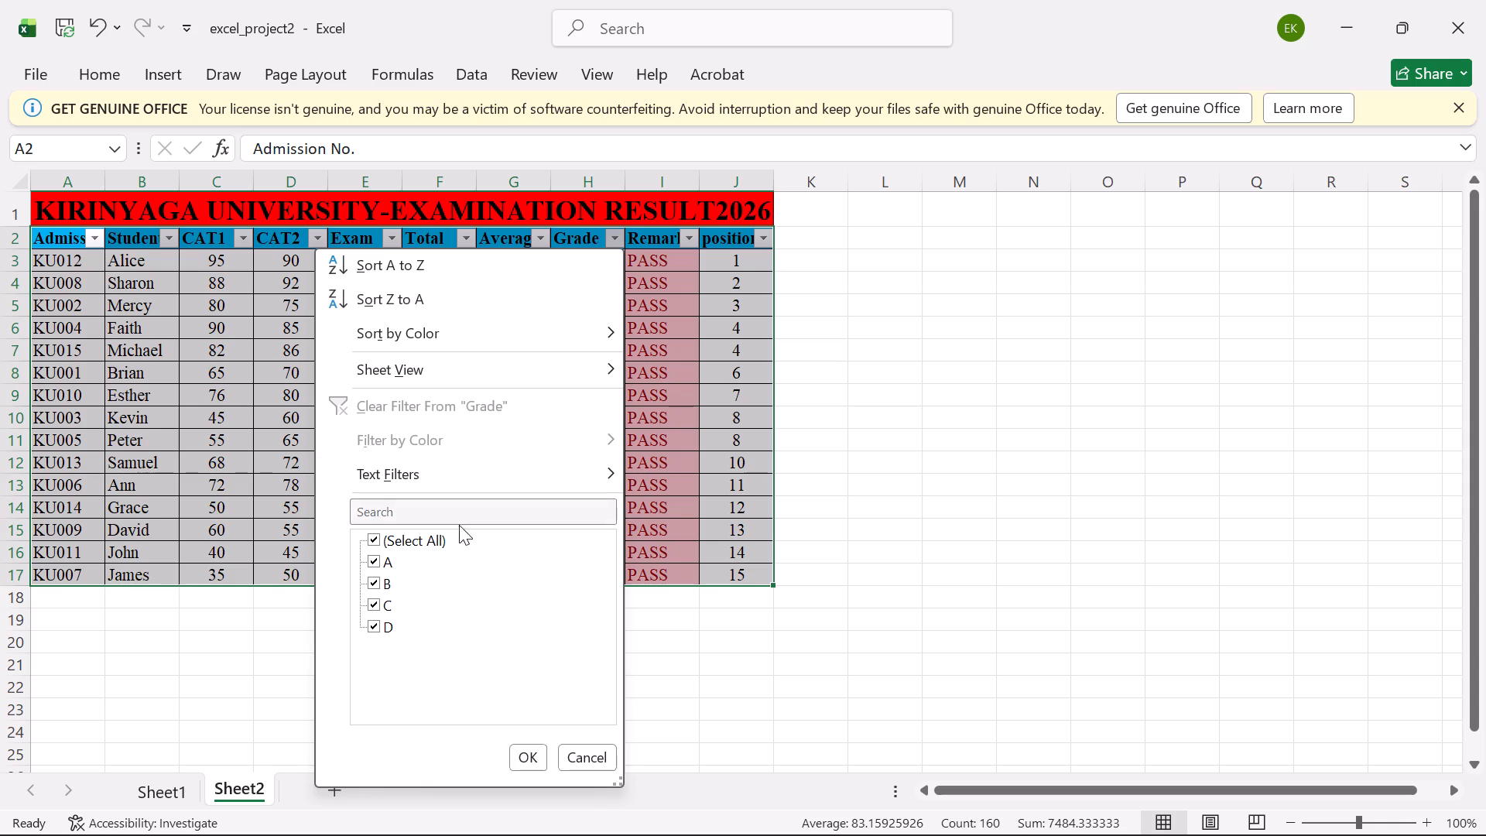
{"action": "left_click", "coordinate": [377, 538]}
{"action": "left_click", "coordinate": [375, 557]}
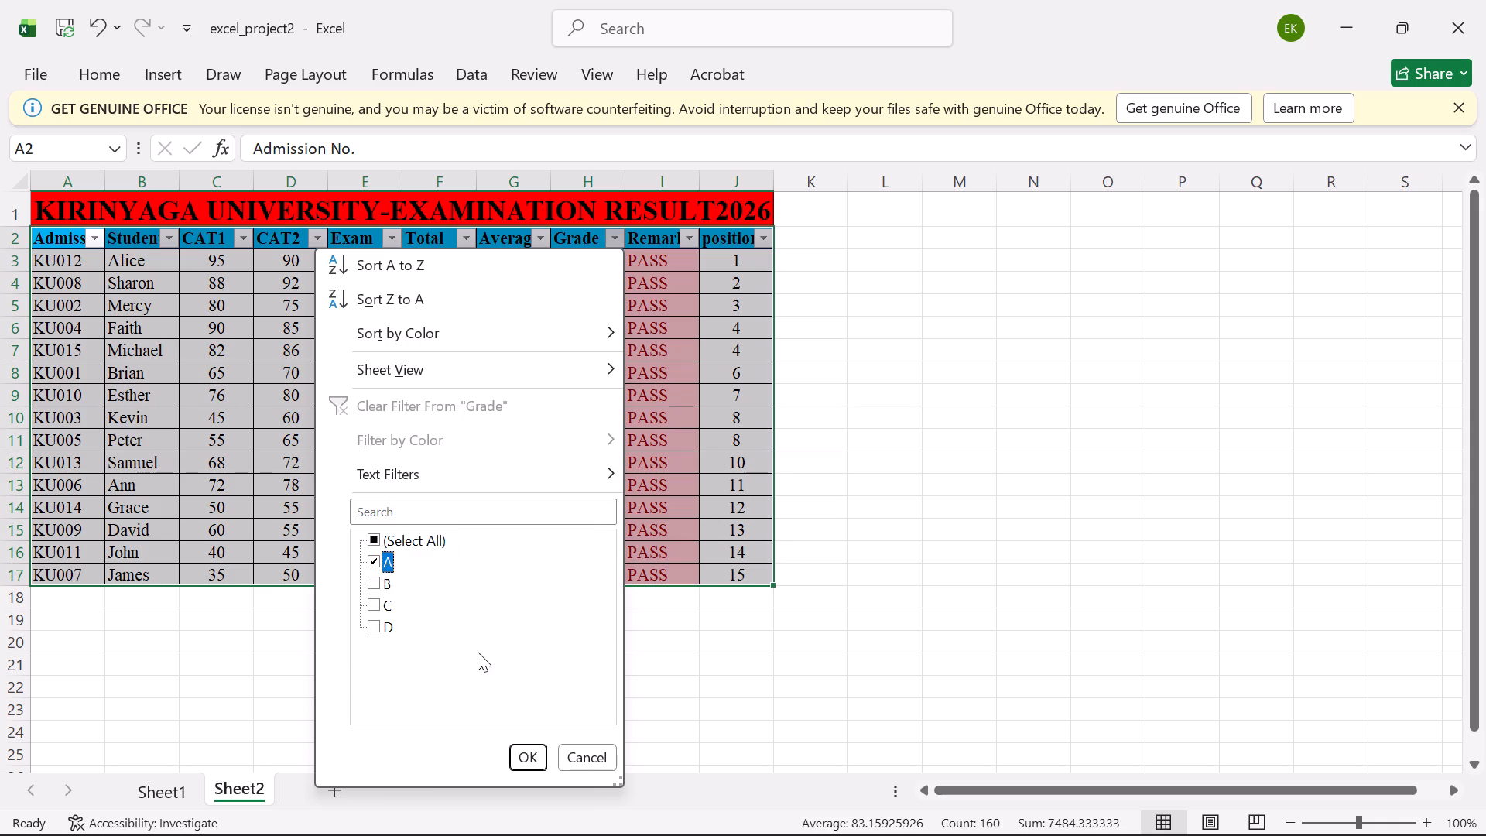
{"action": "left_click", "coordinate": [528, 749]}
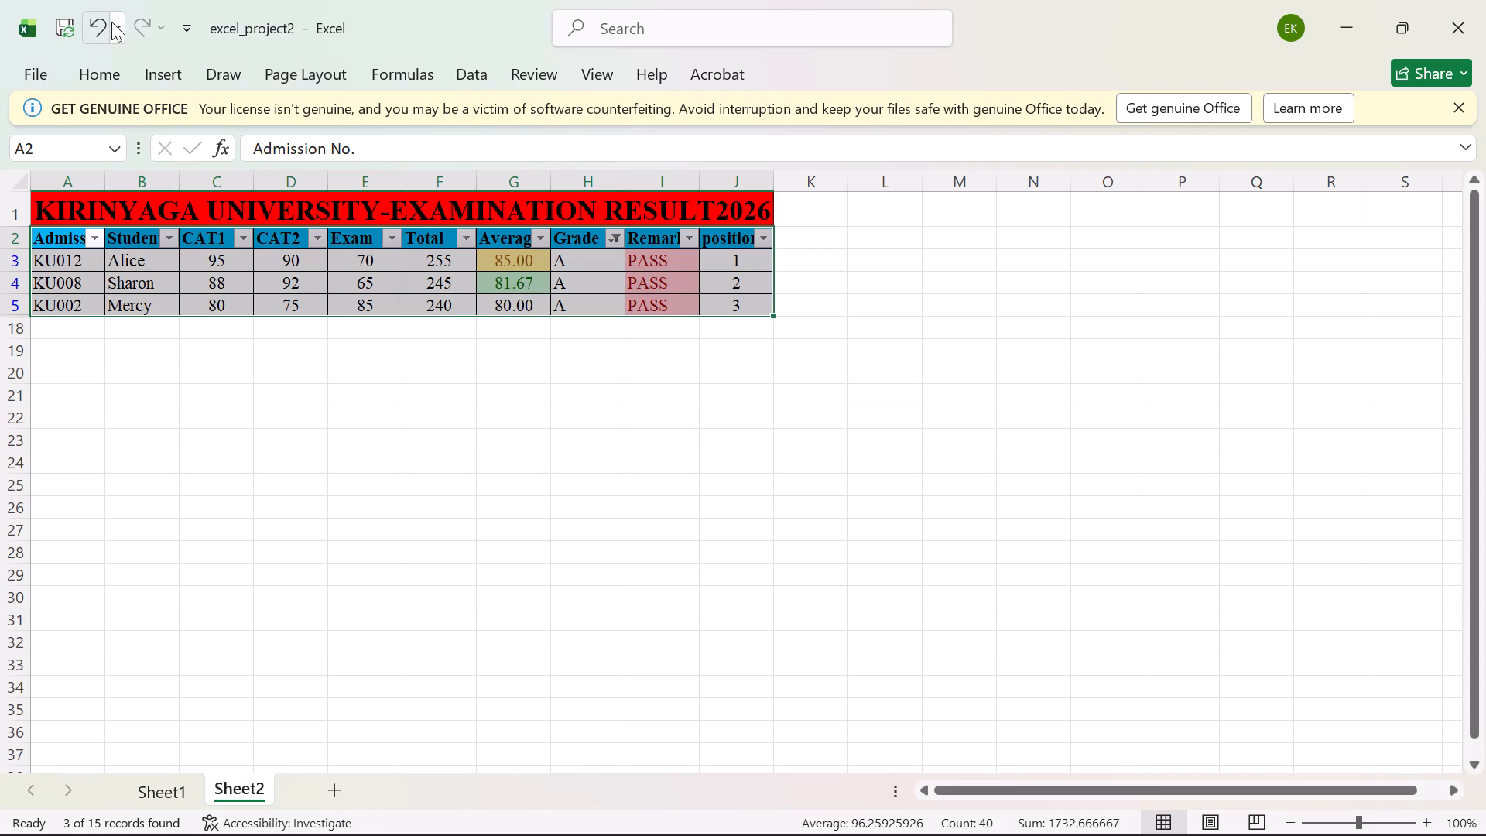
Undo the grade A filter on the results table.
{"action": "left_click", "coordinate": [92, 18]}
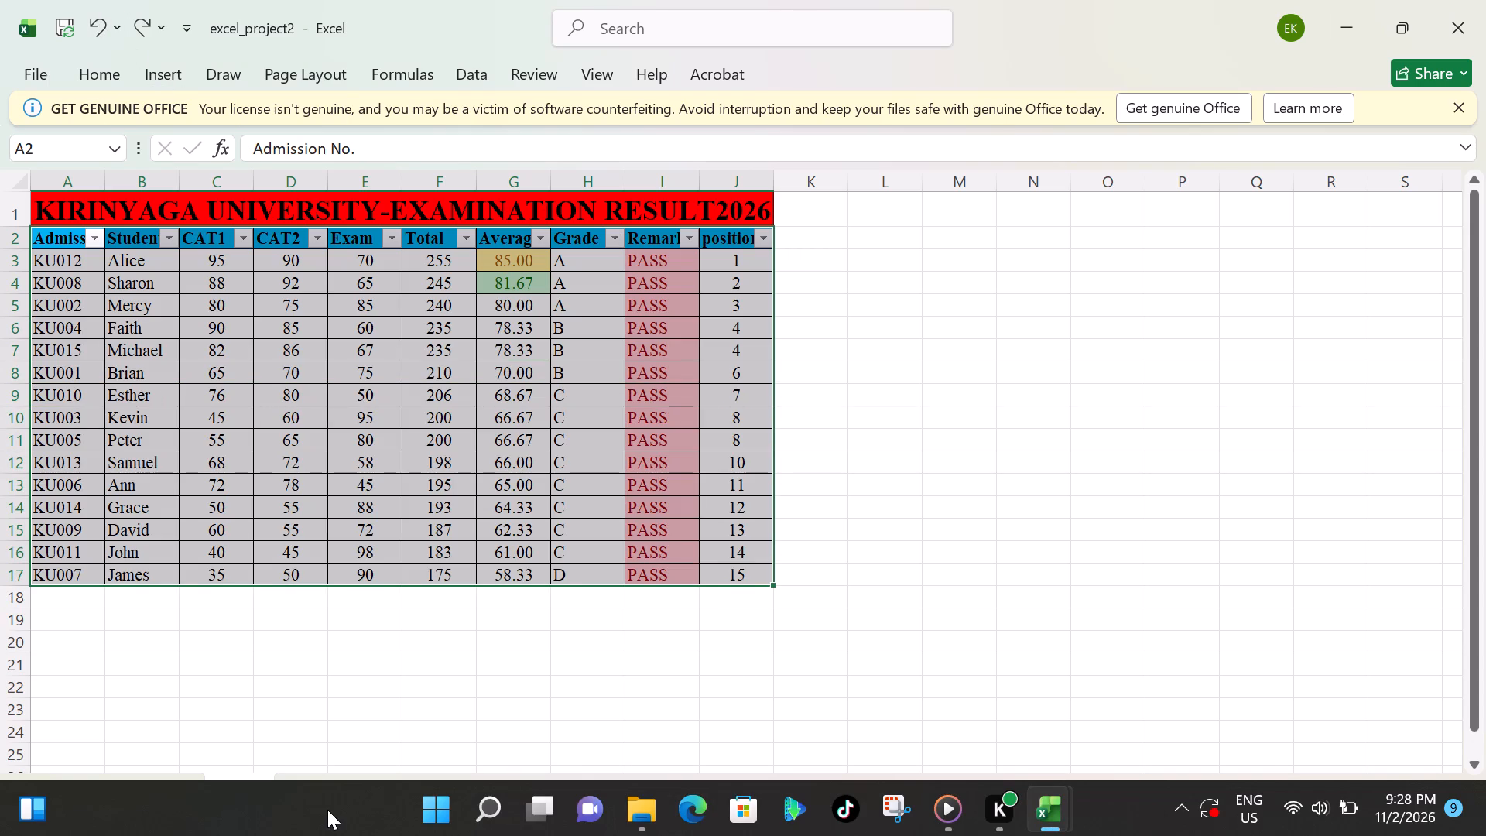
Copy the results table A2:J17 from Sheet2 and add a new worksheet, Sheet3, for it.
{"action": "key", "text": "ctrl+c"}
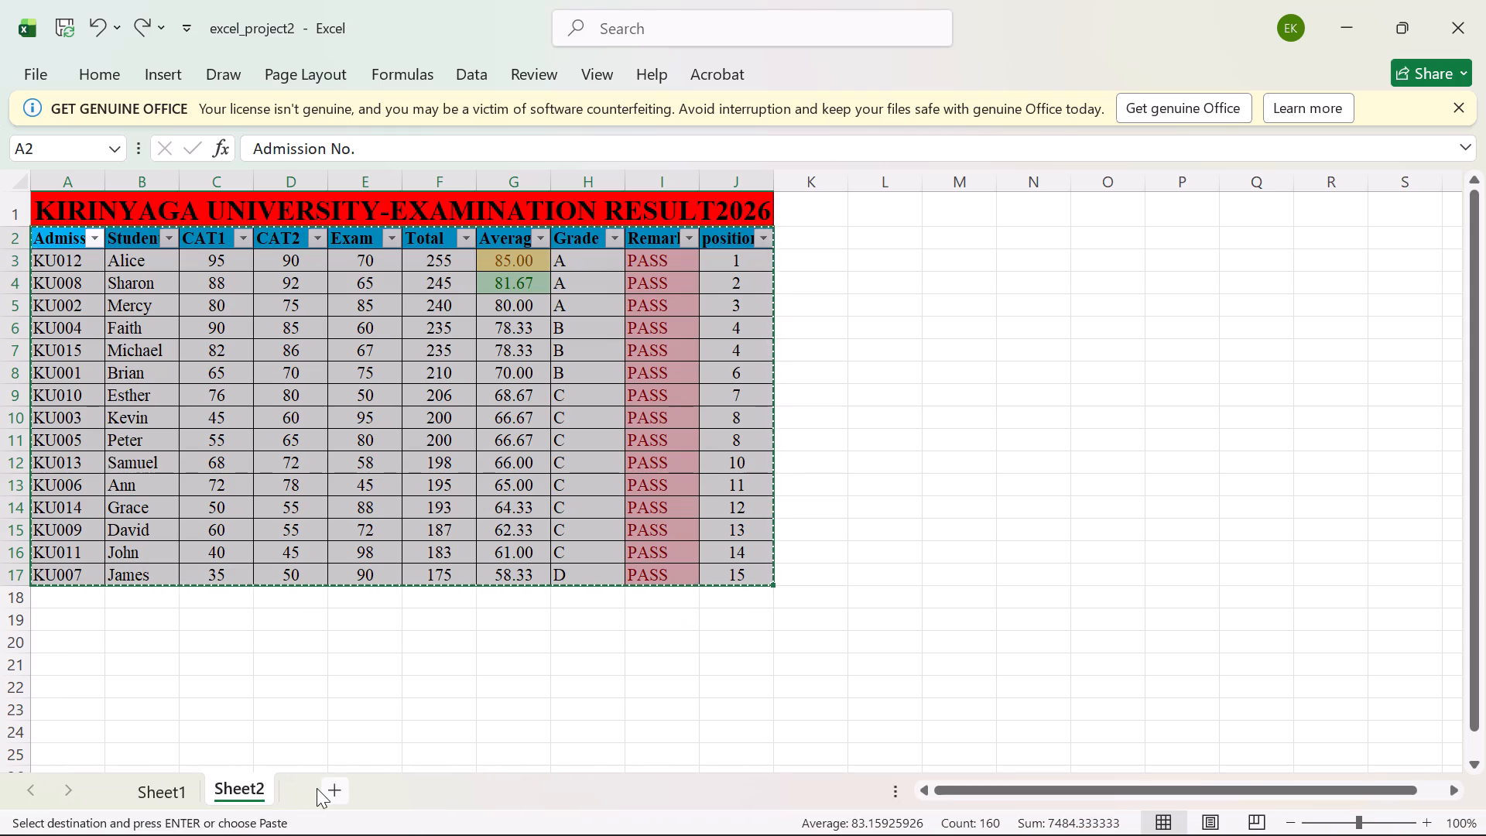
{"action": "left_click", "coordinate": [318, 788]}
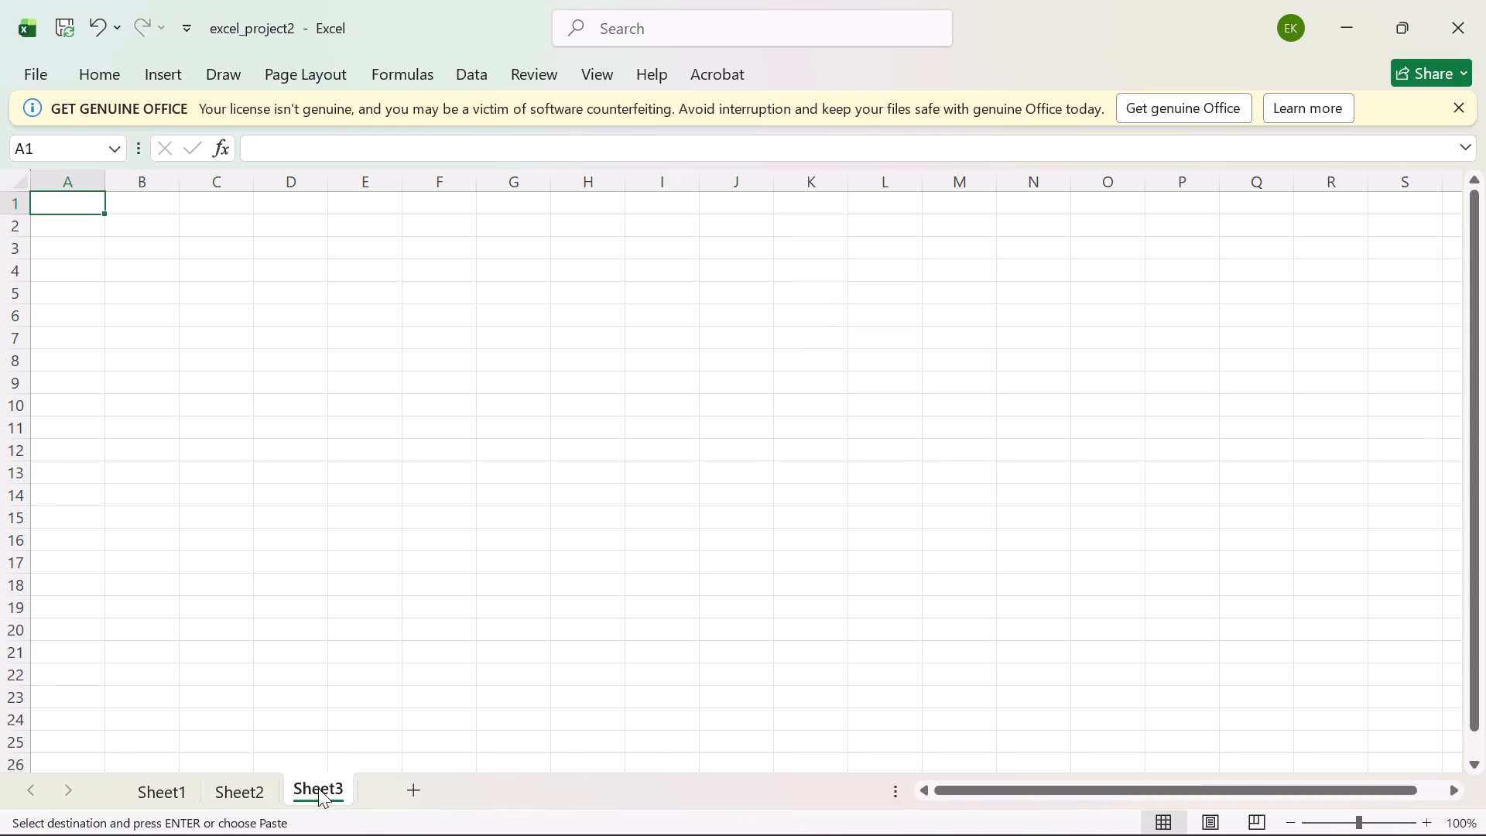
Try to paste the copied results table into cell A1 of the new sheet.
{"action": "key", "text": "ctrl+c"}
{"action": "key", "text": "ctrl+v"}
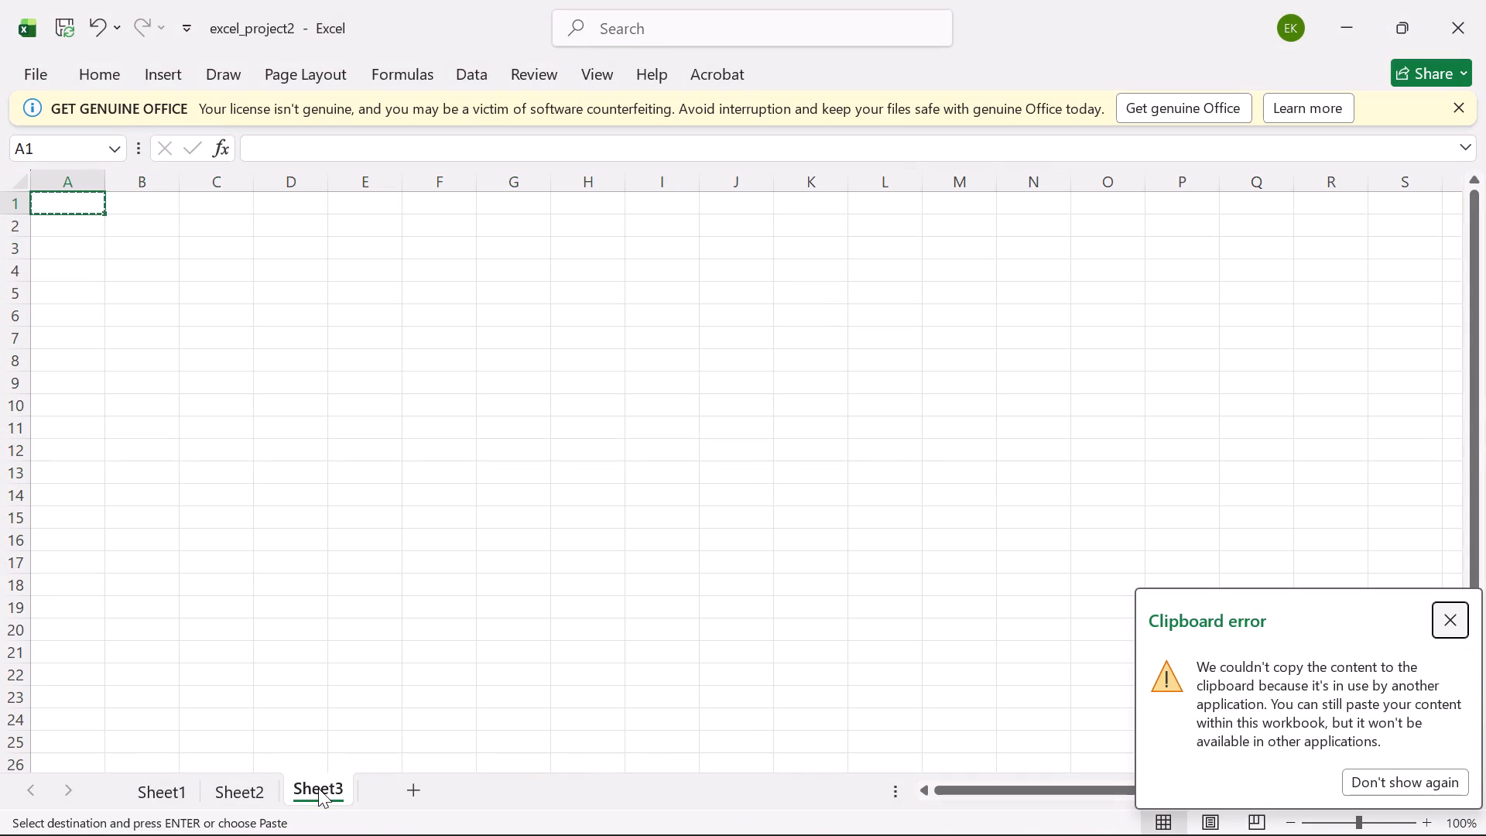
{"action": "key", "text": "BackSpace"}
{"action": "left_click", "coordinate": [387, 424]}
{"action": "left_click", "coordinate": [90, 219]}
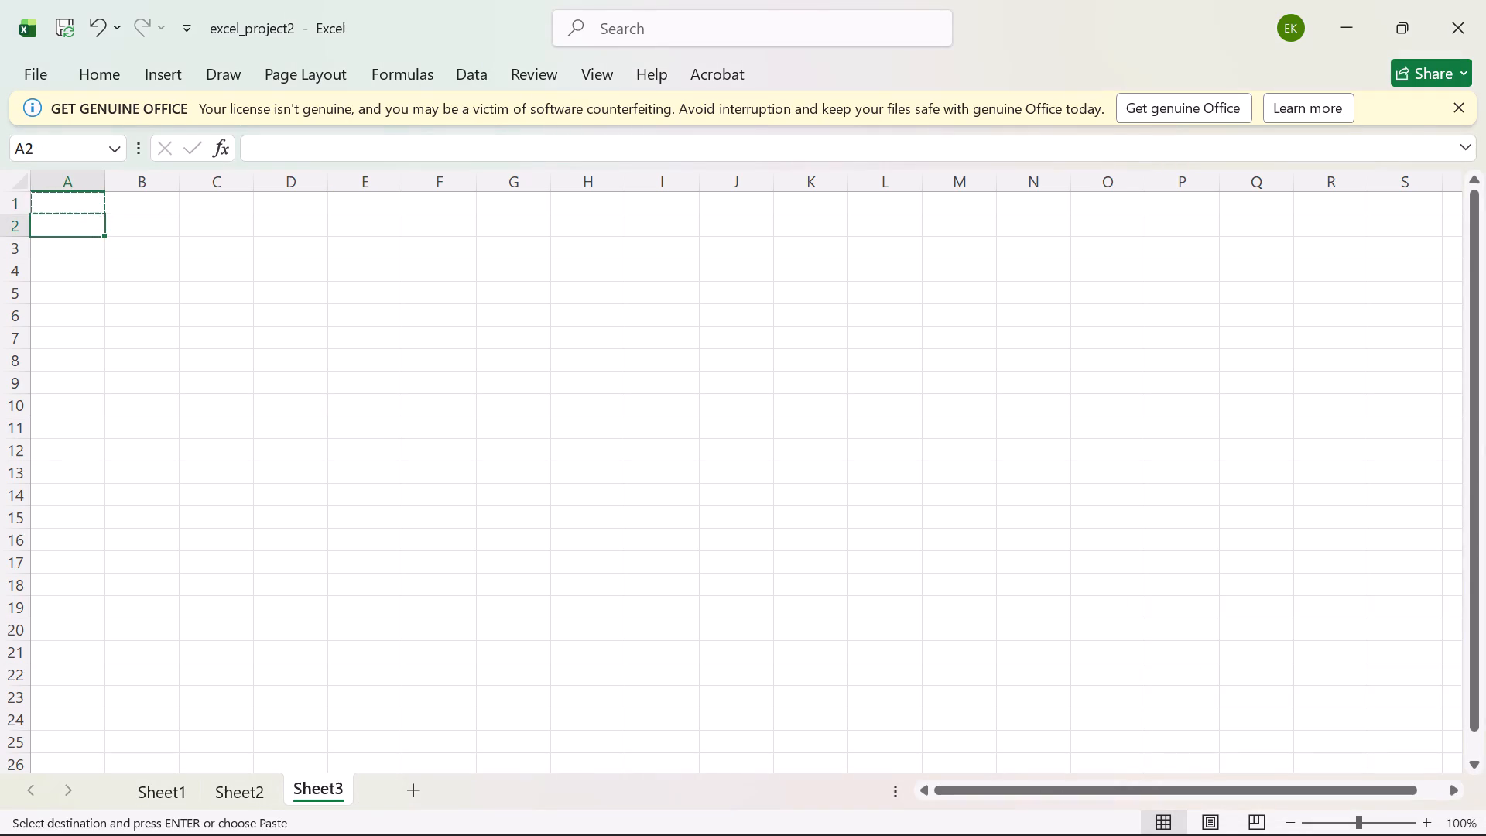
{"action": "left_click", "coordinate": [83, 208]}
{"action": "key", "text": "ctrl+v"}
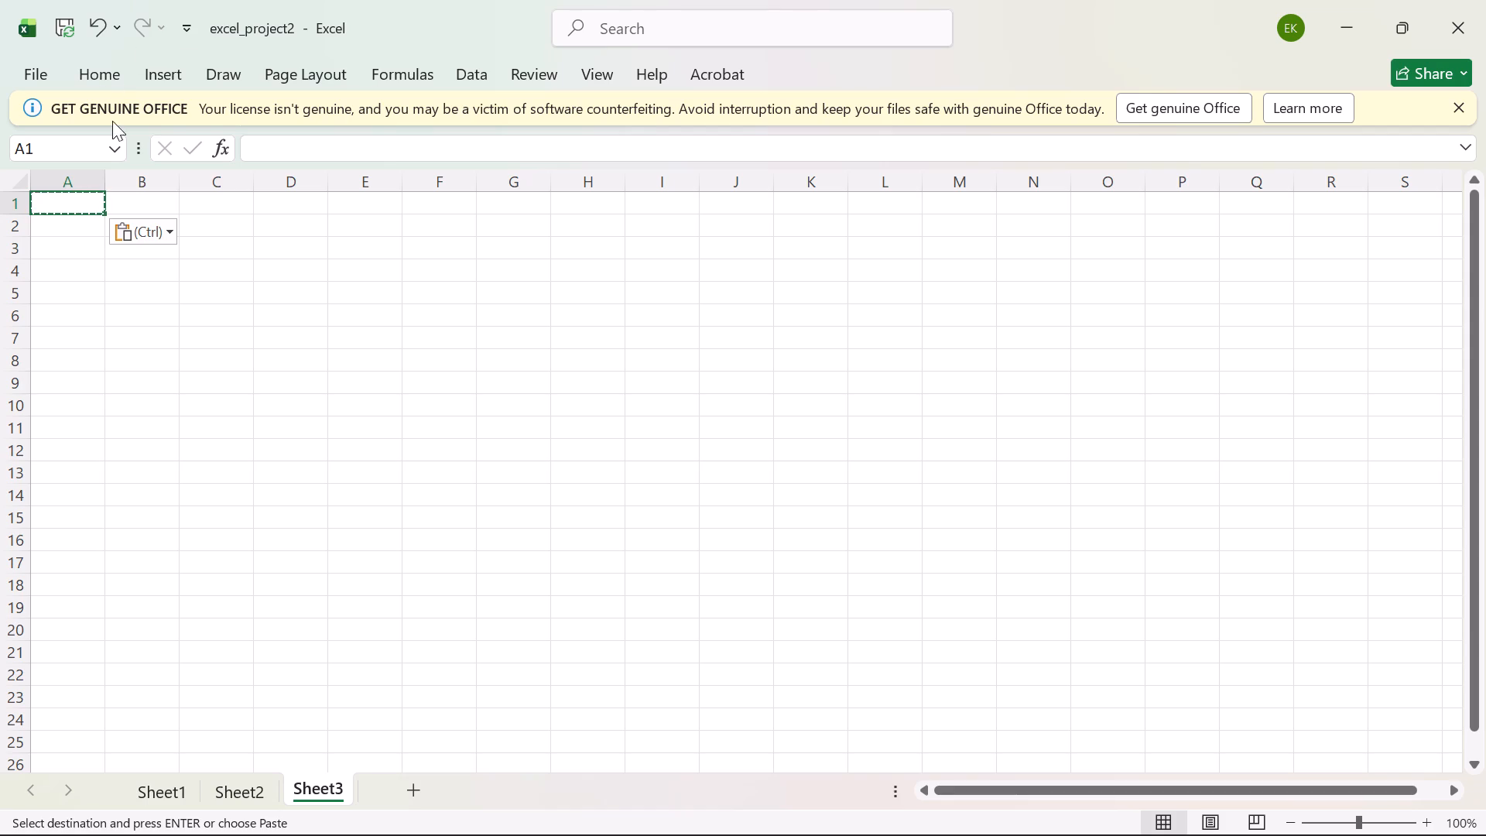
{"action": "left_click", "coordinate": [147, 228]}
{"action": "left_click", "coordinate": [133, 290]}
Copy the results table A2:J17 from Sheet2 again and paste it at cell A1 of Sheet3.
{"action": "left_click", "coordinate": [265, 789]}
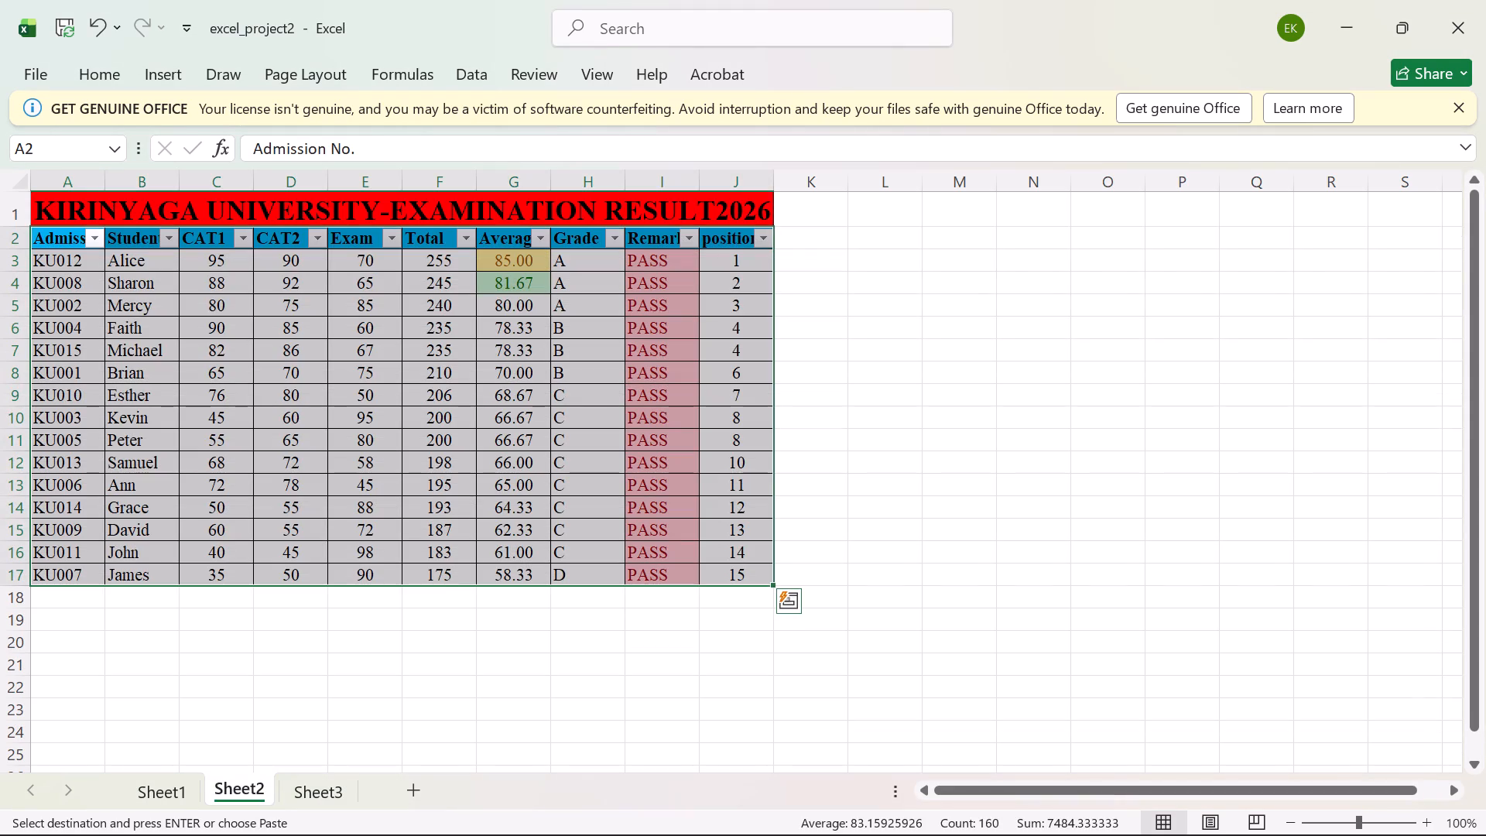
{"action": "key", "text": "ctrl+c"}
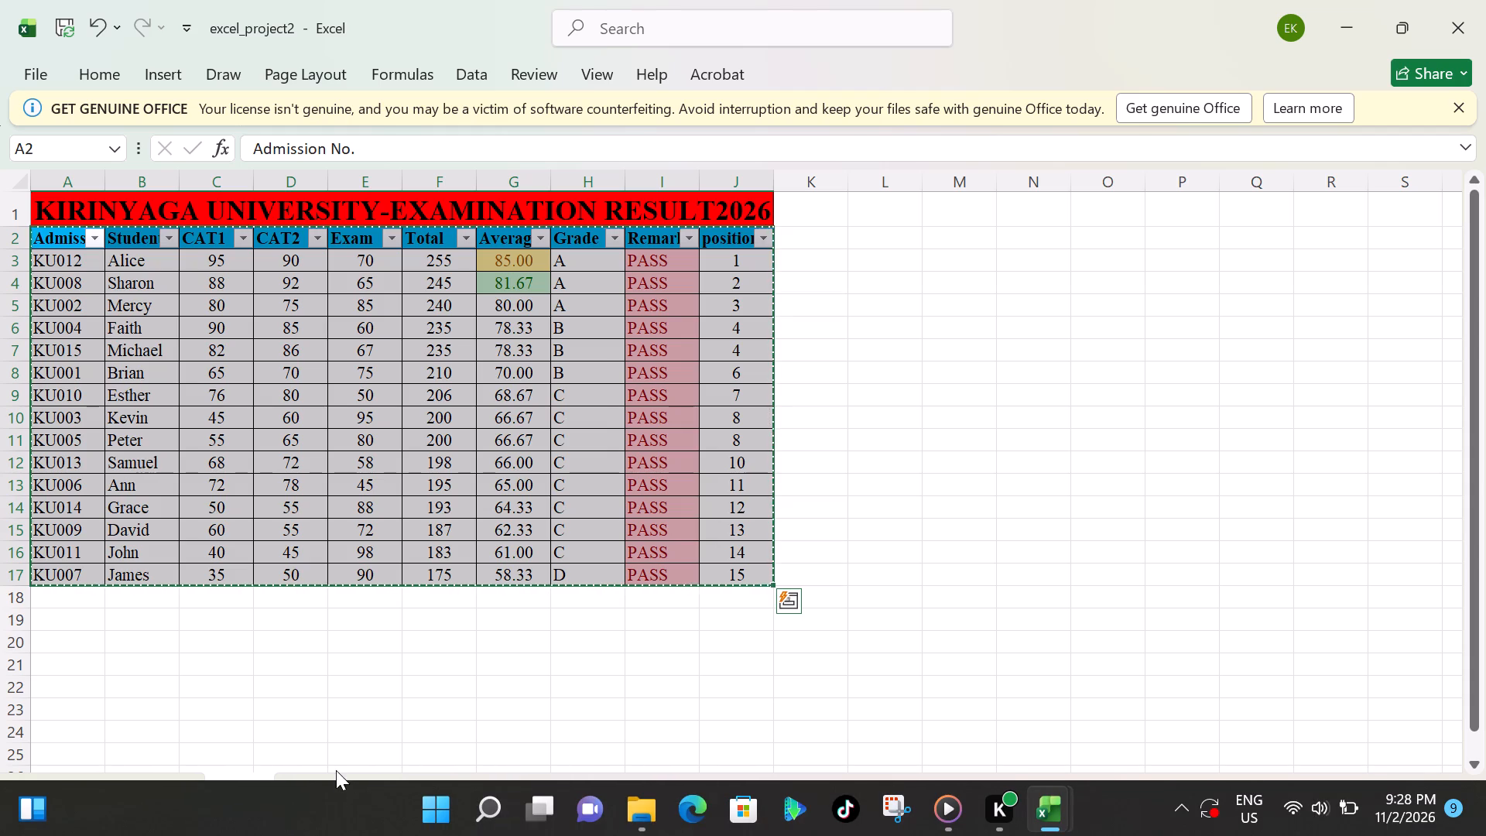
{"action": "left_click", "coordinate": [327, 794]}
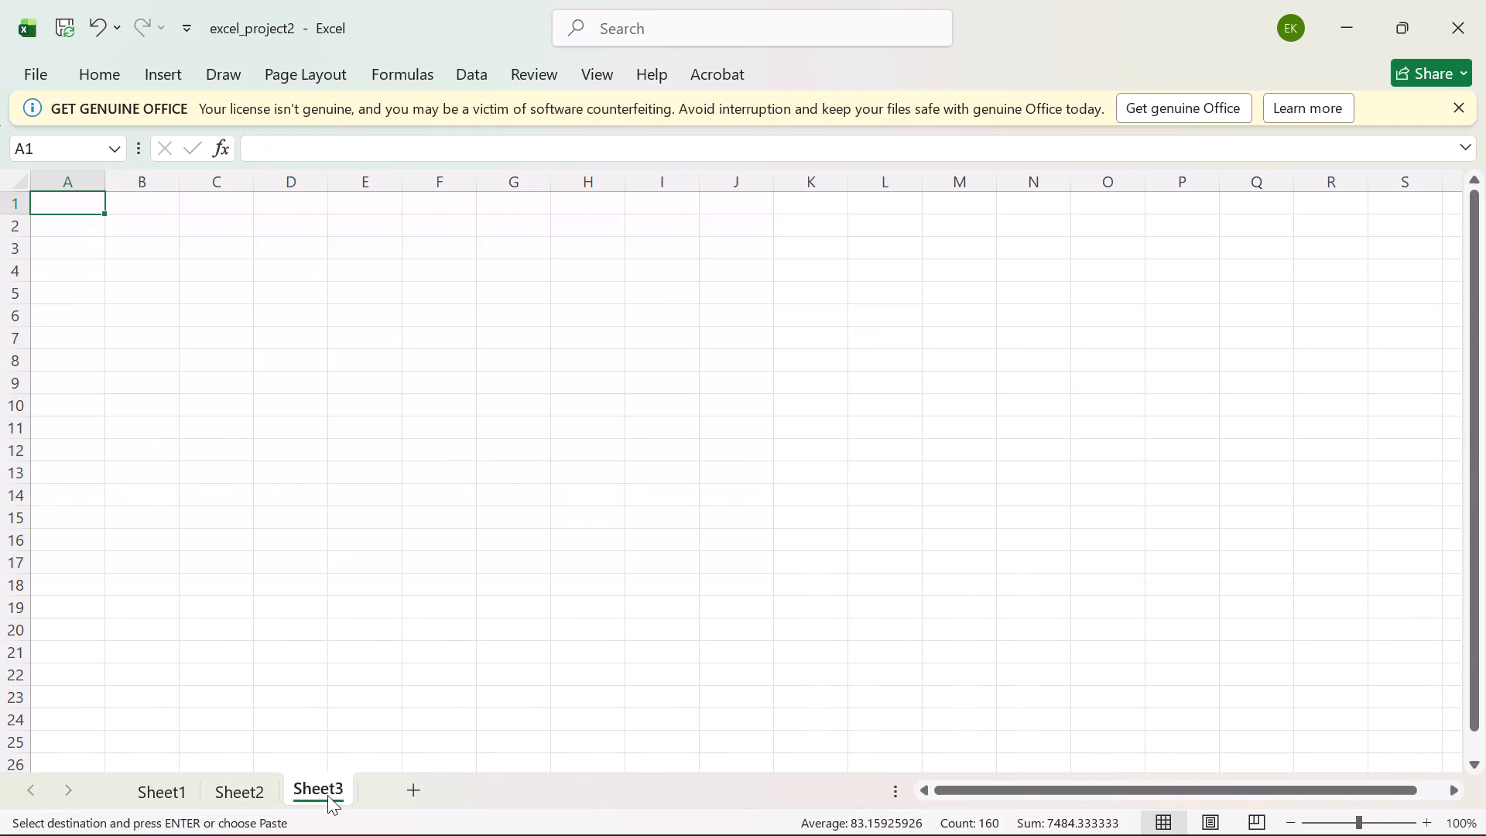
{"action": "key", "text": "ctrl+v"}
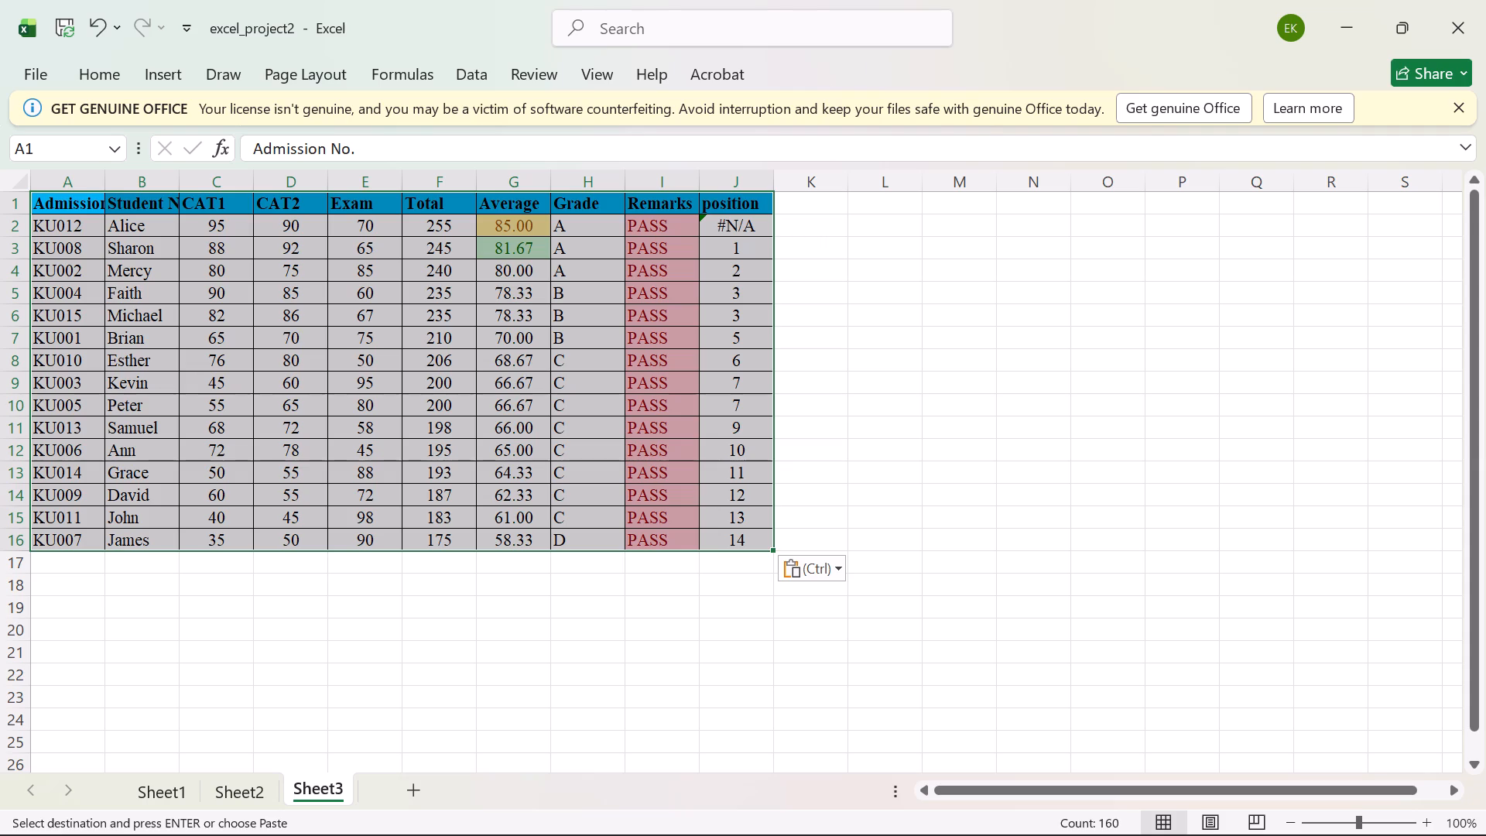
Examine the position formula in cell J2 of Sheet3 and compare the pasted table with the original on Sheet2.
{"action": "left_click", "coordinate": [742, 229]}
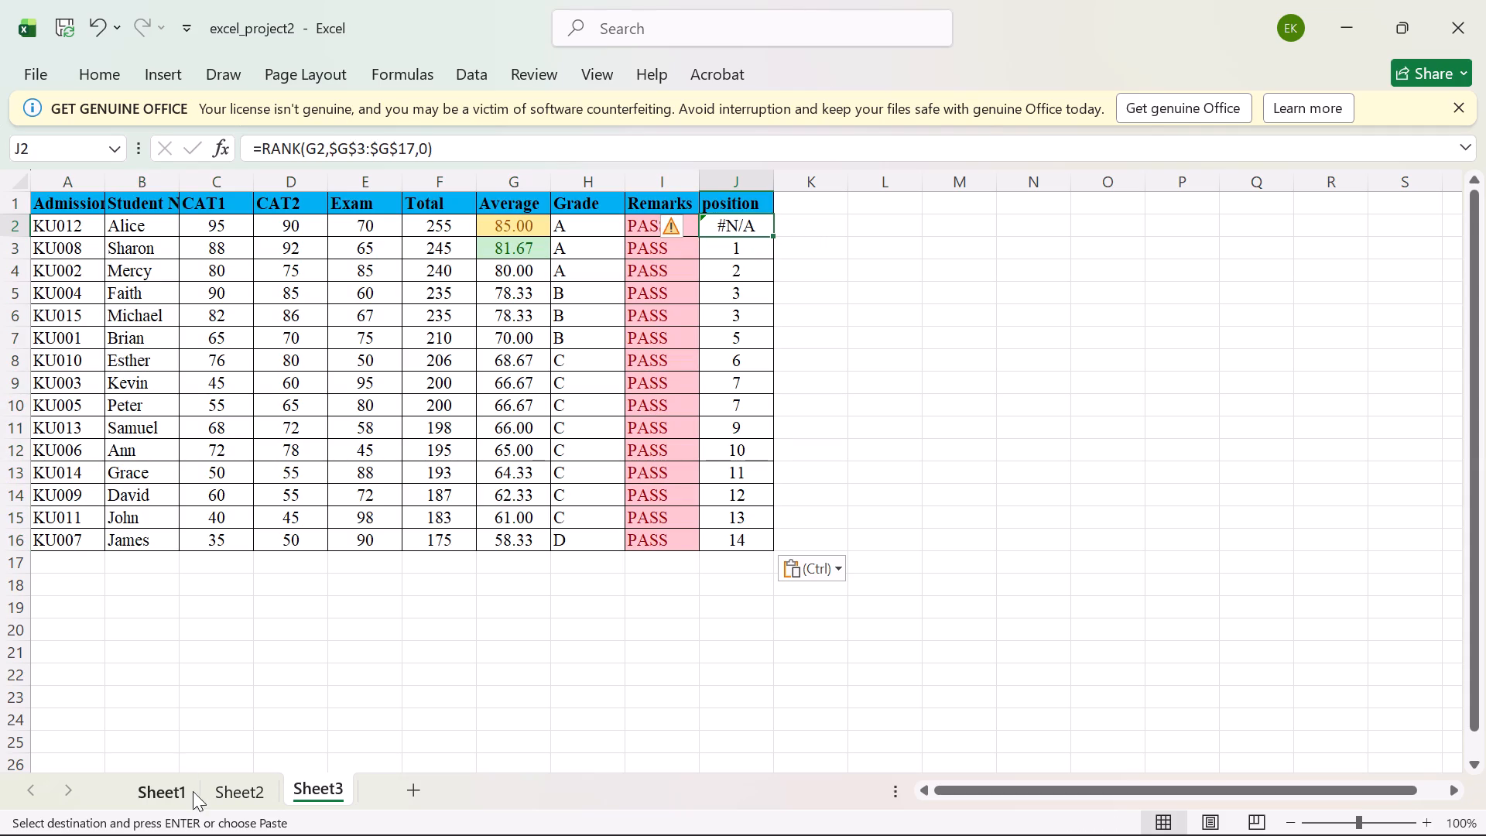
{"action": "left_click", "coordinate": [259, 779]}
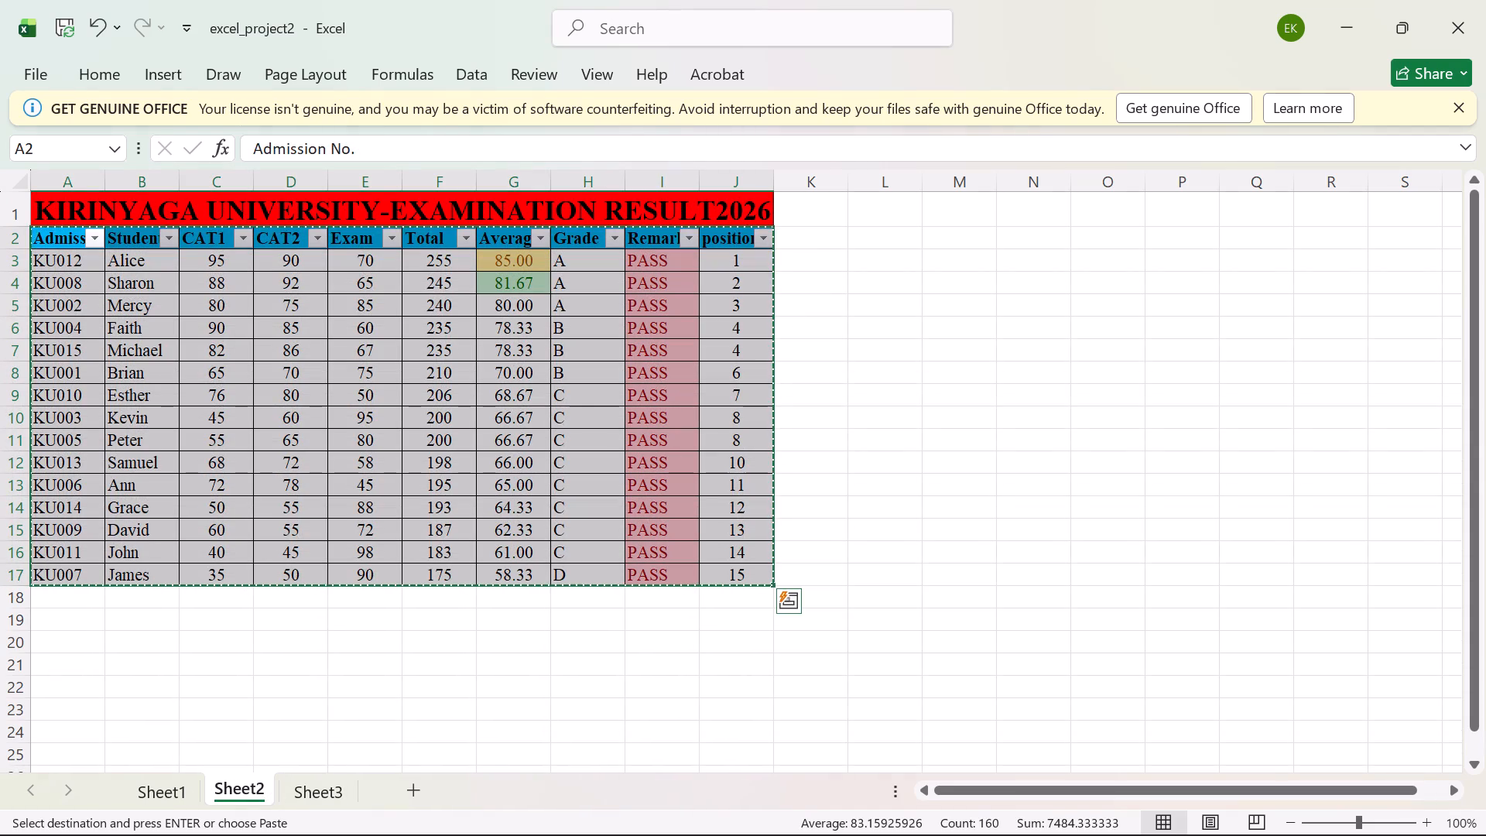
{"action": "left_click", "coordinate": [303, 790]}
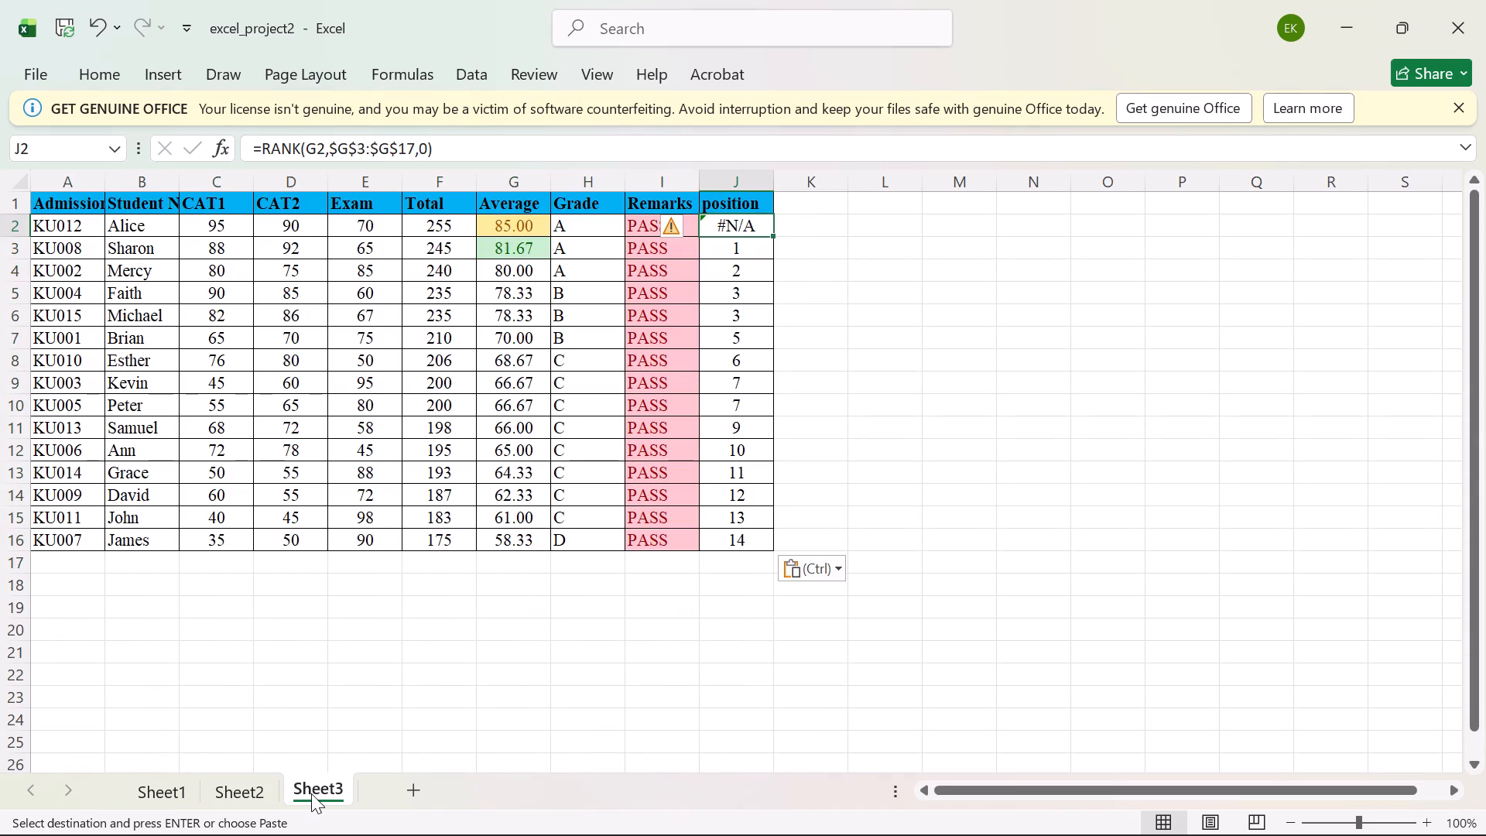
{"action": "left_click", "coordinate": [252, 787]}
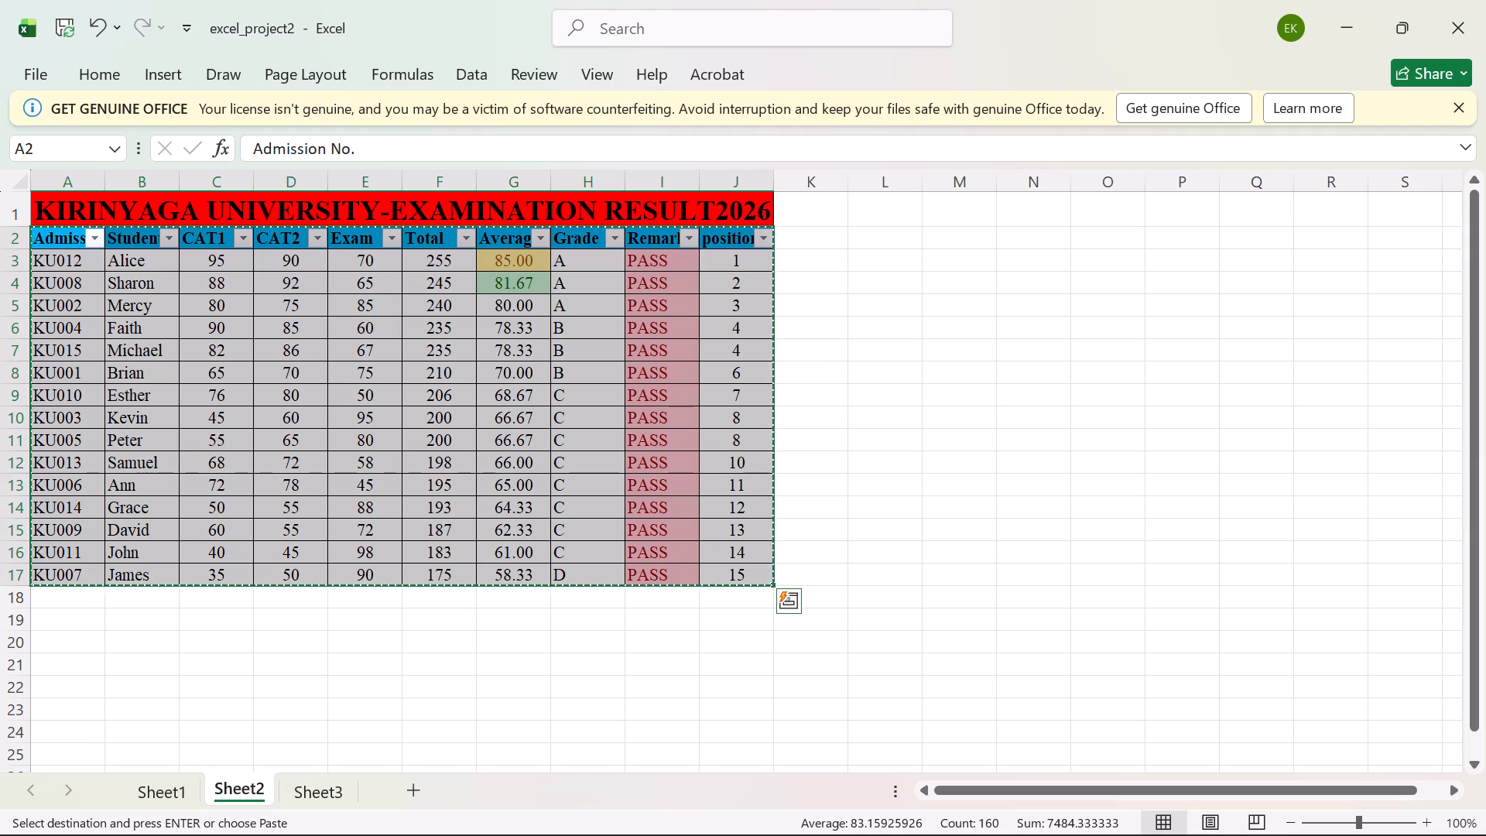
{"action": "left_click", "coordinate": [324, 783]}
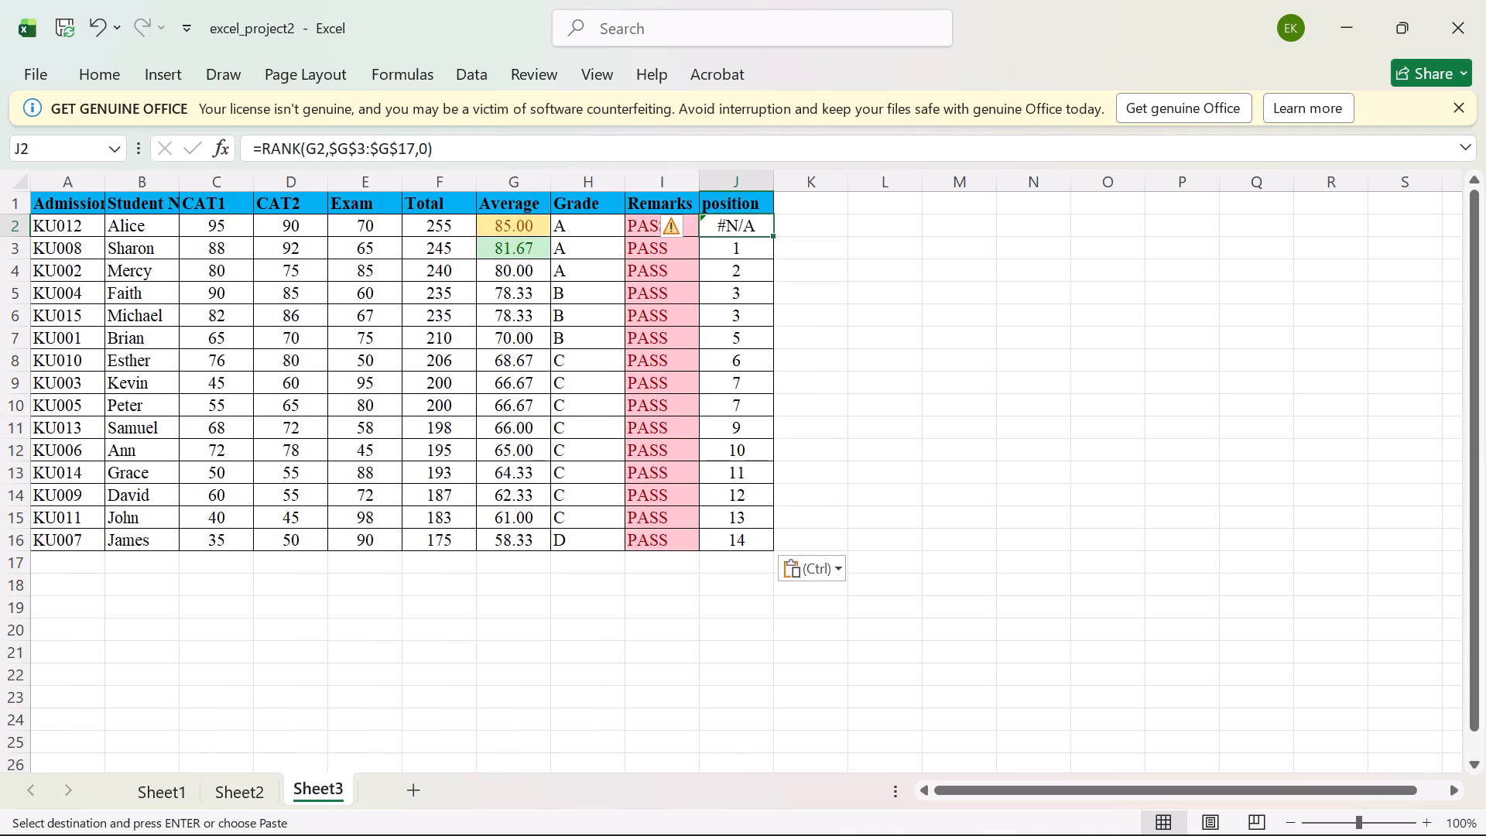
Try to clear the pasted results table A1:J16 on Sheet3.
{"action": "left_click_drag", "start_coordinate": [79, 209], "coordinate": [682, 504]}
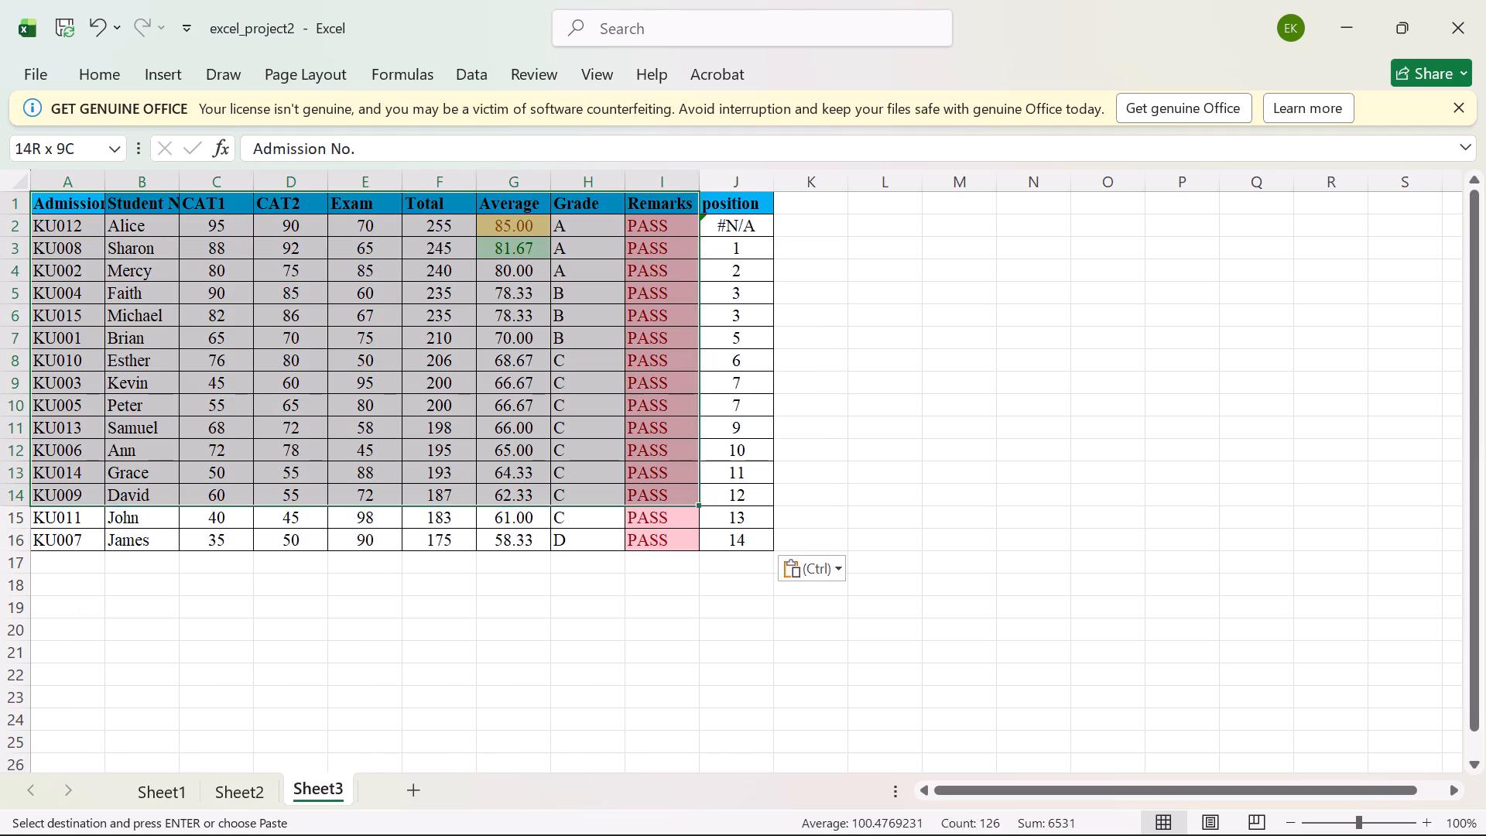
{"action": "left_click_drag", "start_coordinate": [682, 504], "coordinate": [724, 535]}
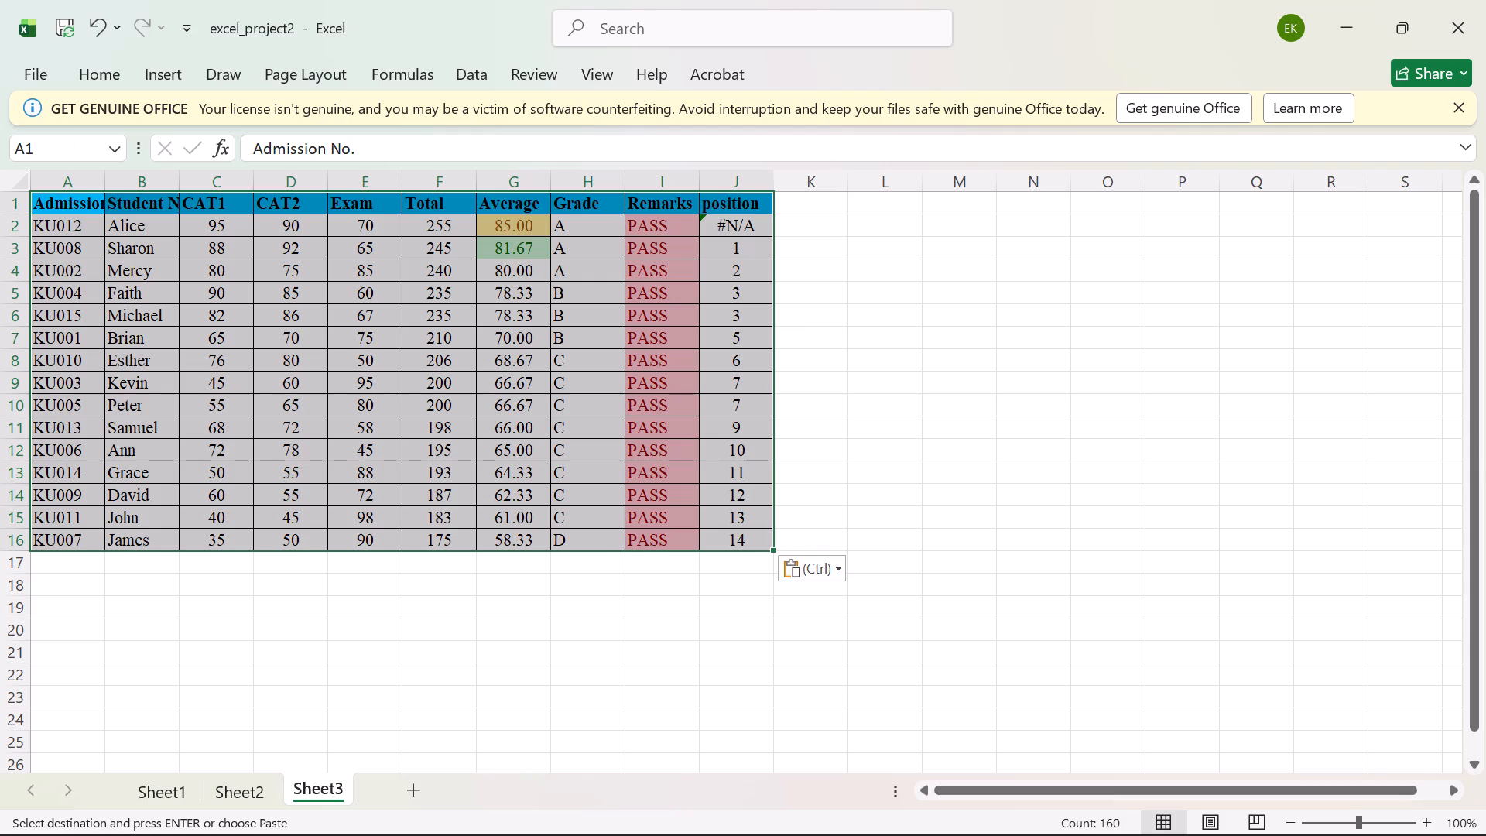
{"action": "key", "text": "BackSpace"}
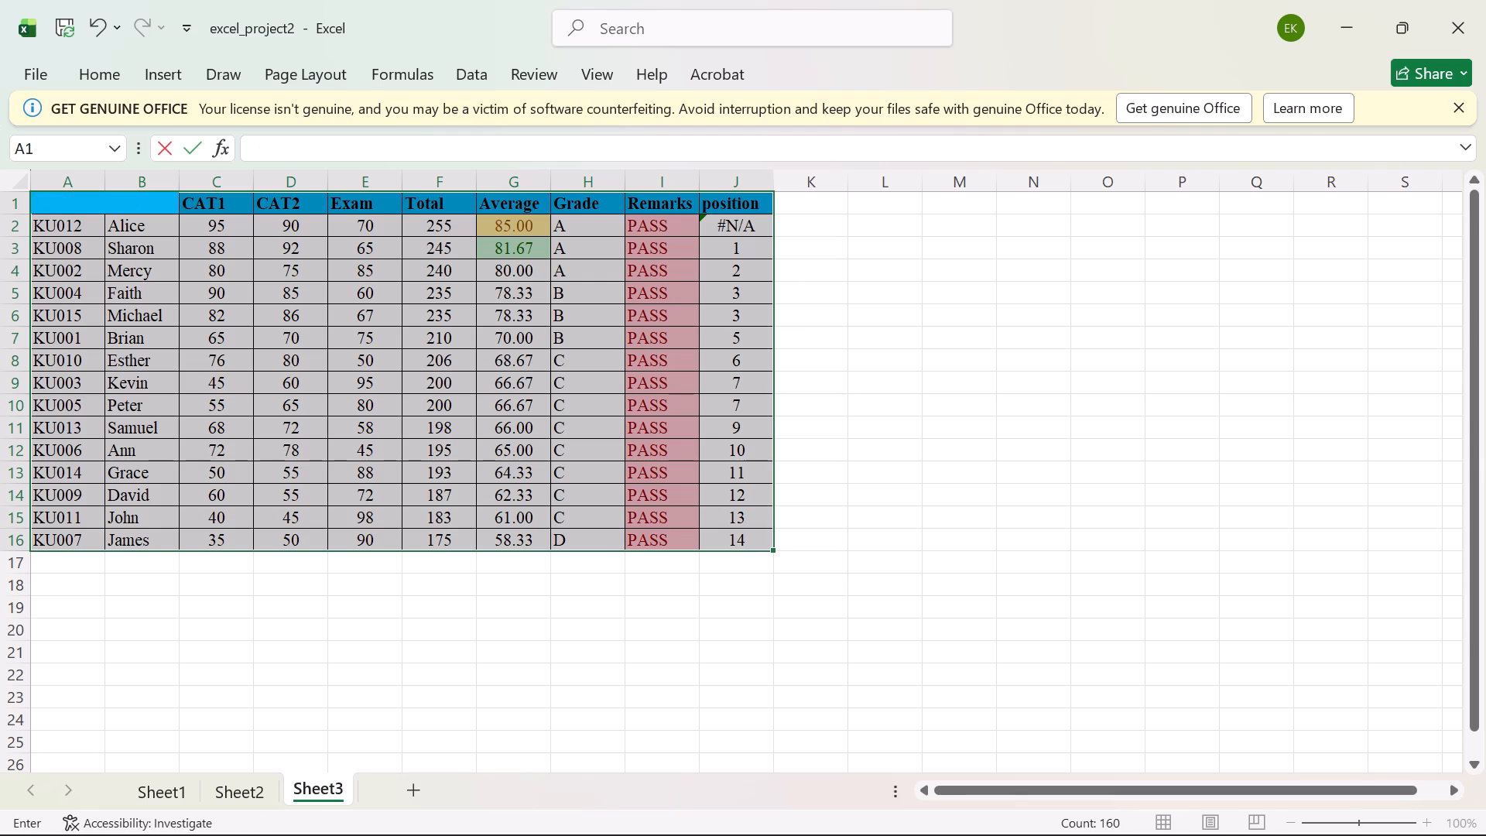
Filter the Grade column on Sheet2 to show only grade A, and save the workbook.
{"action": "left_click", "coordinate": [245, 776]}
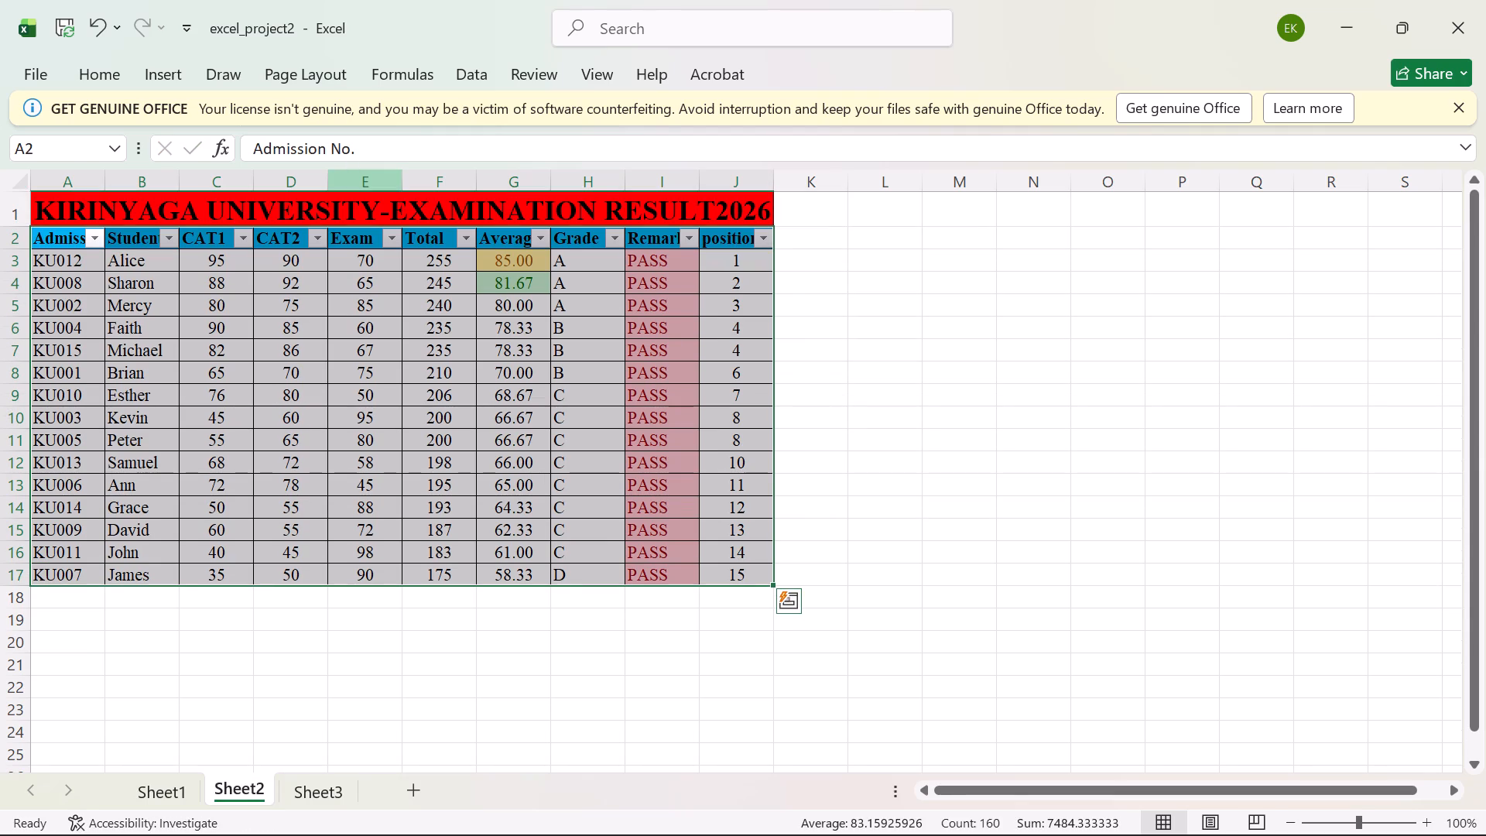
{"action": "left_click", "coordinate": [616, 240]}
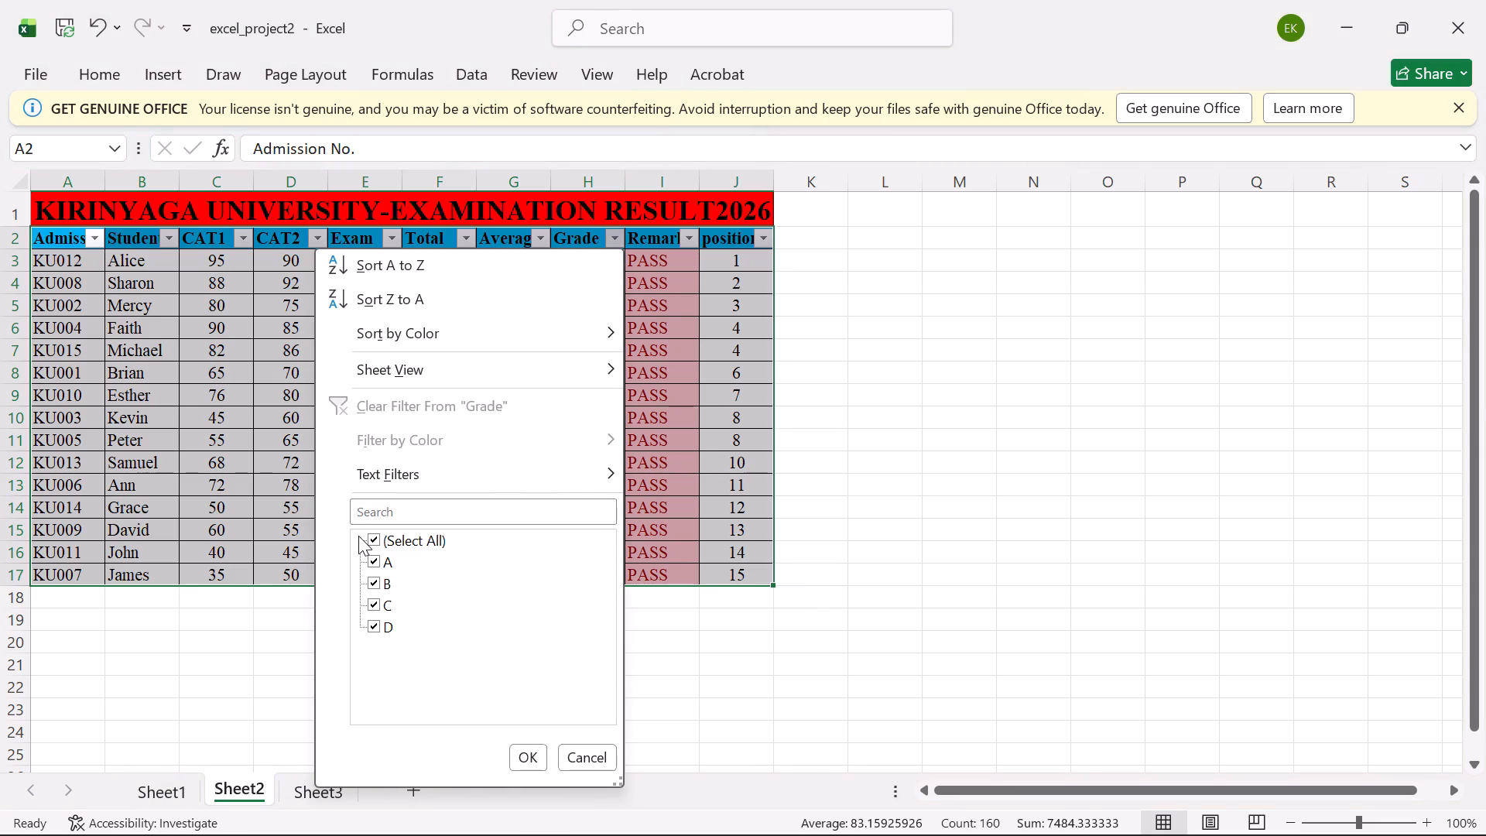
{"action": "left_click", "coordinate": [367, 533]}
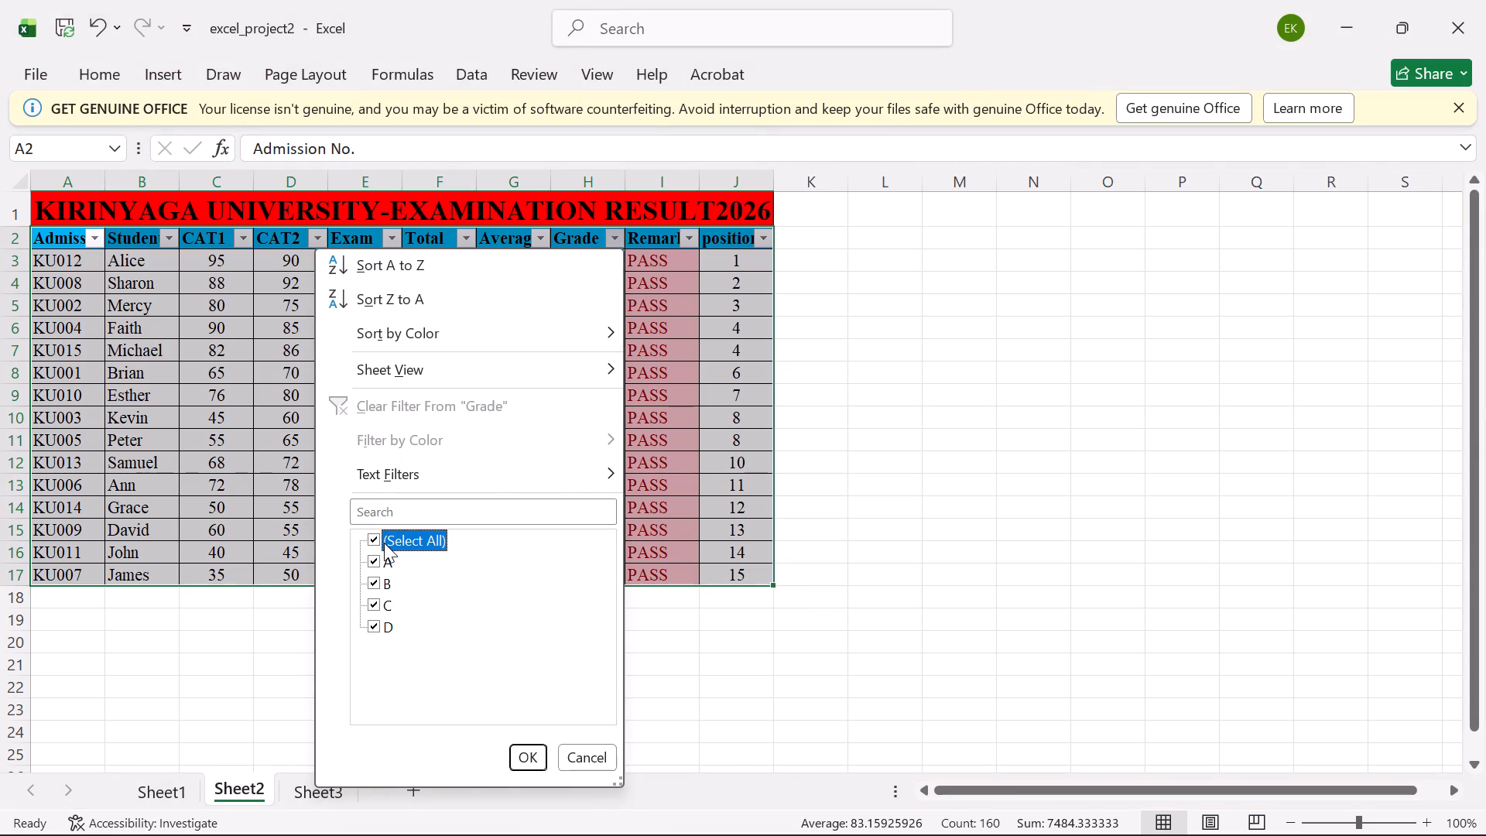
{"action": "left_click", "coordinate": [376, 538]}
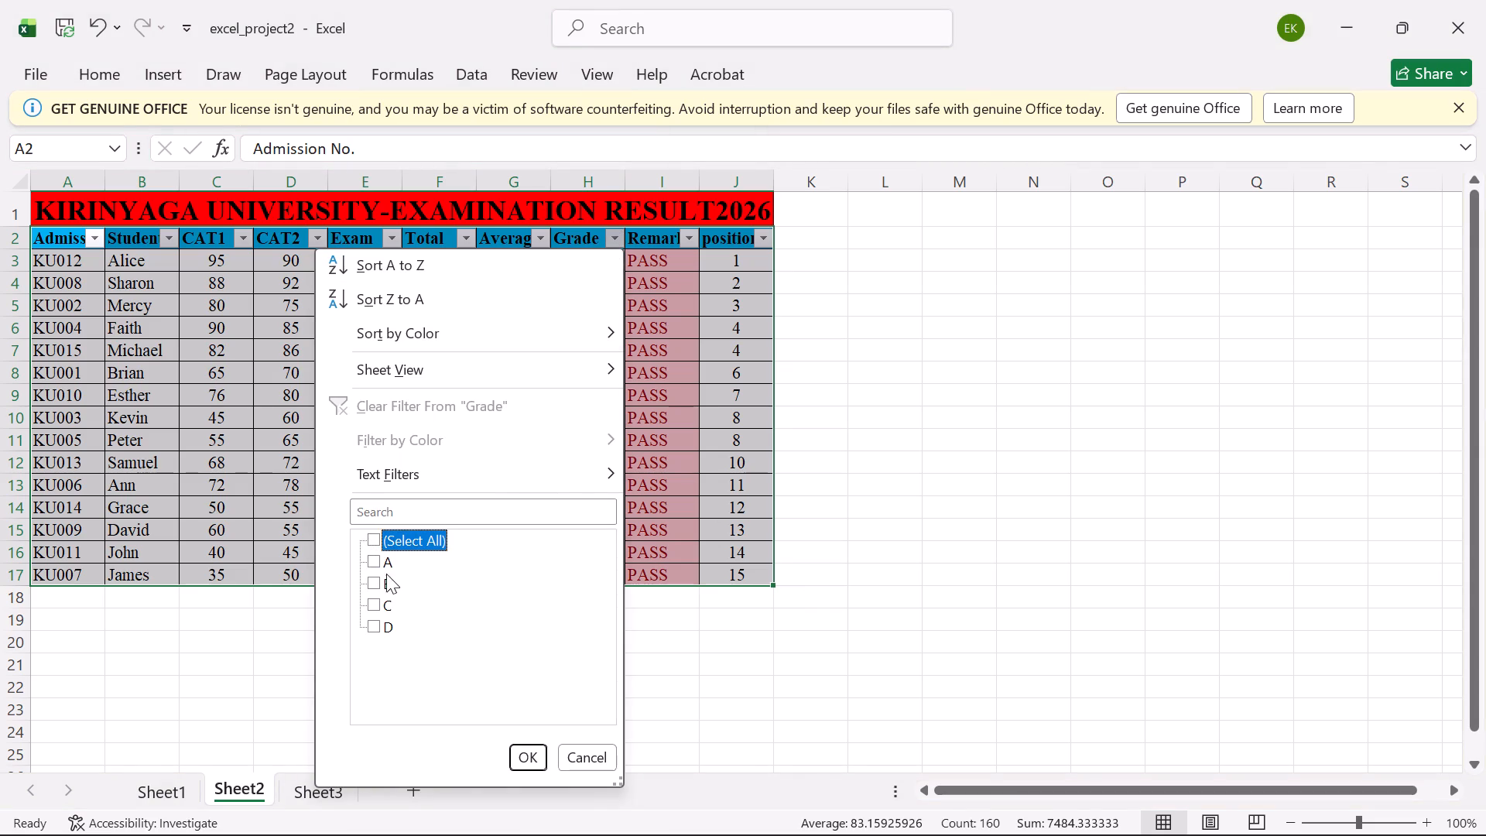
{"action": "left_click", "coordinate": [374, 560]}
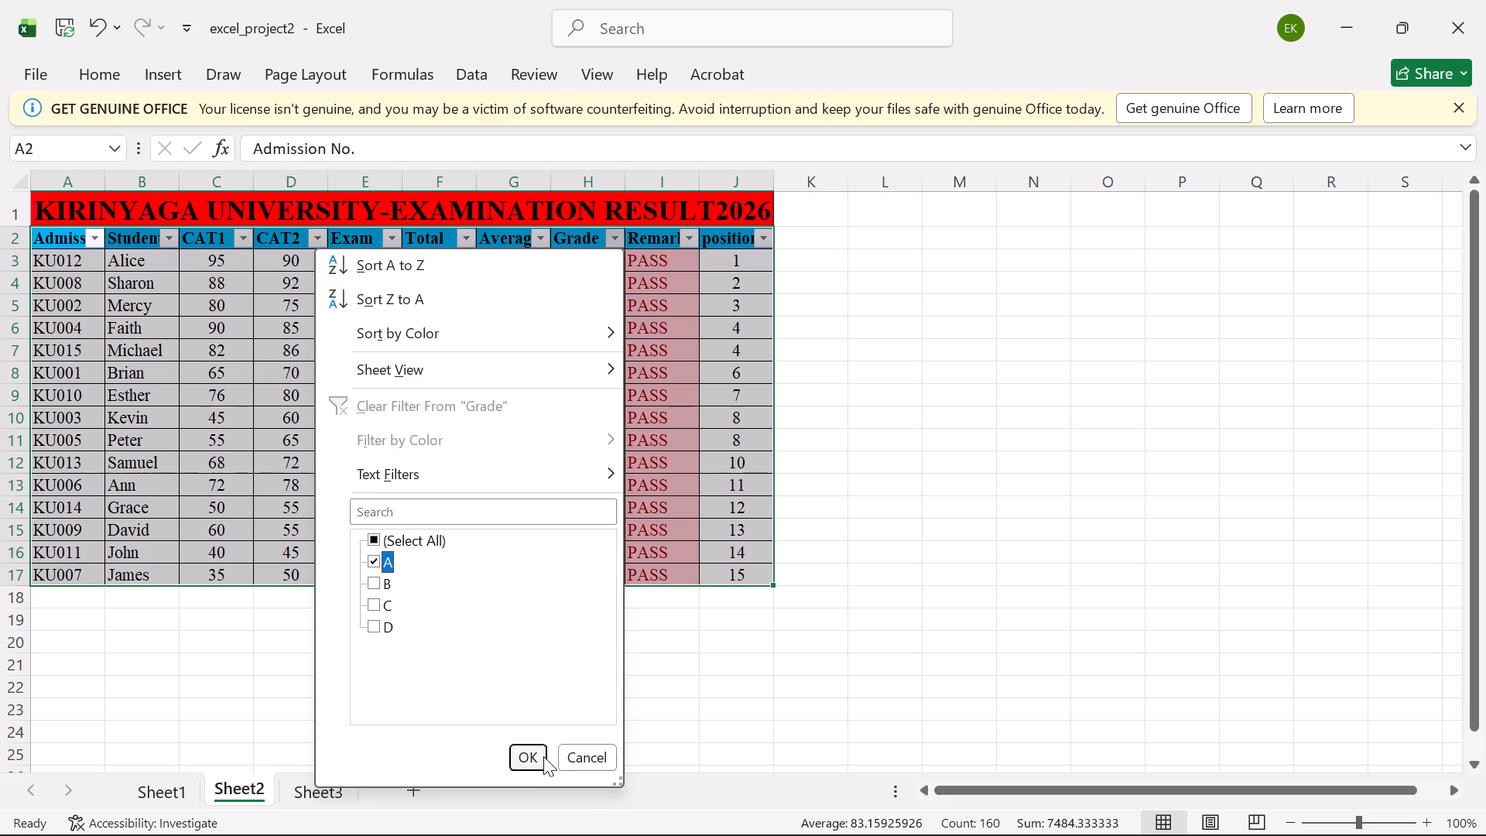
{"action": "left_click", "coordinate": [543, 756]}
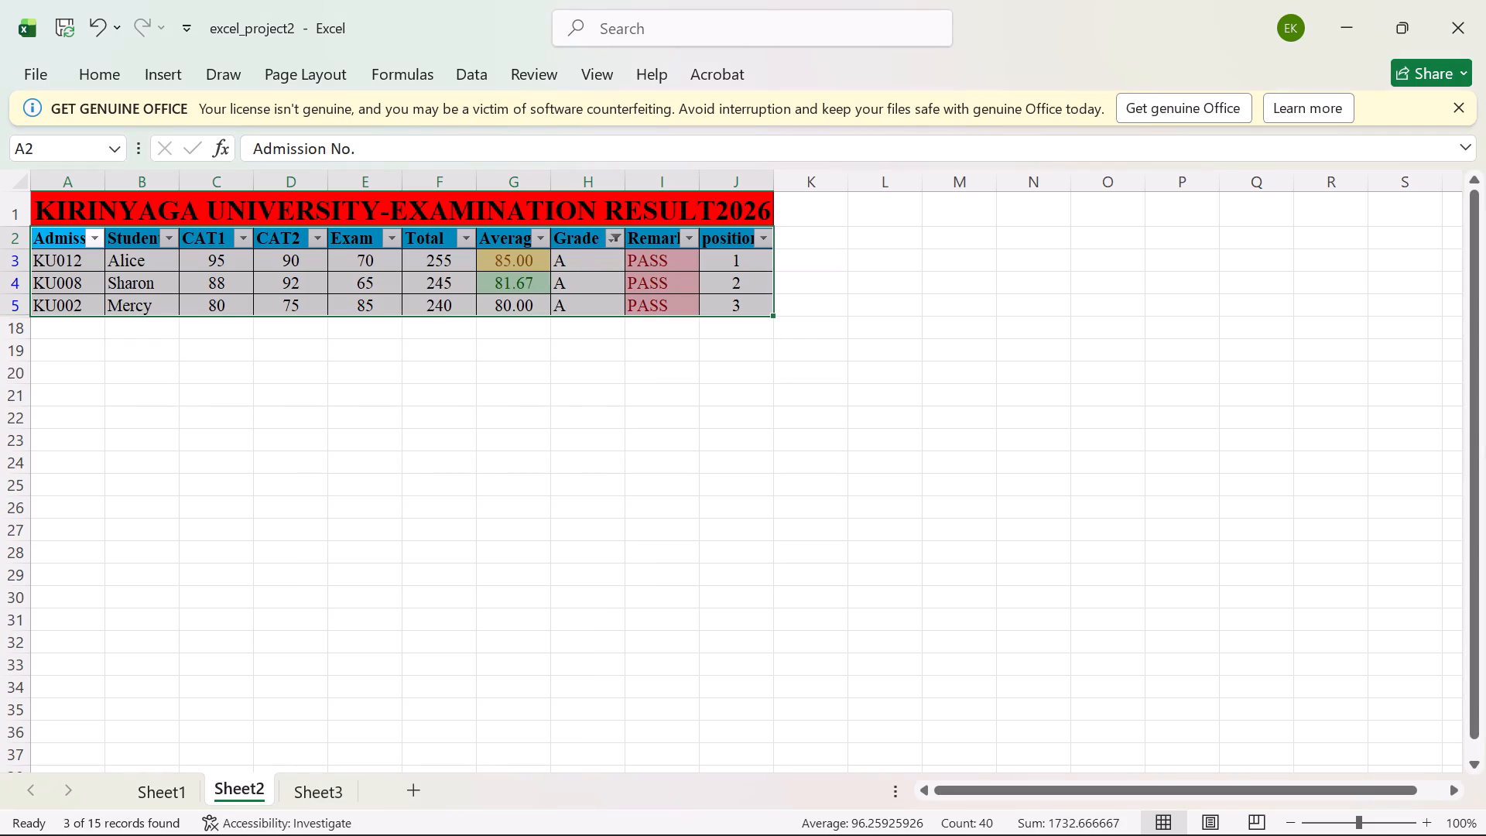
{"action": "key", "text": "ctrl+s"}
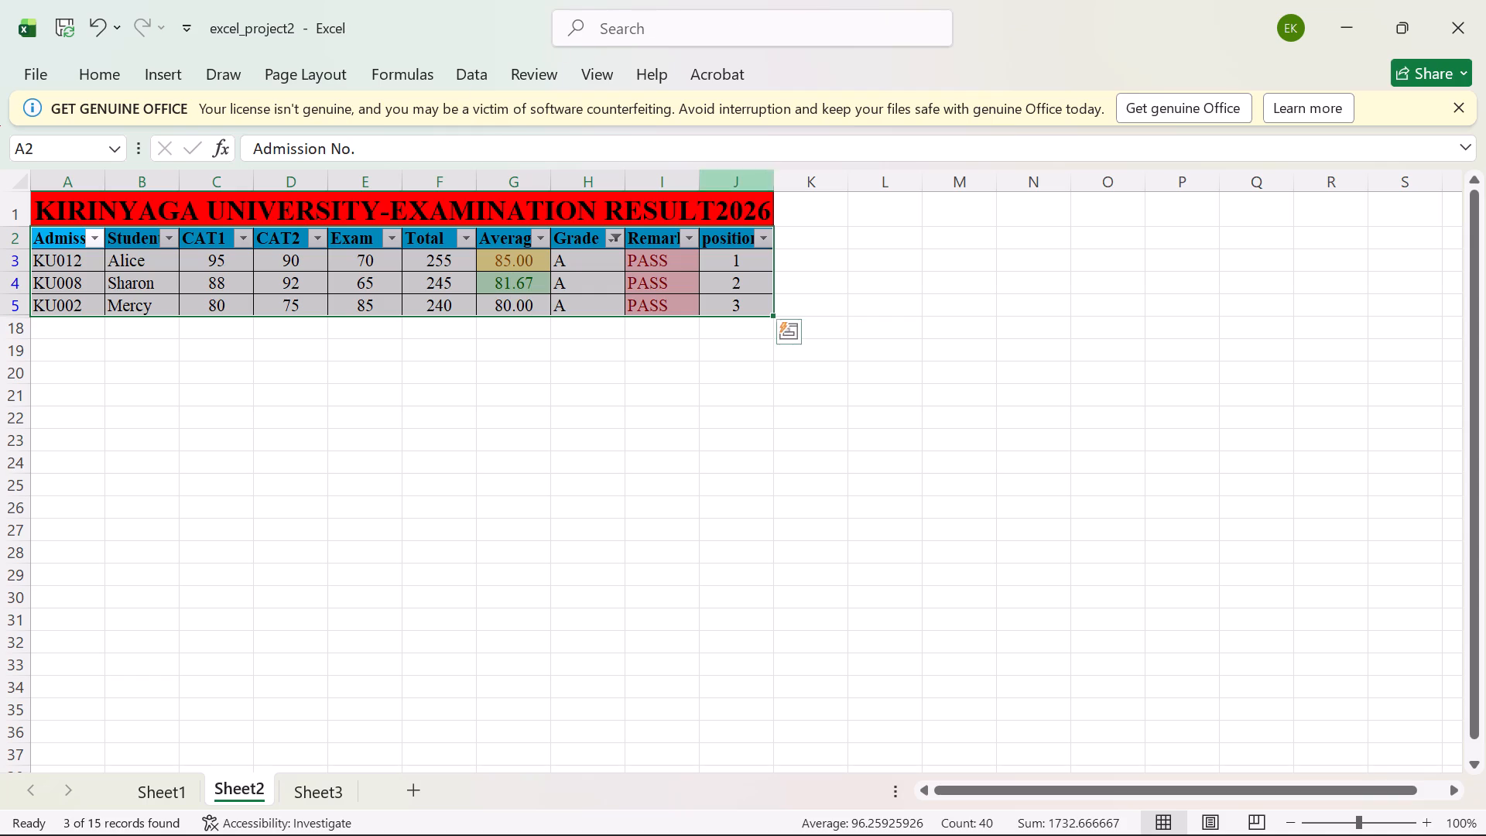
Filter the Remarks column on Sheet2 to show only PASS.
{"action": "left_click", "coordinate": [693, 239]}
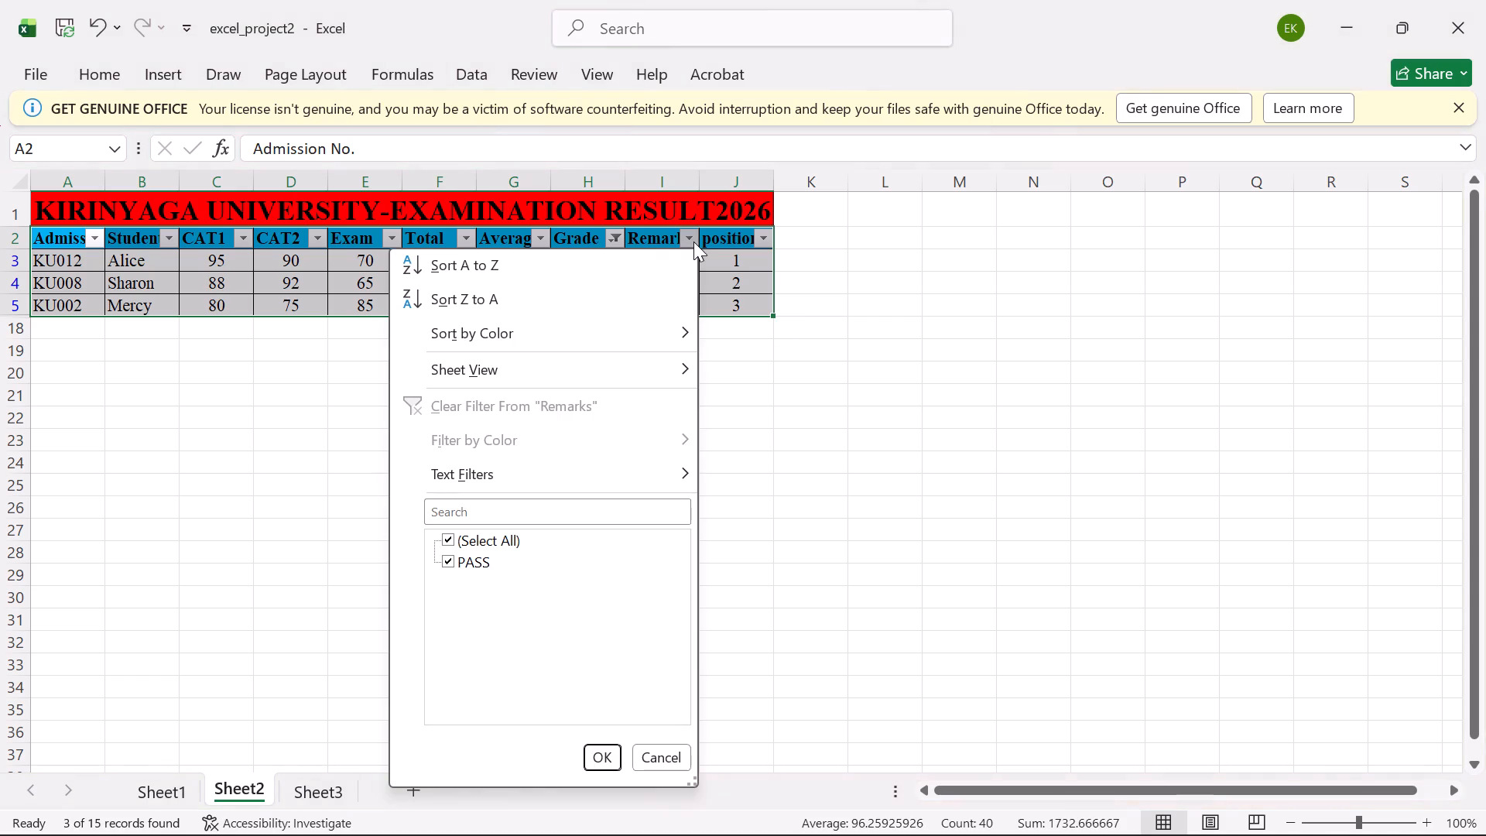
{"action": "left_click", "coordinate": [449, 538]}
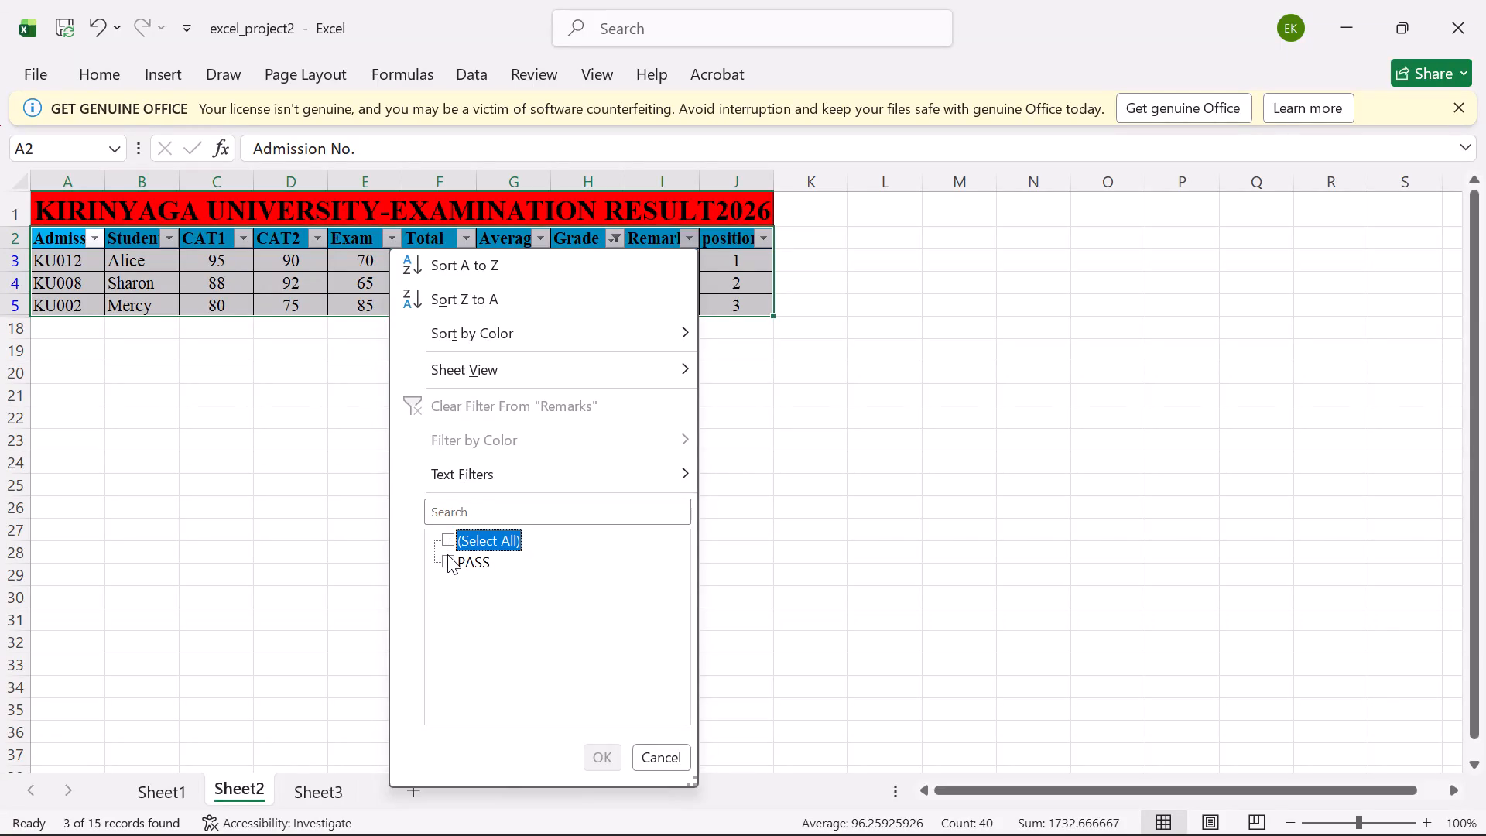
{"action": "left_click", "coordinate": [449, 557]}
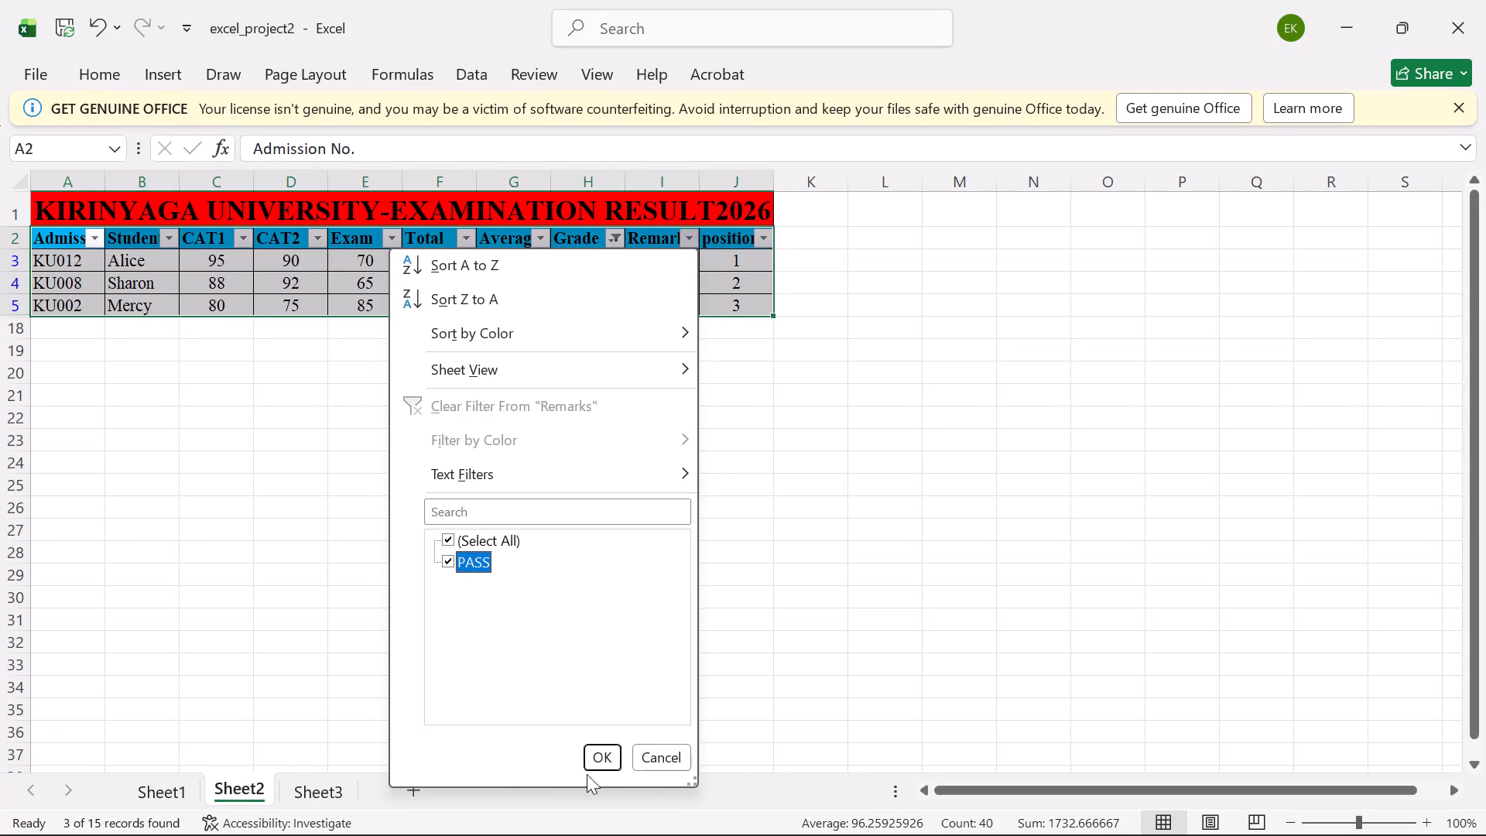
{"action": "left_click", "coordinate": [604, 751]}
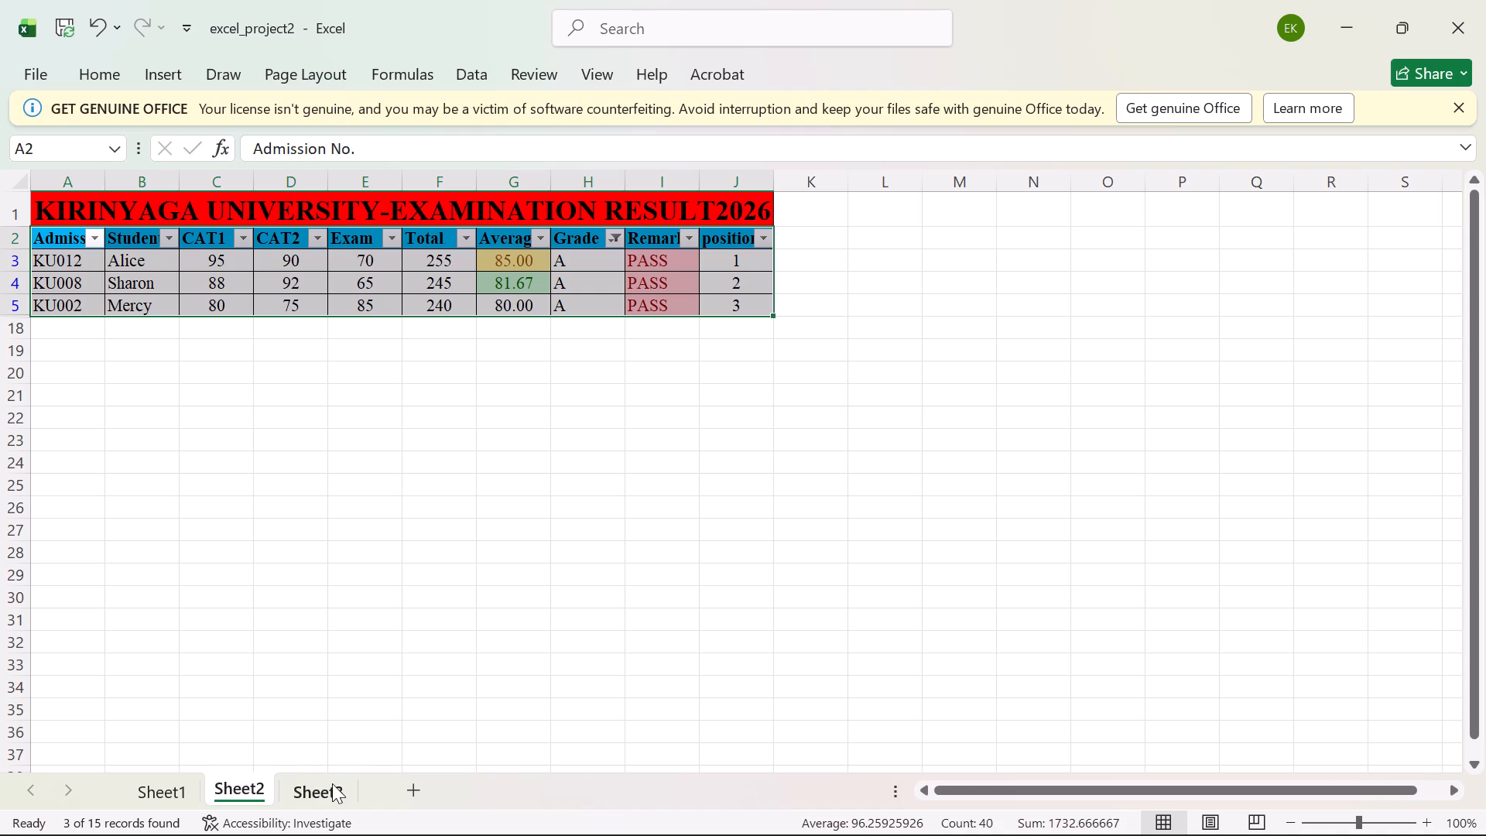
Filter the Average column on Sheet2 to show only 80.00, and save the workbook.
{"action": "left_click", "coordinate": [539, 234]}
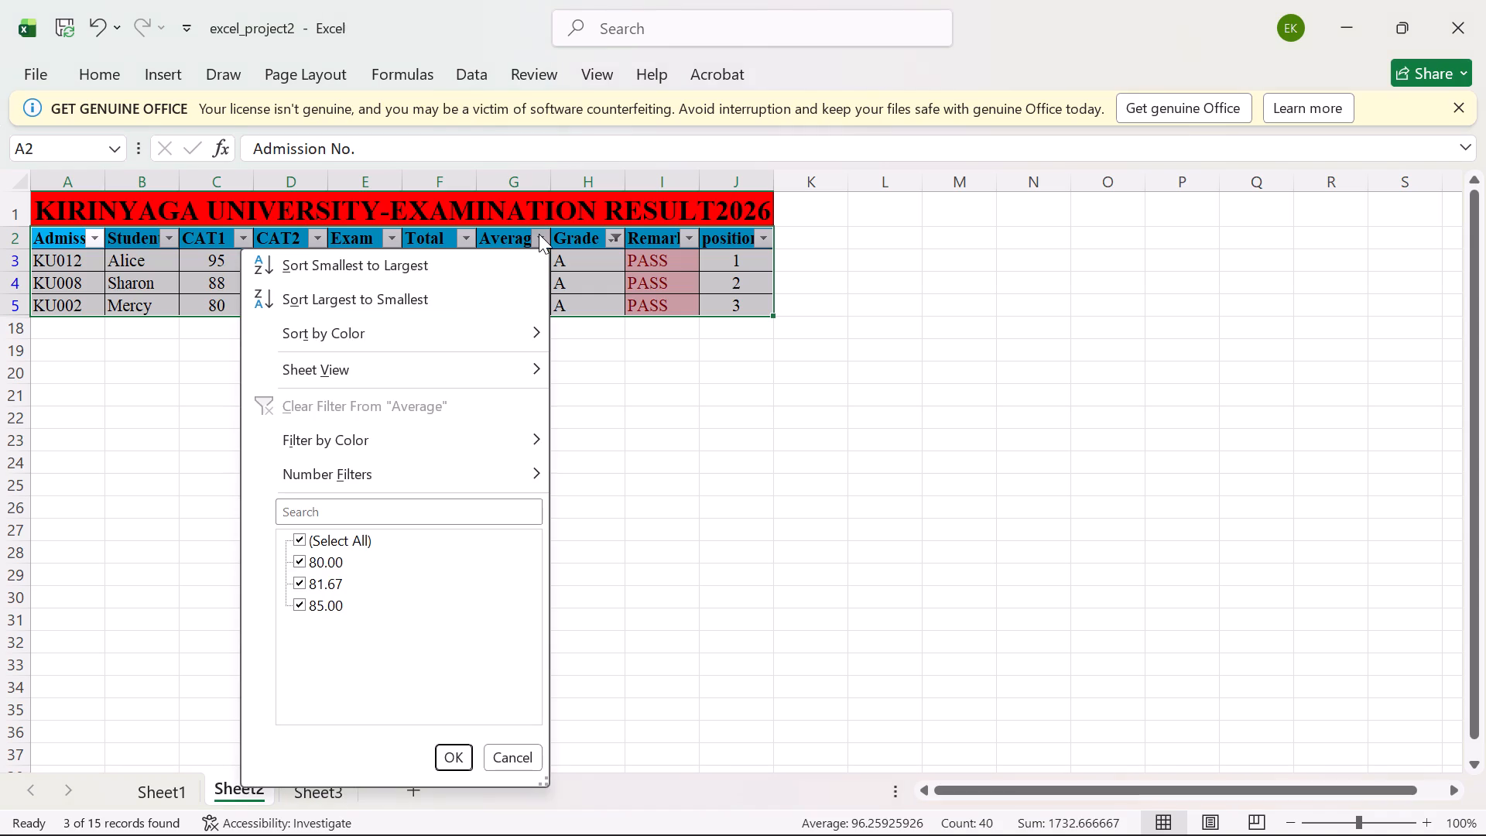
{"action": "left_click", "coordinate": [296, 542]}
{"action": "left_click", "coordinate": [300, 555]}
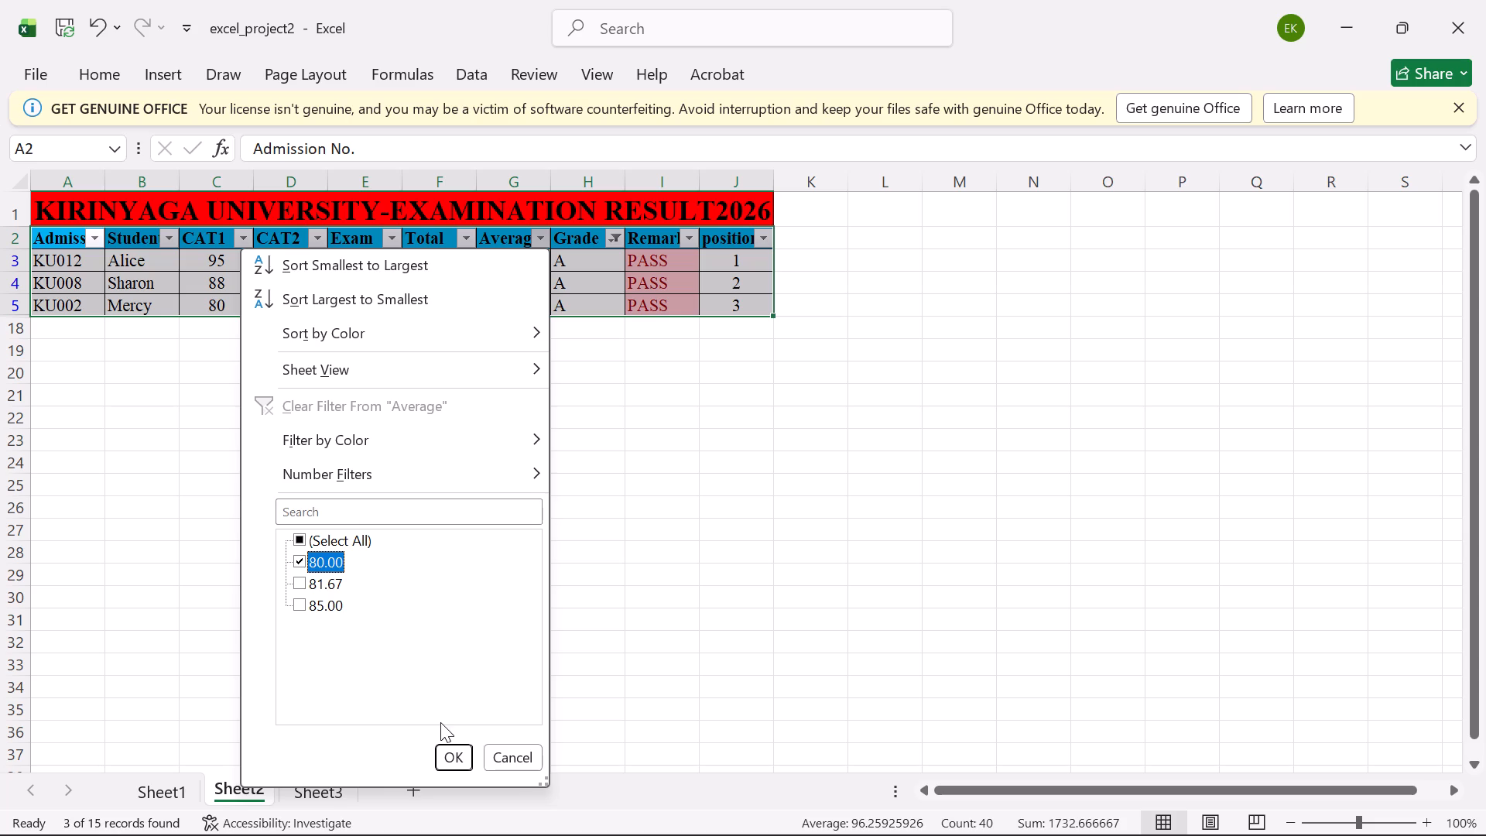
{"action": "left_click", "coordinate": [455, 759]}
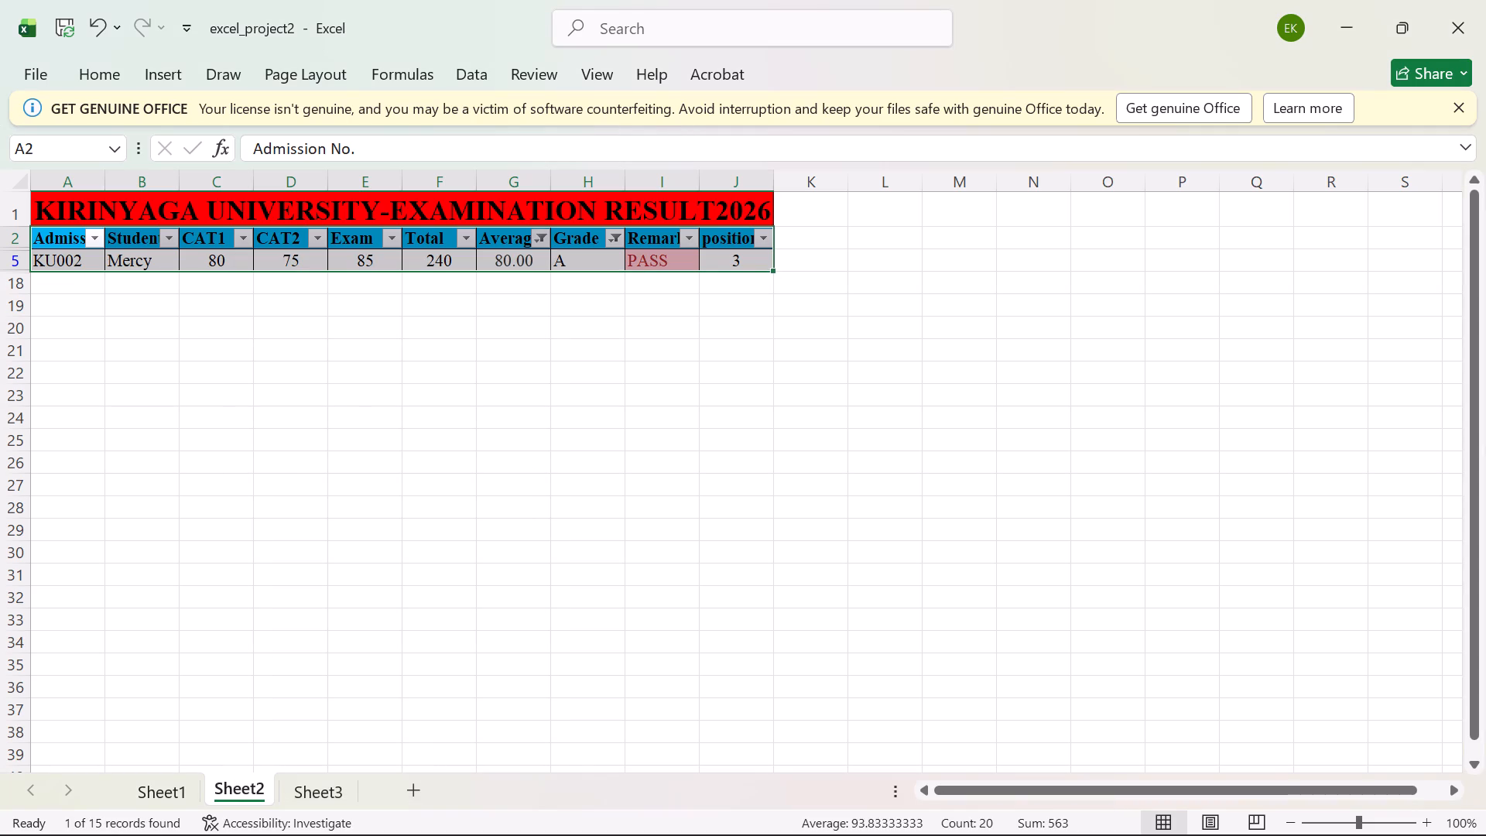
{"action": "key", "text": "ctrl+s"}
Select the range A1:J32 on Sheet1 and set the sheet's paper size to A4.
{"action": "scroll", "coordinate": [428, 566], "scroll_direction": "down", "scroll_amount": 2}
{"action": "scroll", "coordinate": [437, 553], "scroll_direction": "up", "scroll_amount": 3}
{"action": "left_click", "coordinate": [155, 789]}
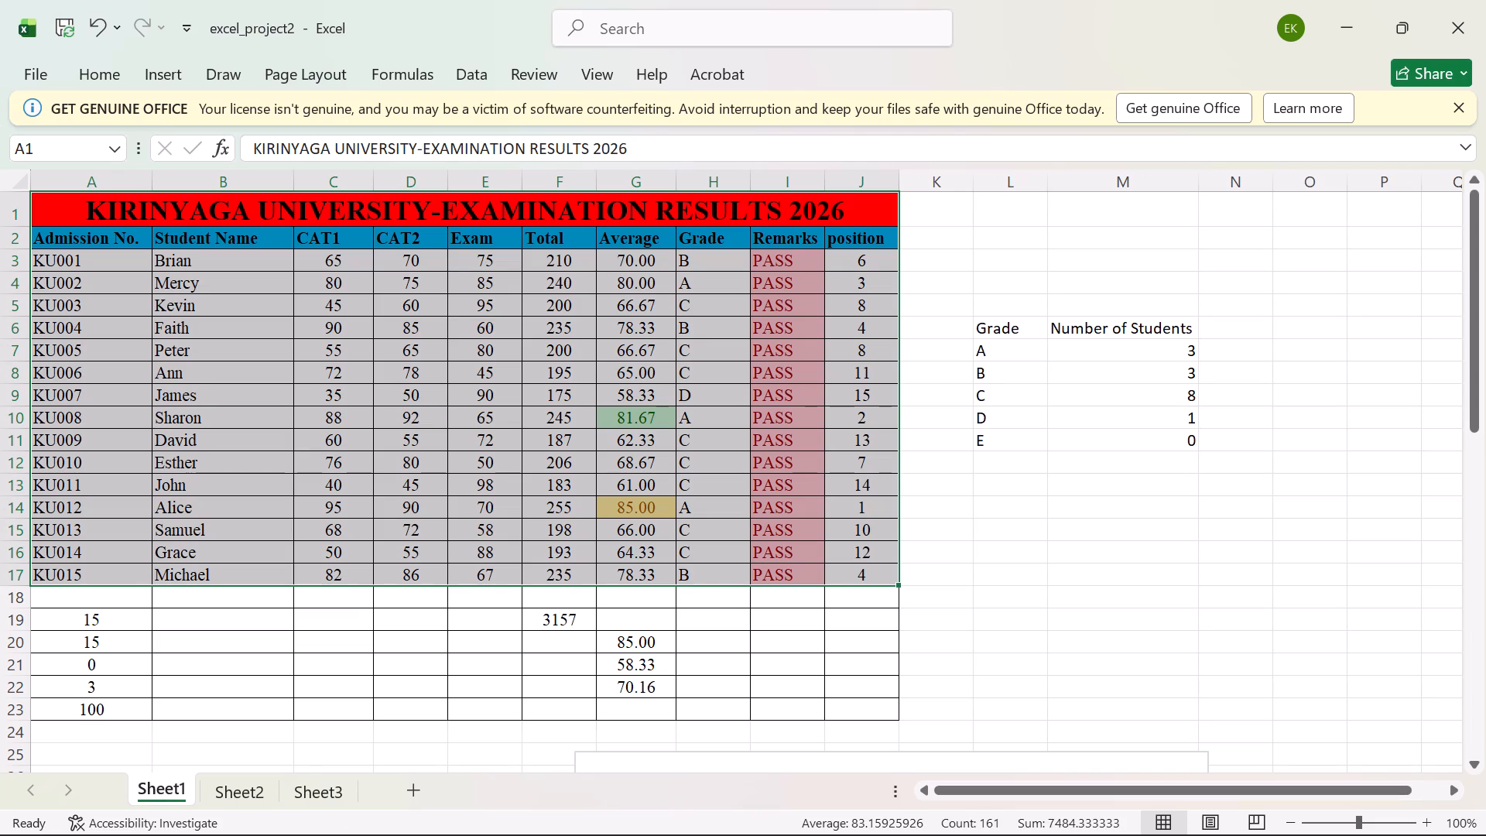
{"action": "left_click", "coordinate": [529, 495]}
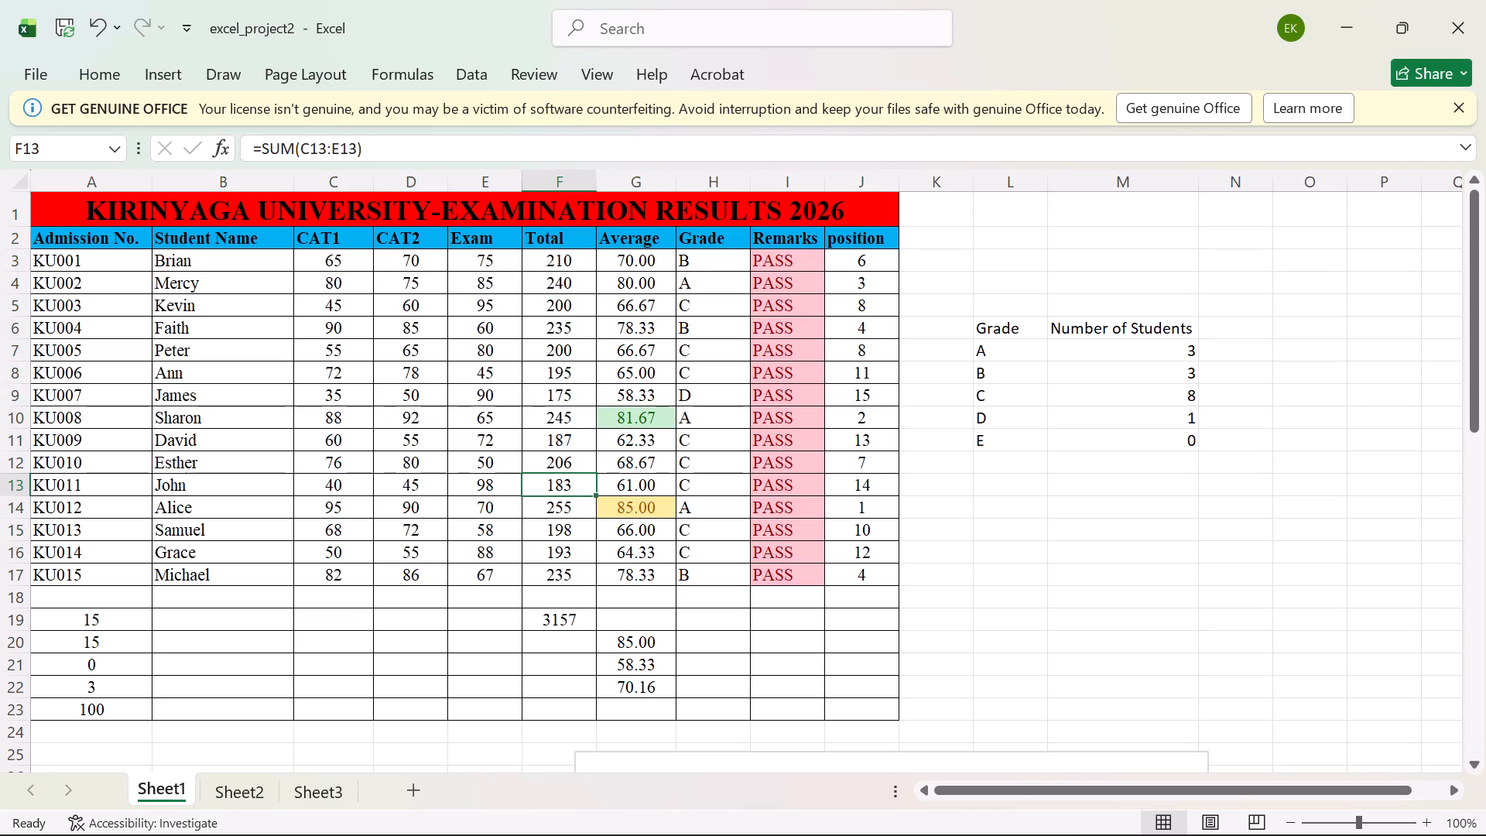
{"action": "left_click", "coordinate": [801, 557]}
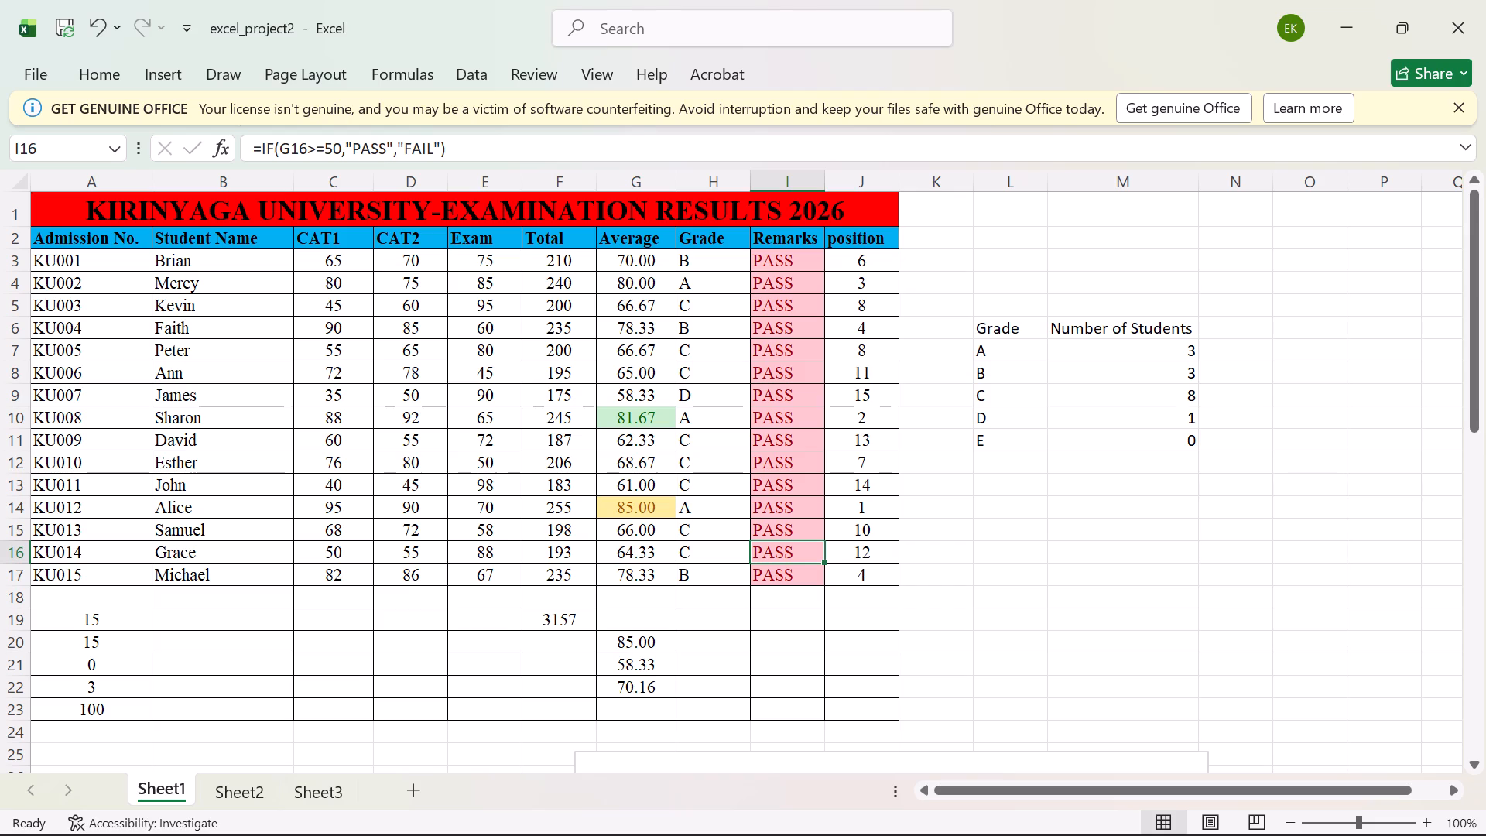
{"action": "left_click_drag", "start_coordinate": [34, 197], "coordinate": [33, 203]}
{"action": "left_click_drag", "start_coordinate": [33, 203], "coordinate": [581, 824]}
{"action": "left_click_drag", "start_coordinate": [589, 811], "coordinate": [775, 835]}
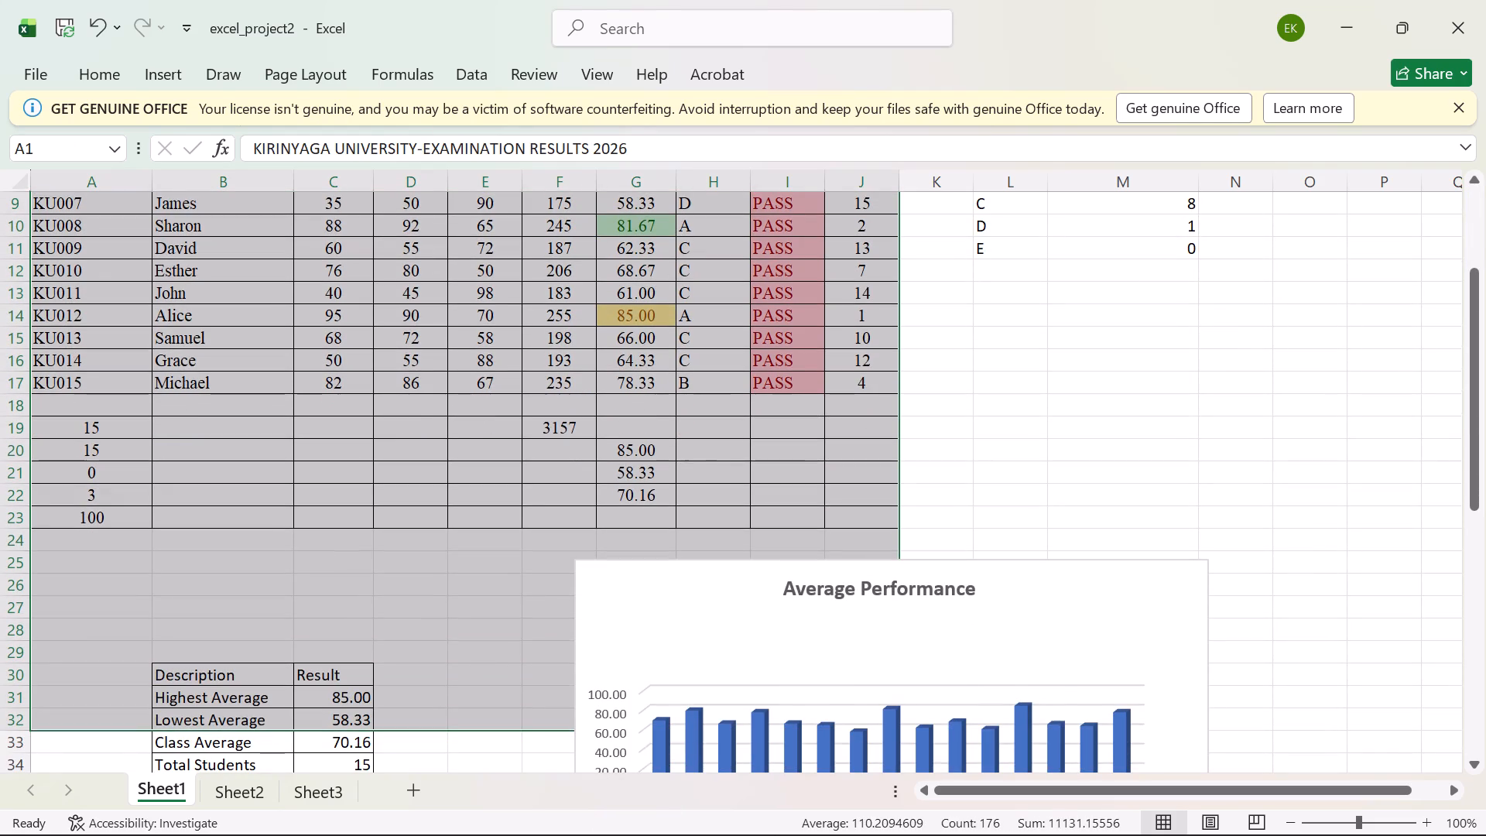
{"action": "left_click_drag", "start_coordinate": [775, 835], "coordinate": [758, 828]}
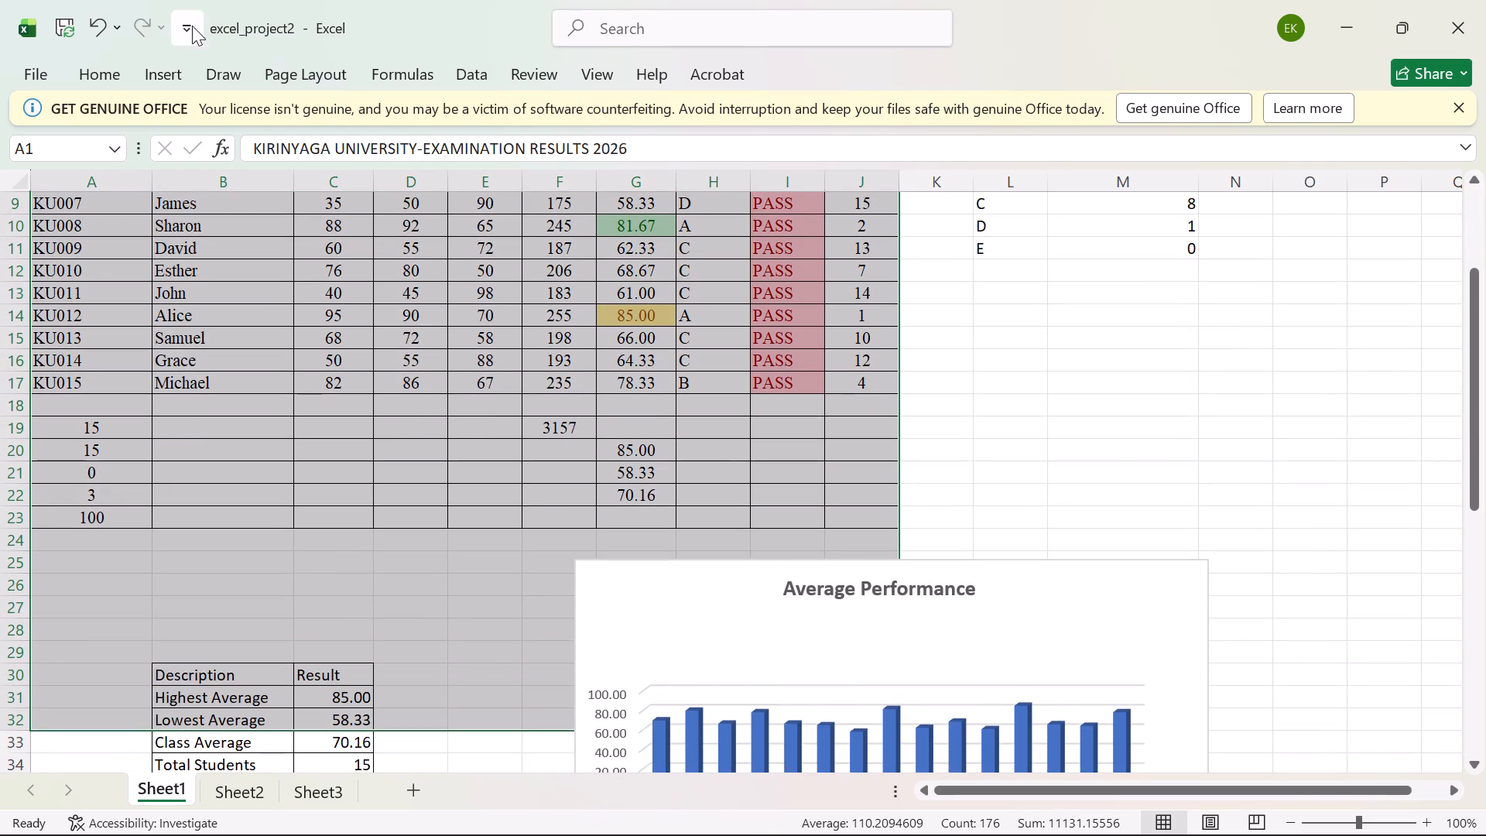
{"action": "left_click", "coordinate": [94, 78]}
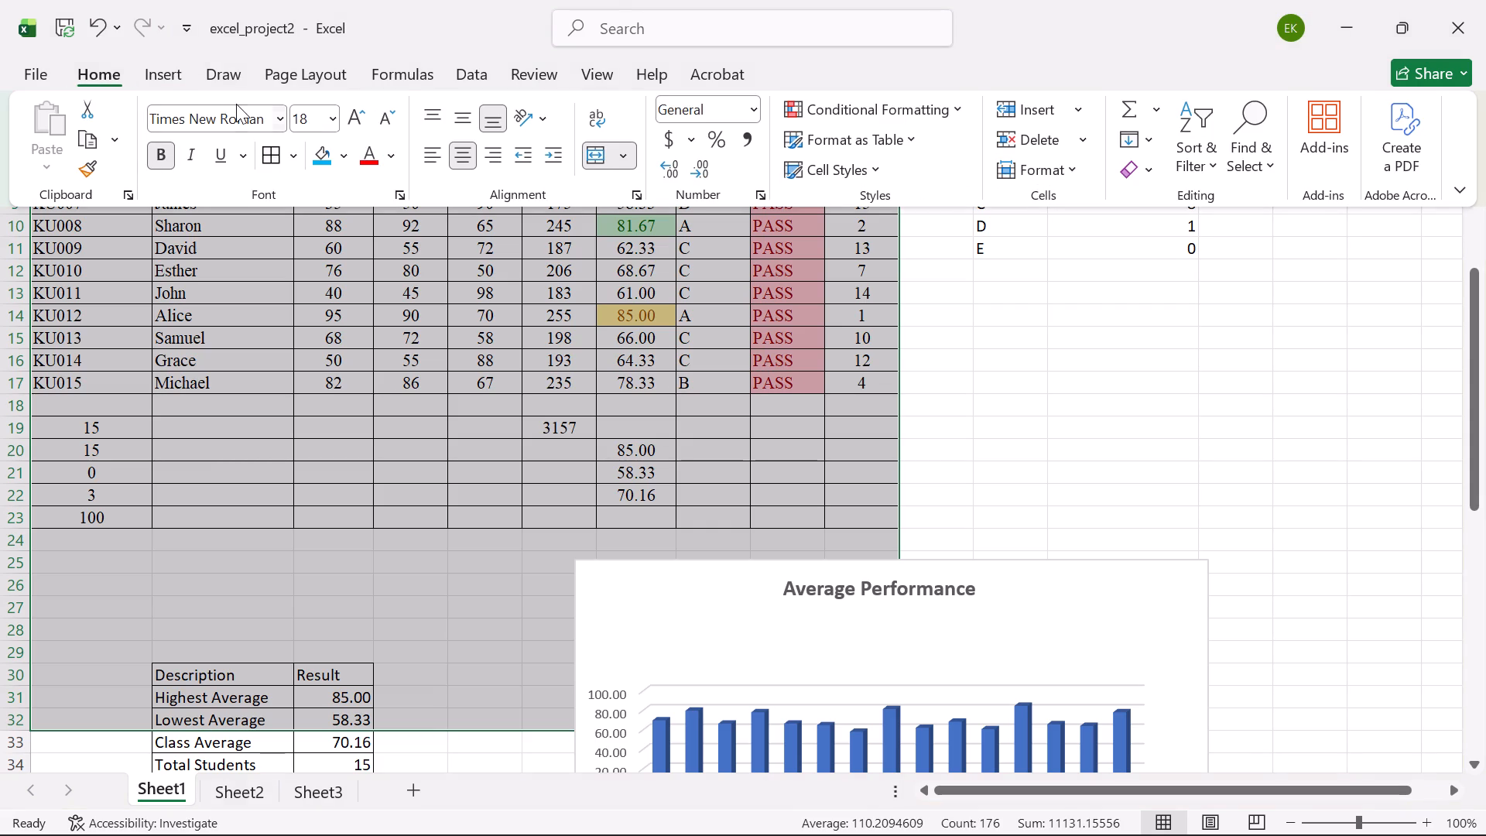
{"action": "left_click", "coordinate": [159, 77]}
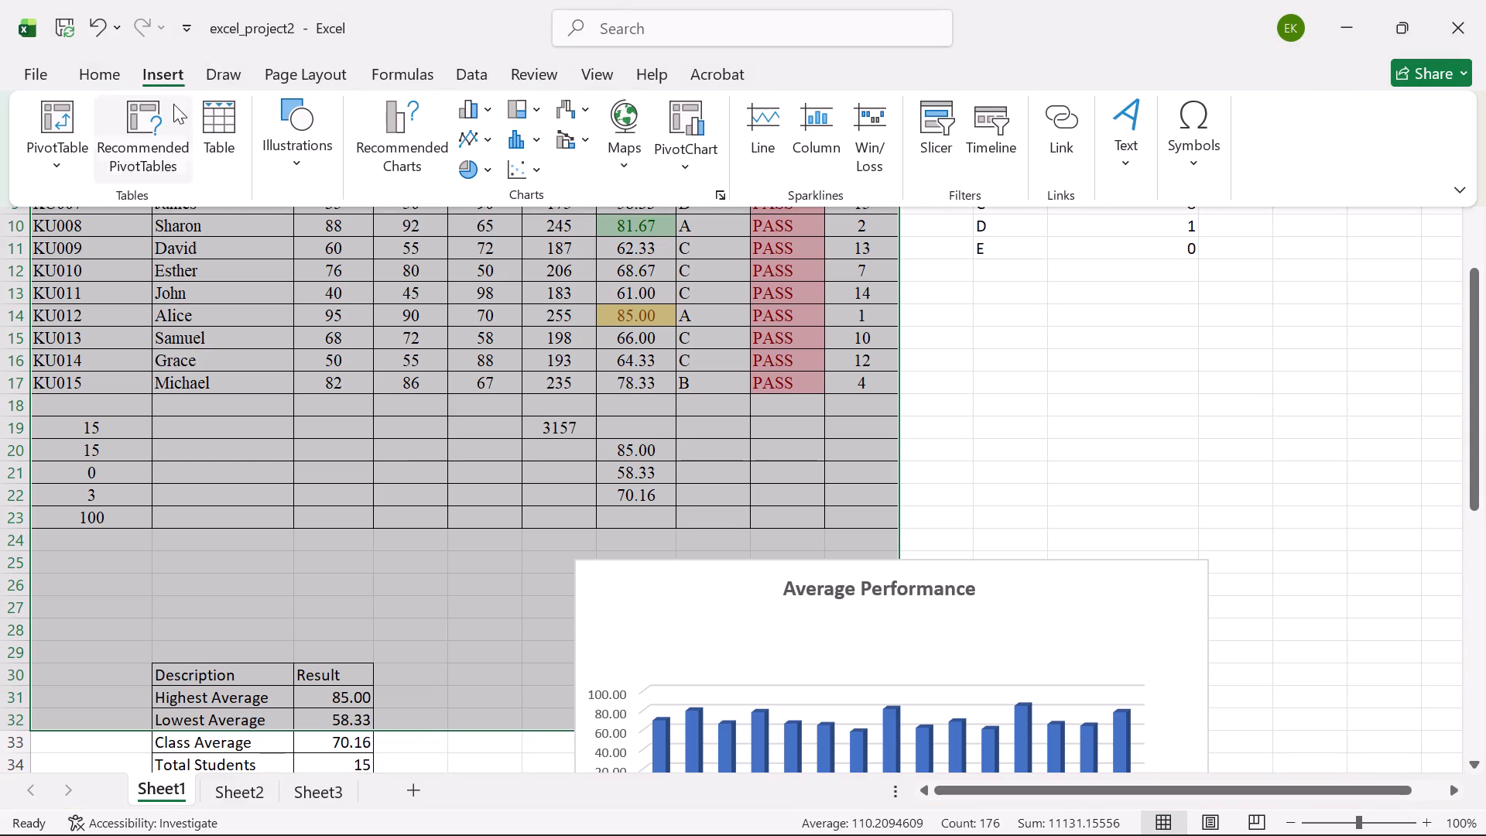
{"action": "left_click", "coordinate": [286, 82]}
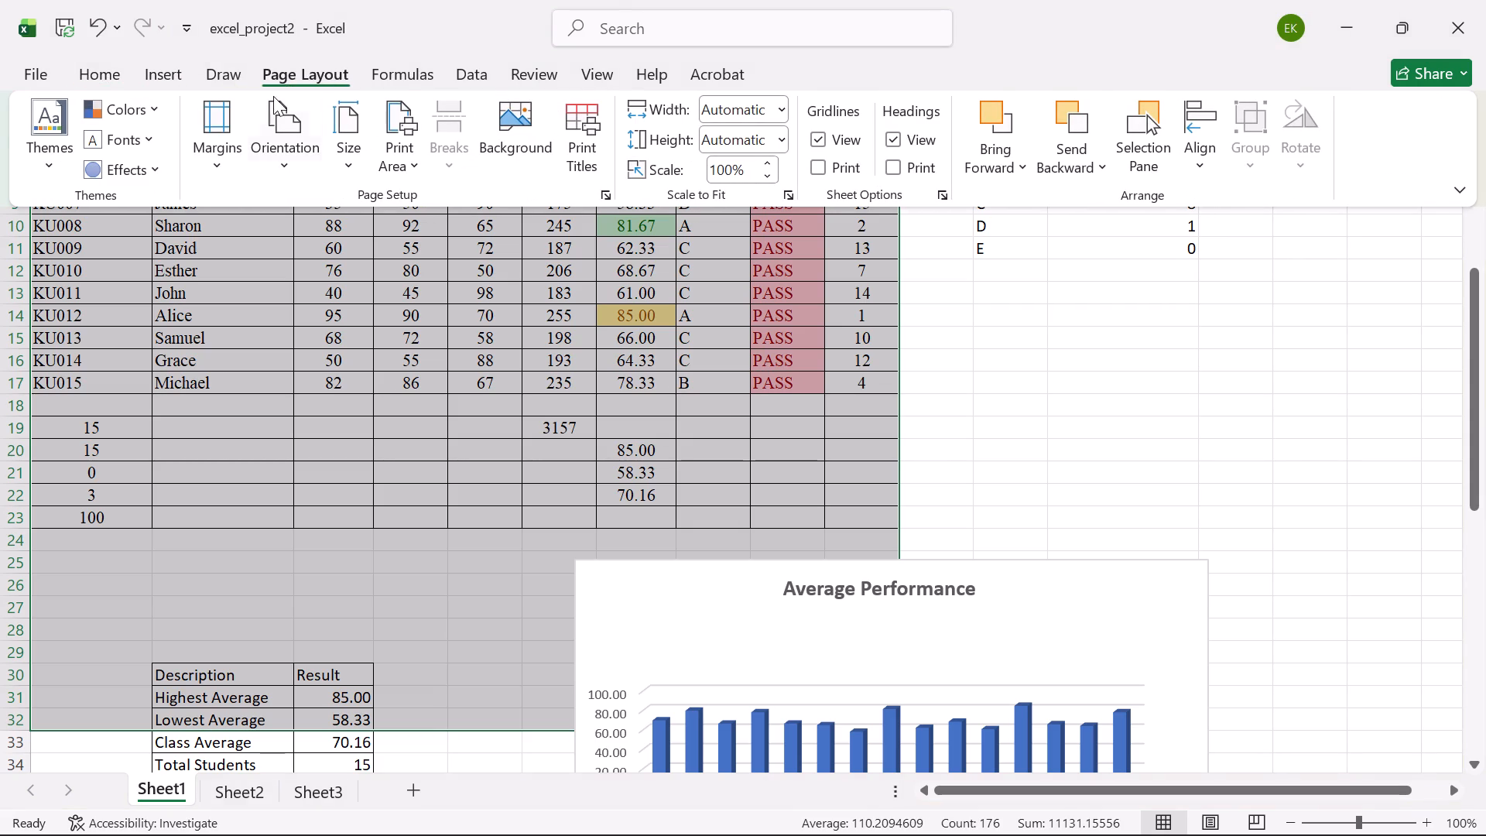
{"action": "left_click", "coordinate": [351, 171]}
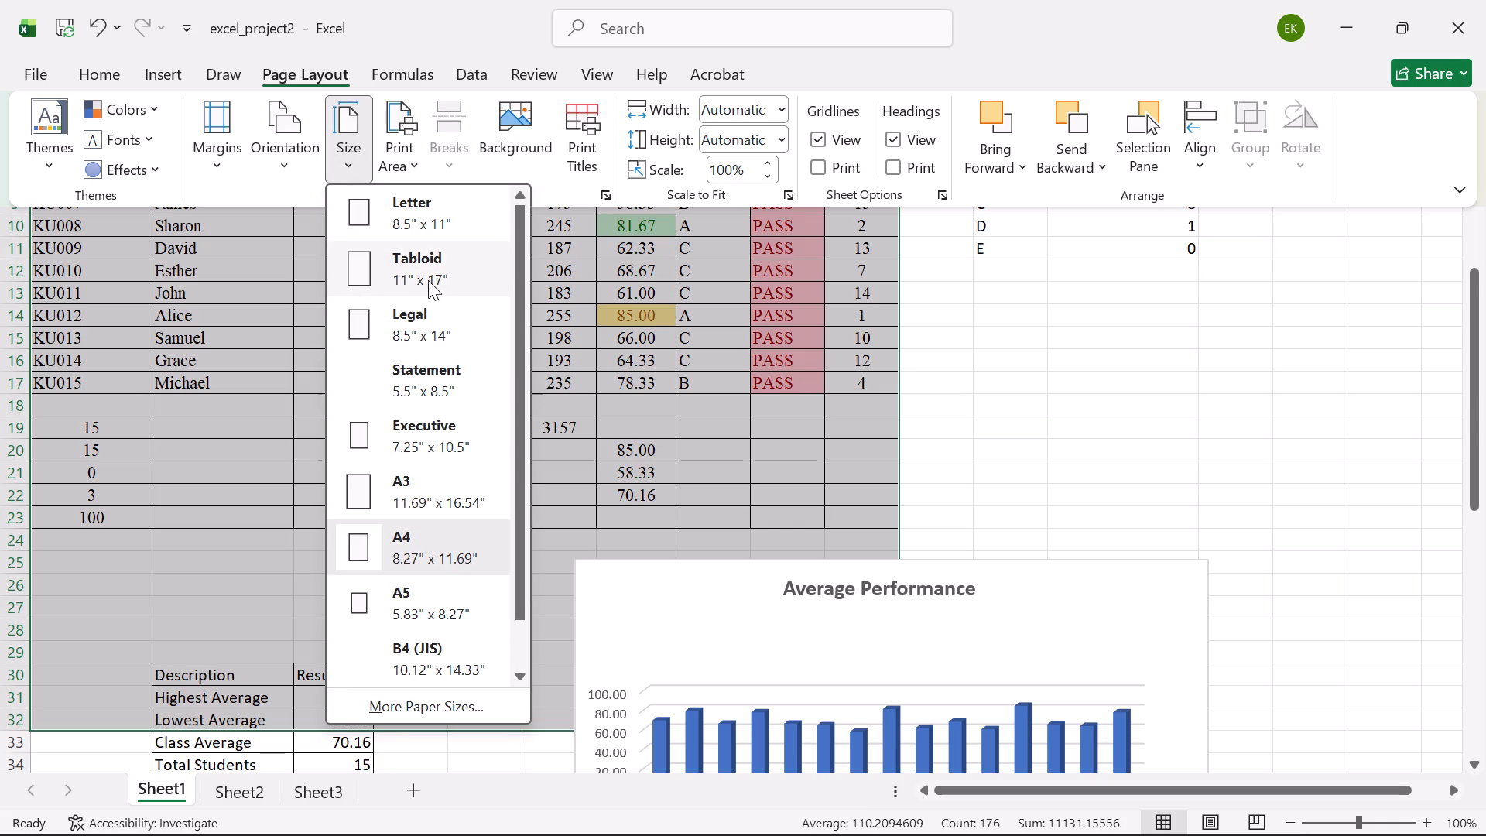
{"action": "left_click", "coordinate": [401, 536]}
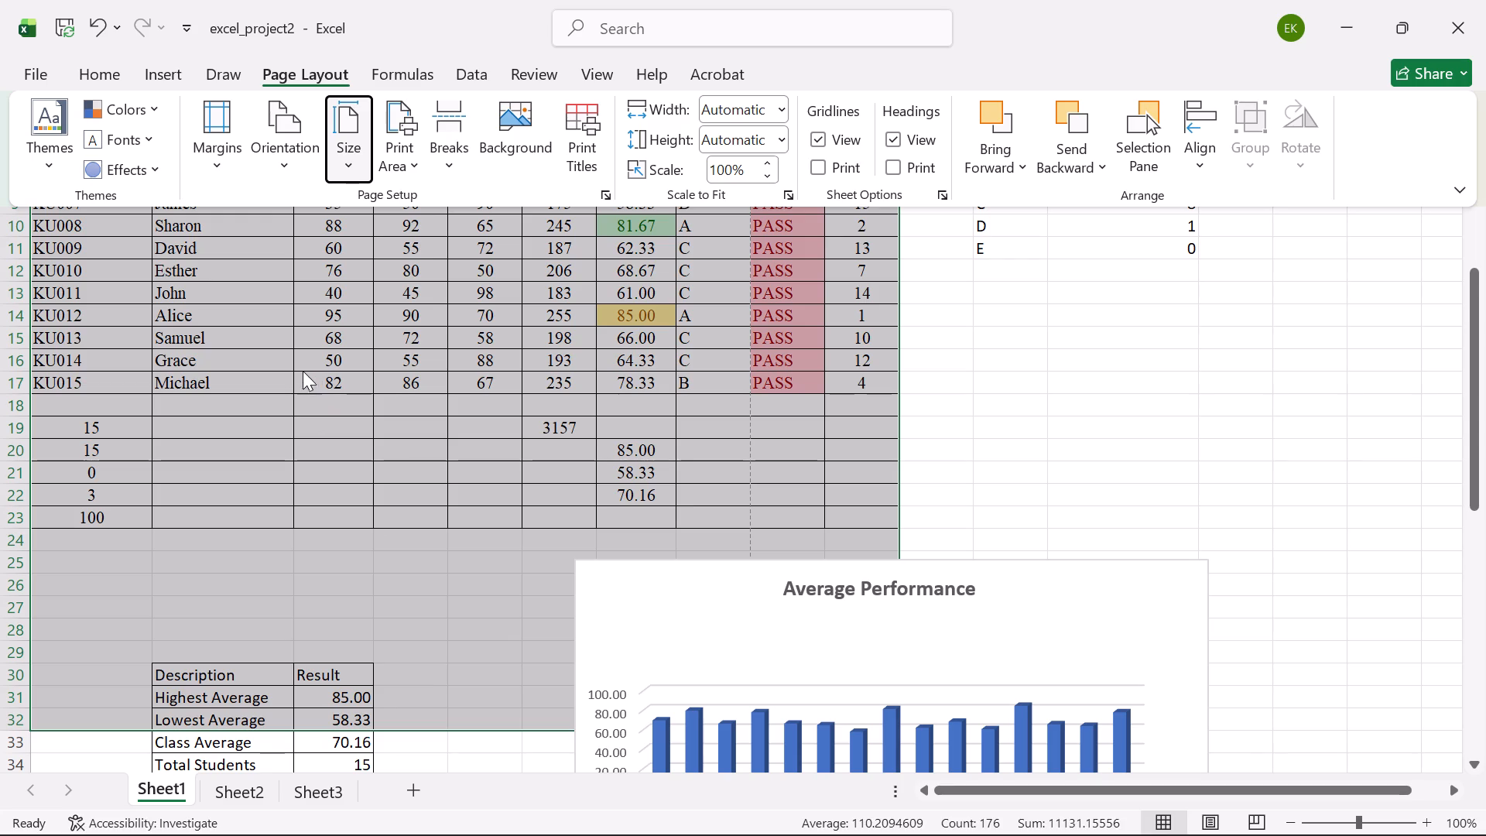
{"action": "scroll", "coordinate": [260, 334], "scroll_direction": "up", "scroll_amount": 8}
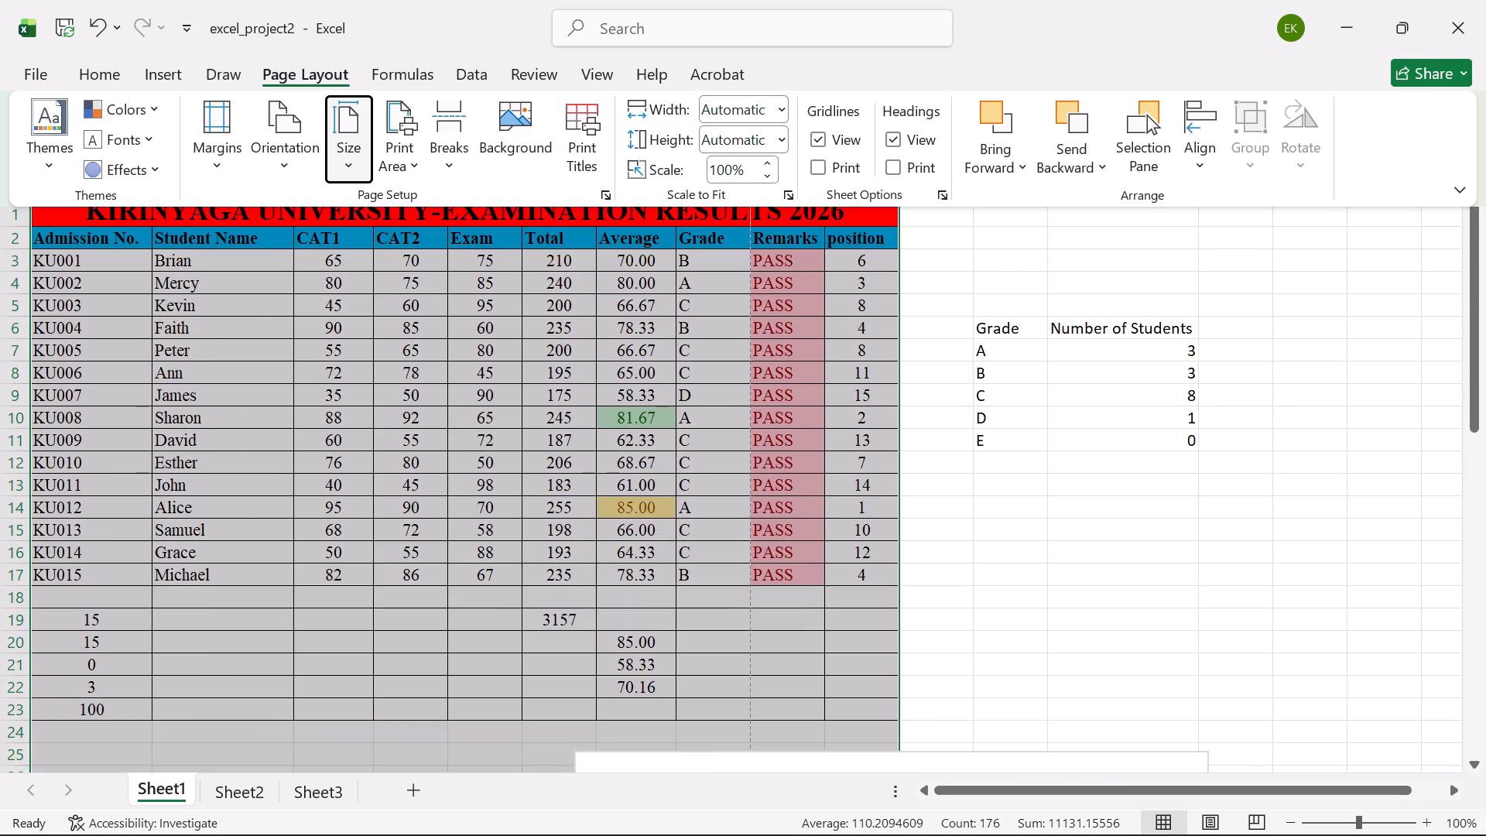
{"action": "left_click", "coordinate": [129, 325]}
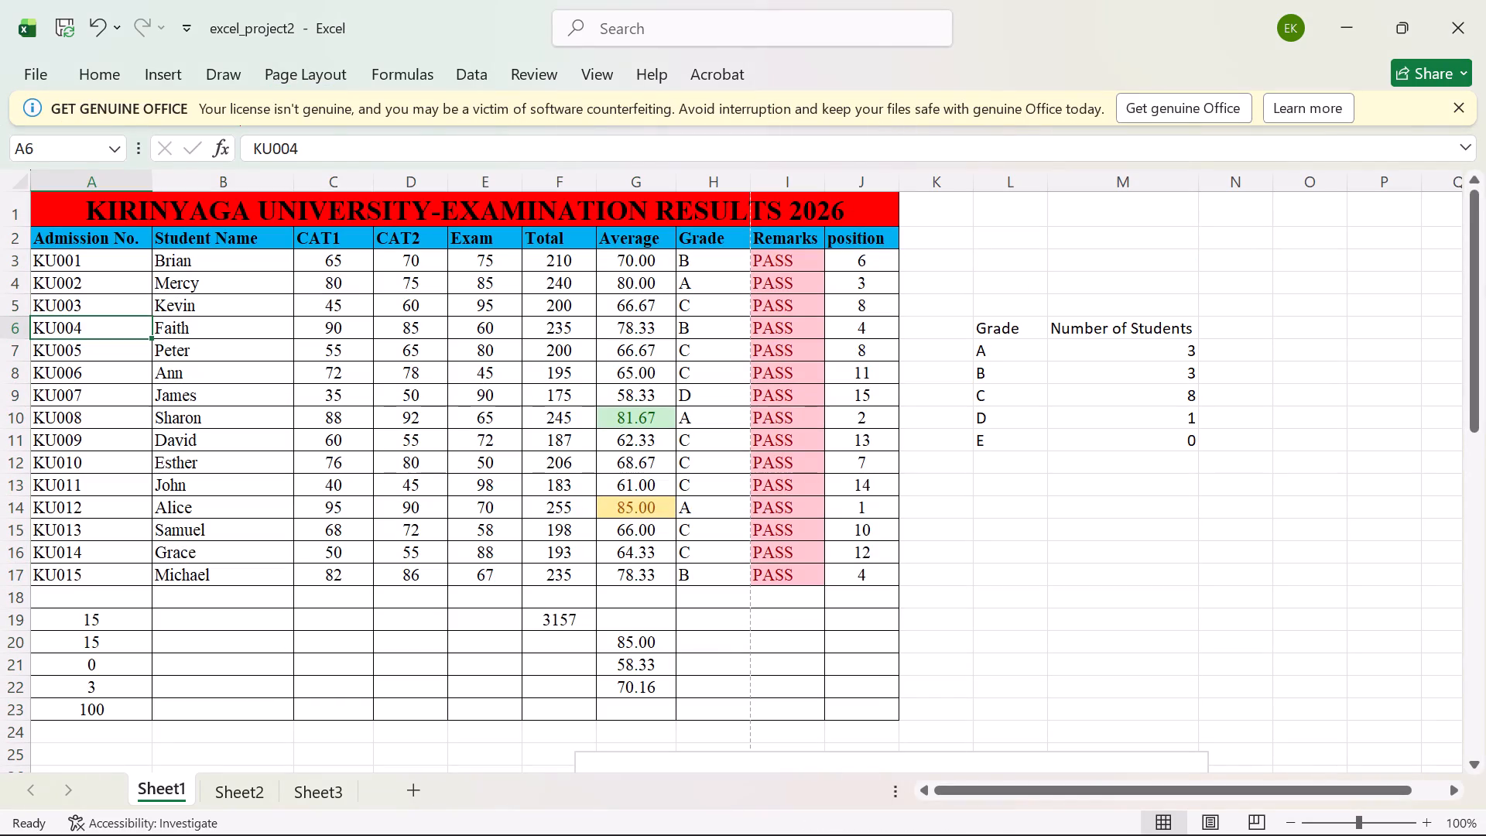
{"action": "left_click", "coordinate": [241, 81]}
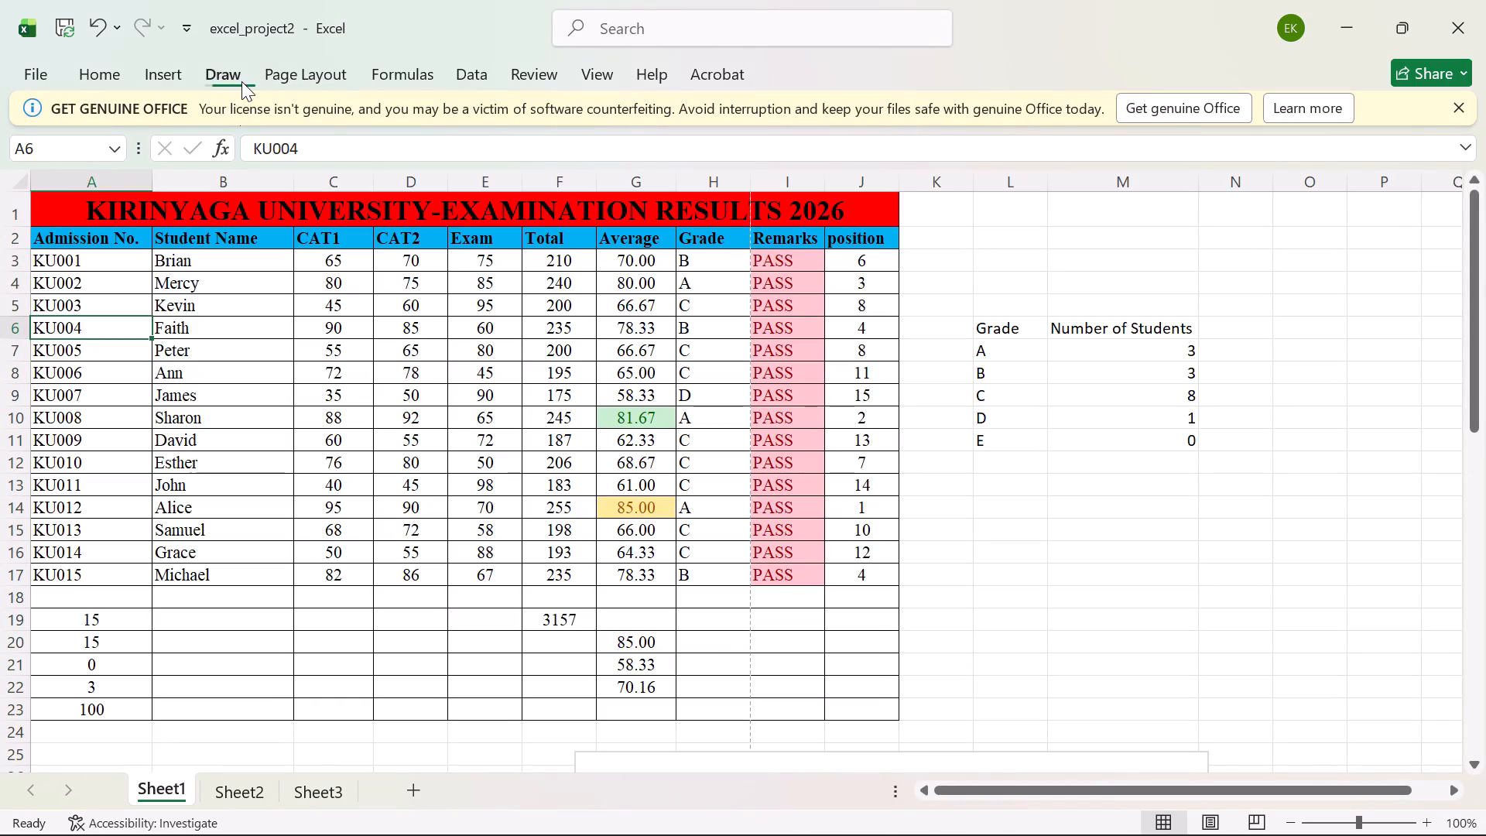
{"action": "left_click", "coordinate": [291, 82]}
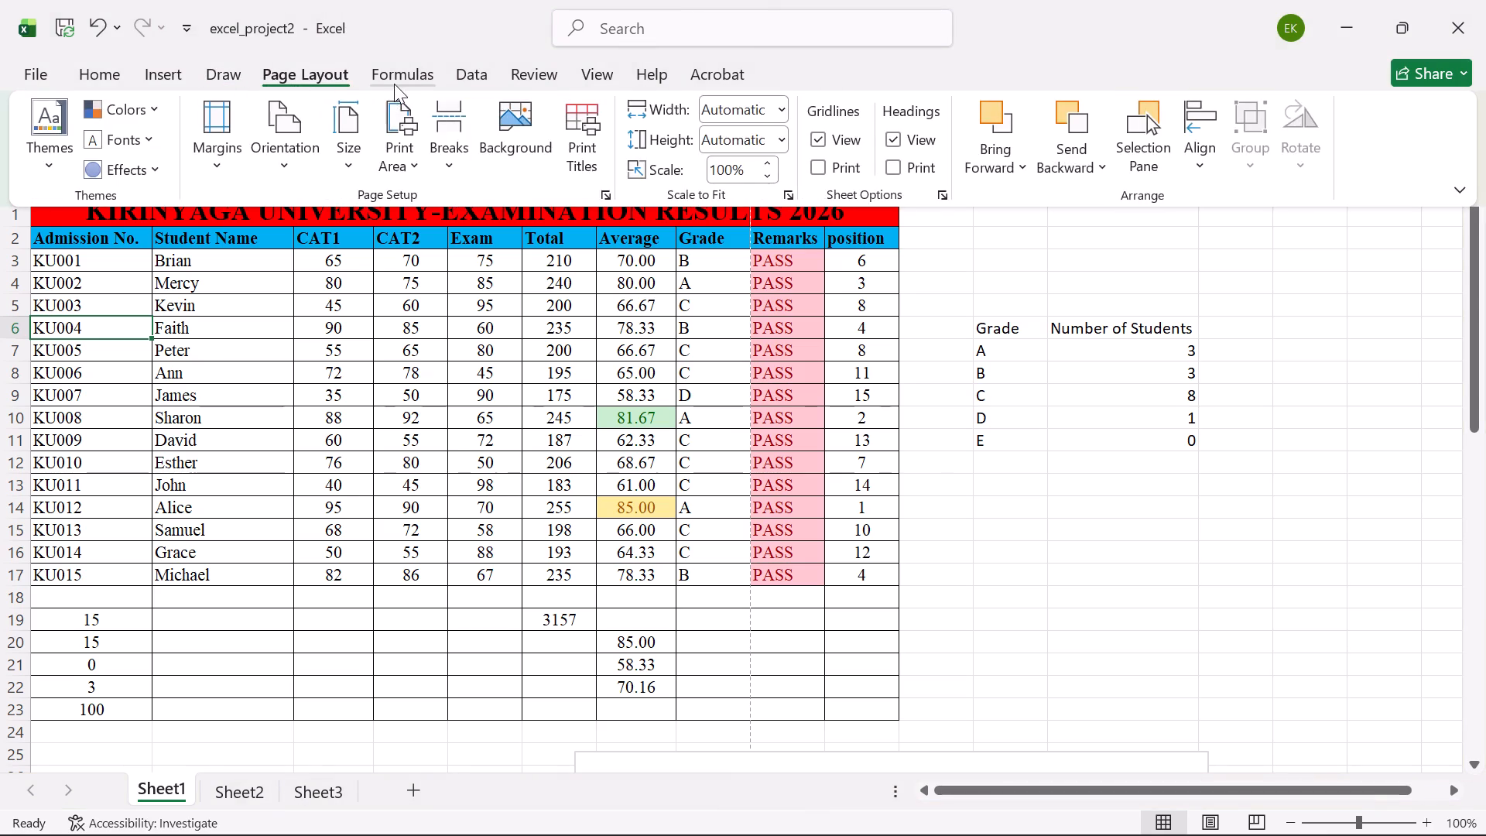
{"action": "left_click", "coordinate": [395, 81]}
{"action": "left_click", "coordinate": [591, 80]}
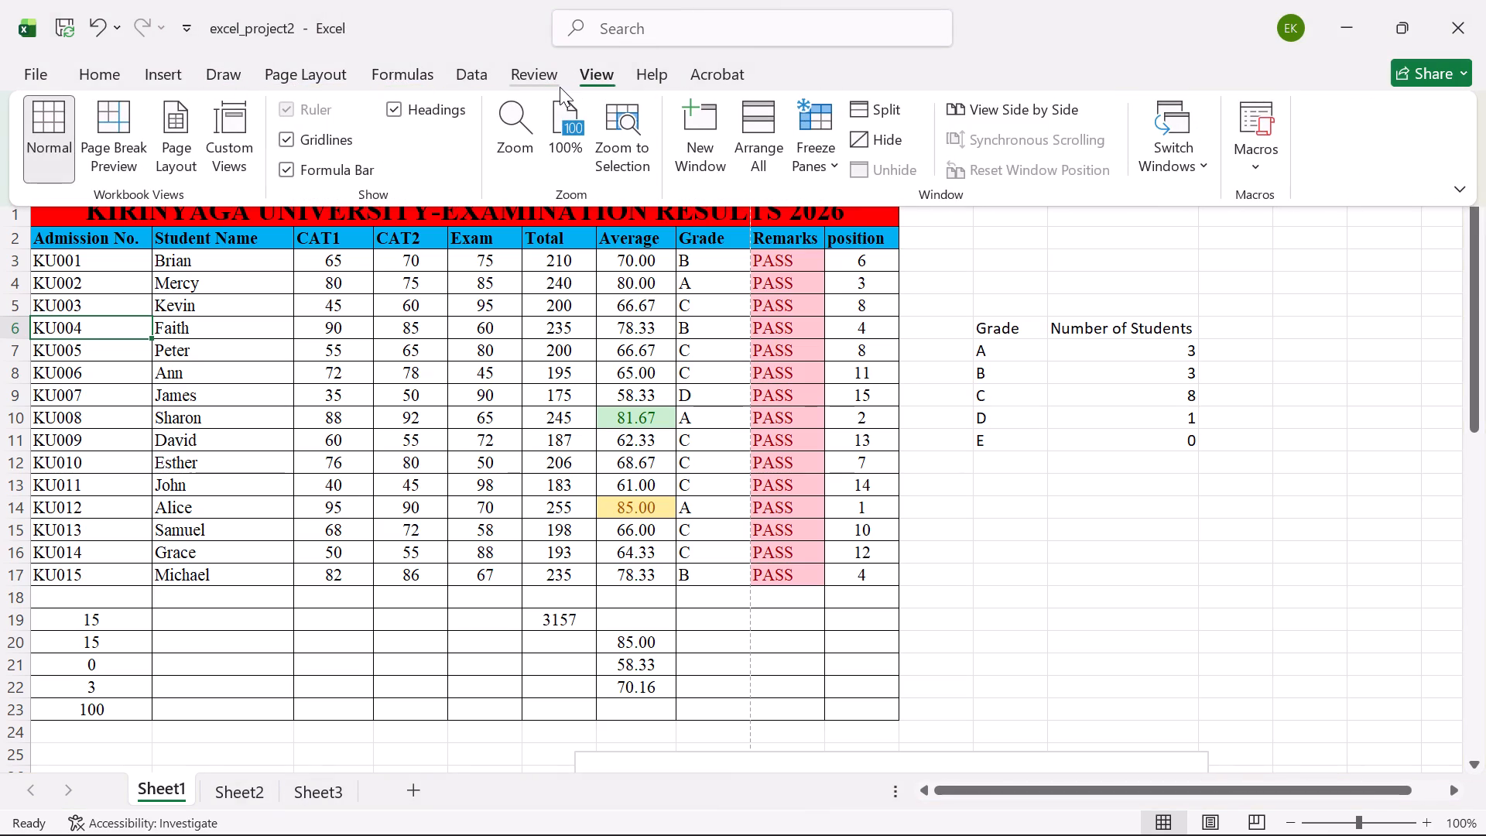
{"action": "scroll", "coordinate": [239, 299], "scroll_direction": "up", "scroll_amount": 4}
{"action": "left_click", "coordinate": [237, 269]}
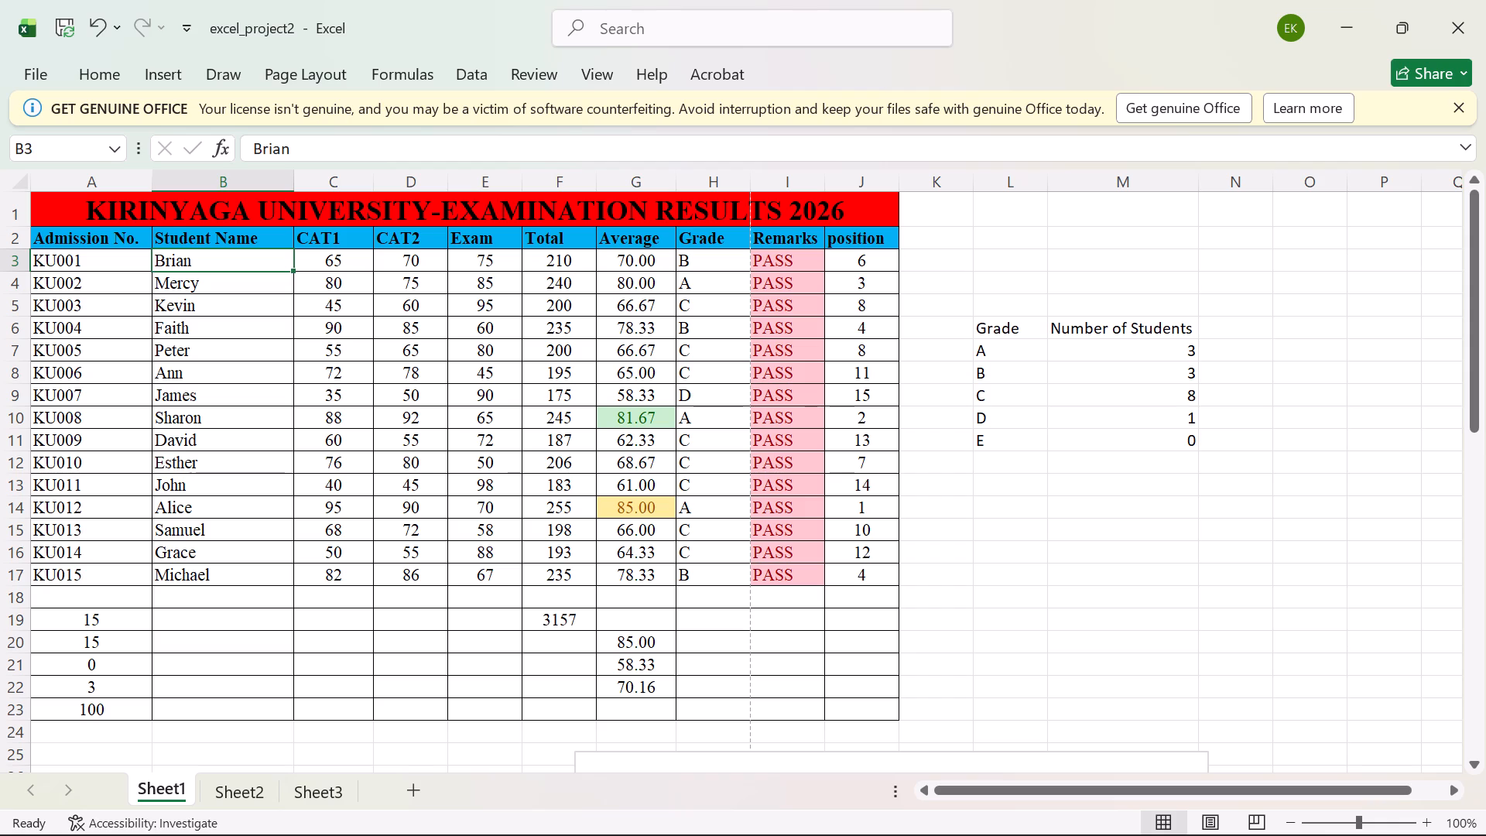
Insert a centre page header on Sheet1 reading KIRINYAGA UNIVERSITY.
{"action": "left_click_drag", "start_coordinate": [59, 203], "coordinate": [626, 800]}
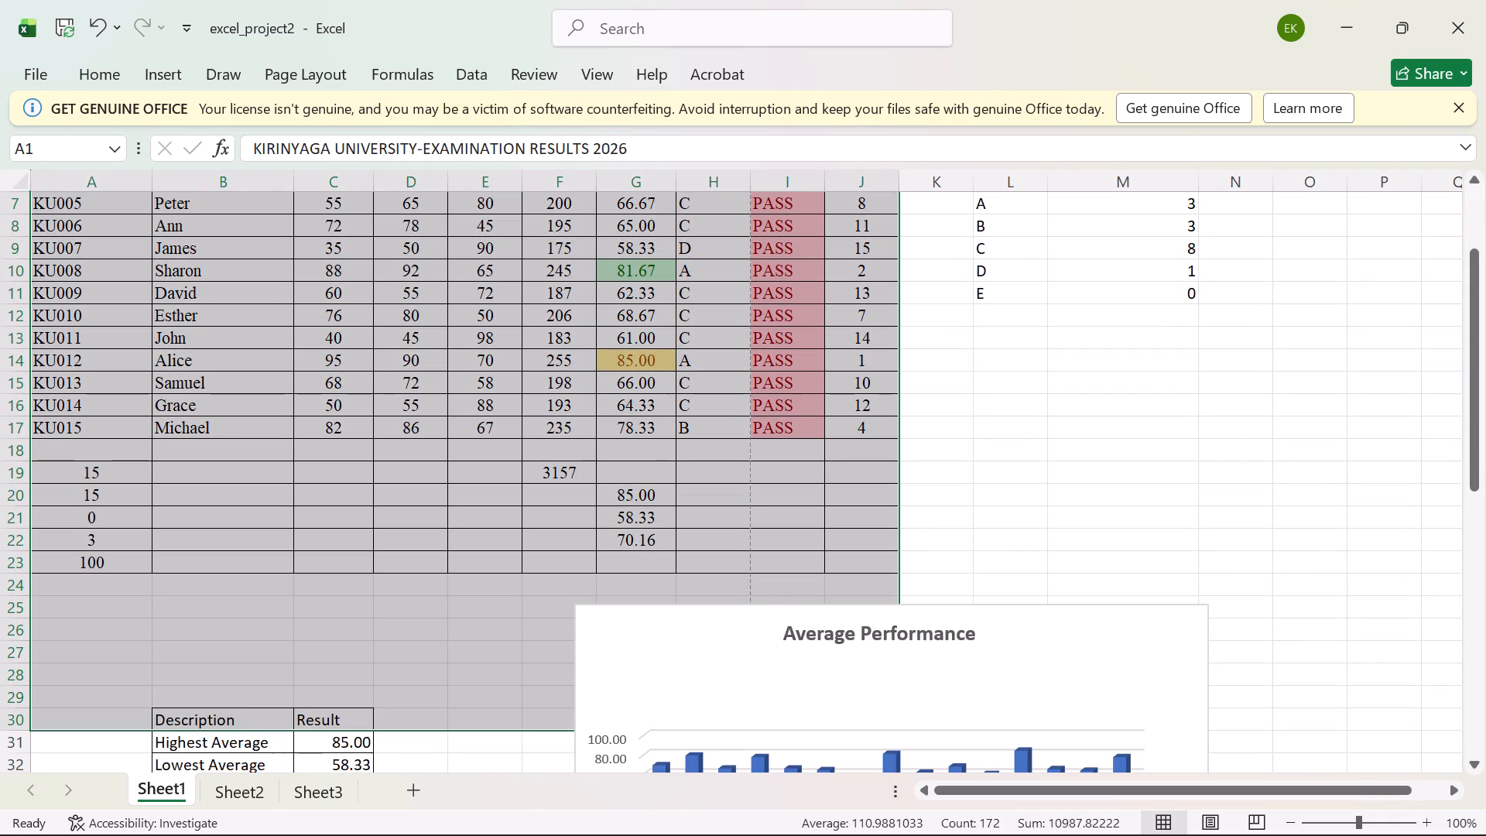
{"action": "left_click", "coordinate": [142, 73]}
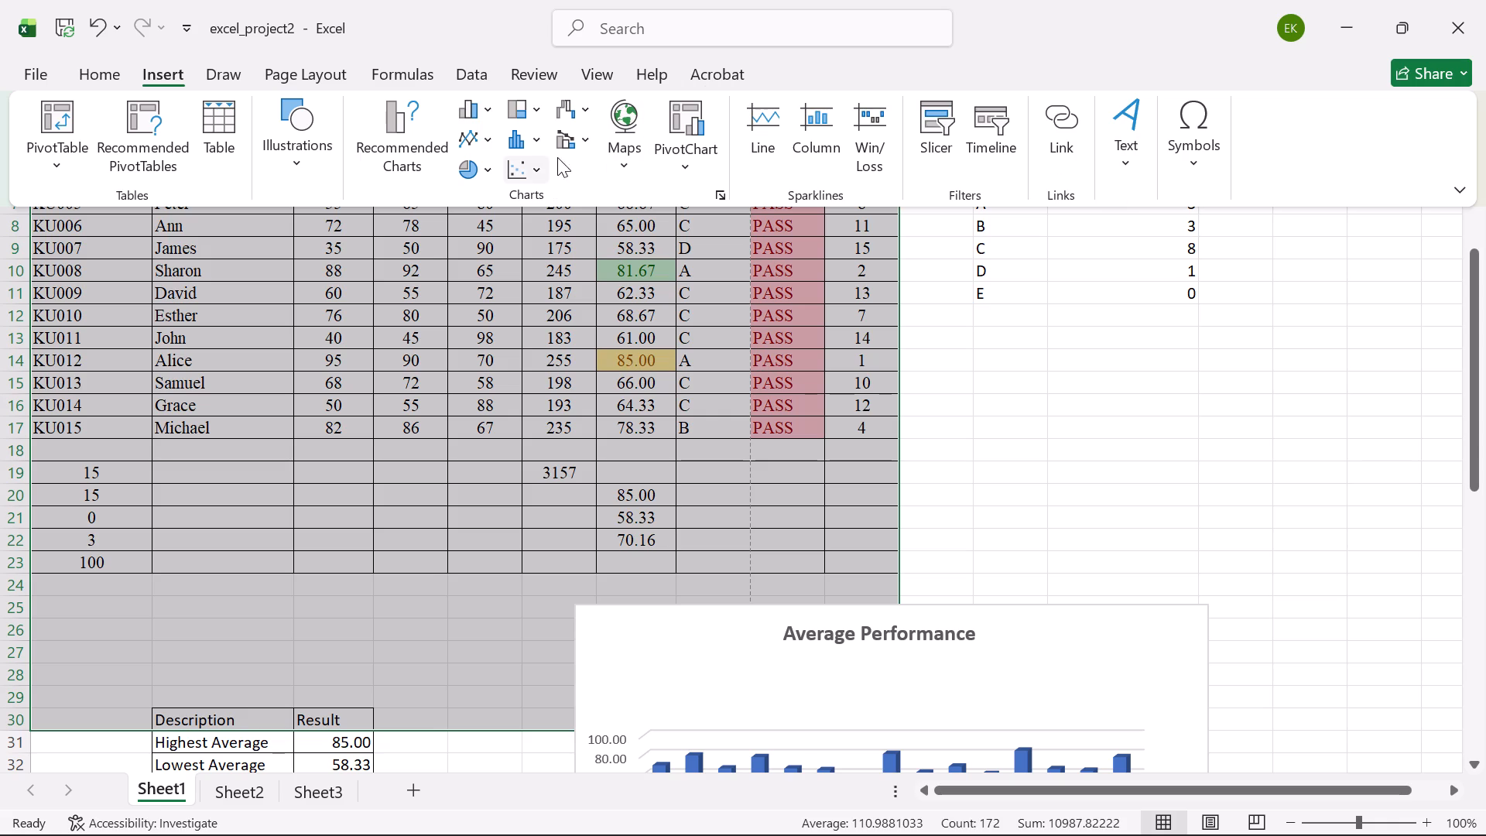
{"action": "left_click", "coordinate": [673, 26]}
{"action": "type", "text": "HEADER"}
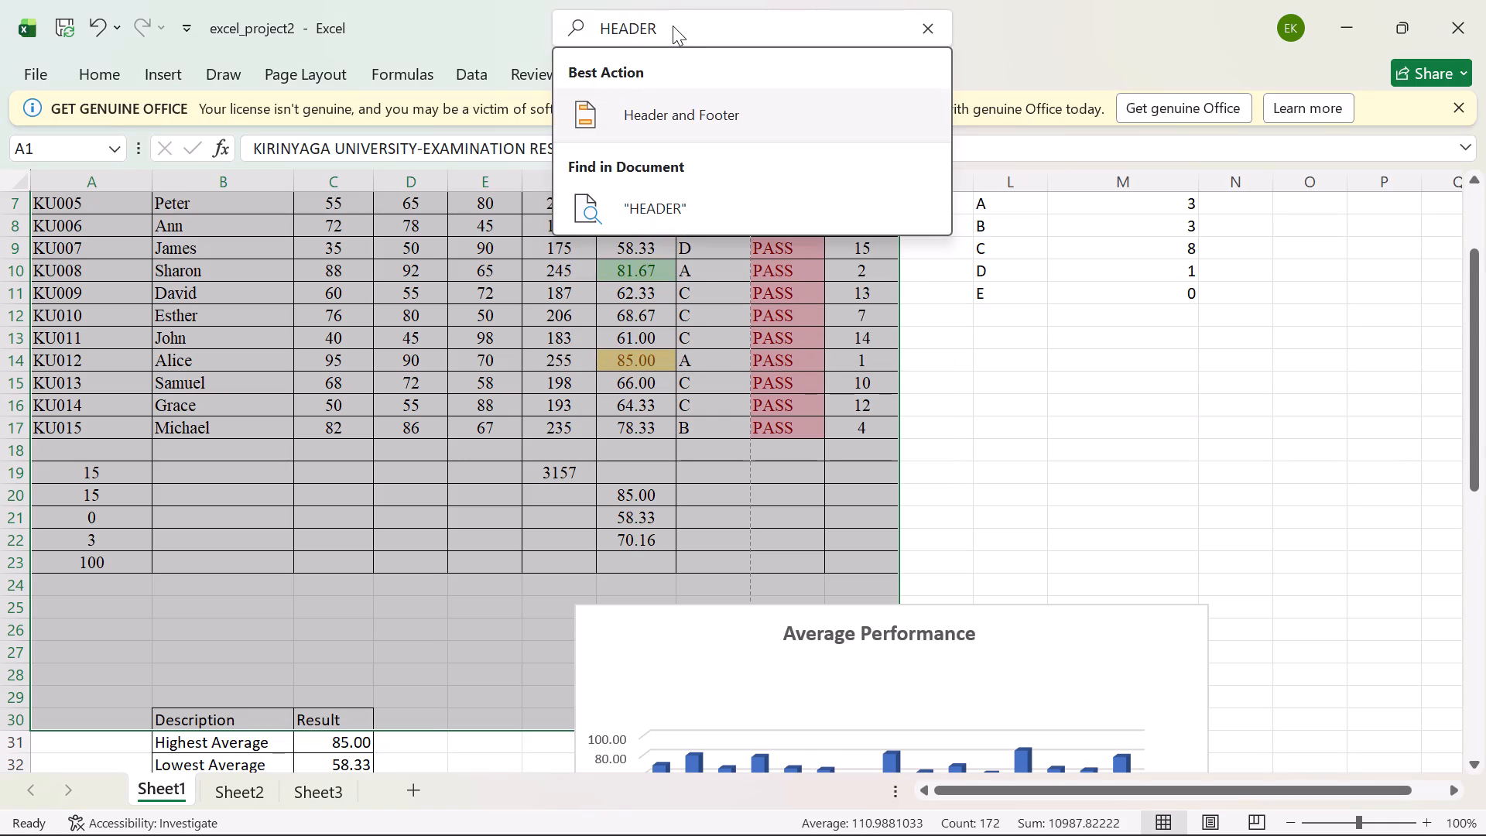
{"action": "left_click", "coordinate": [647, 112]}
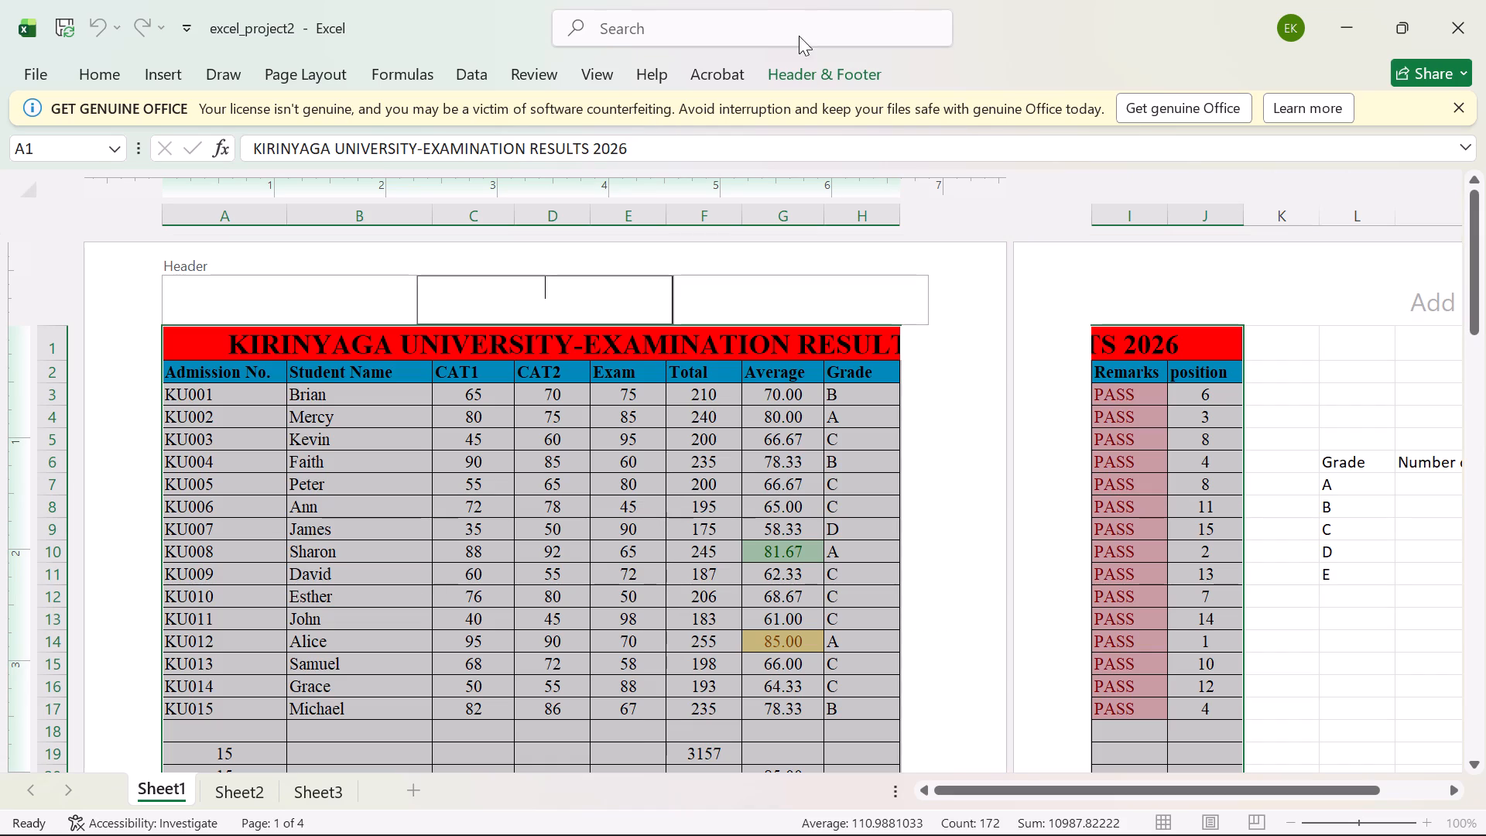
{"action": "key", "text": "k"}
{"action": "key", "text": "i"}
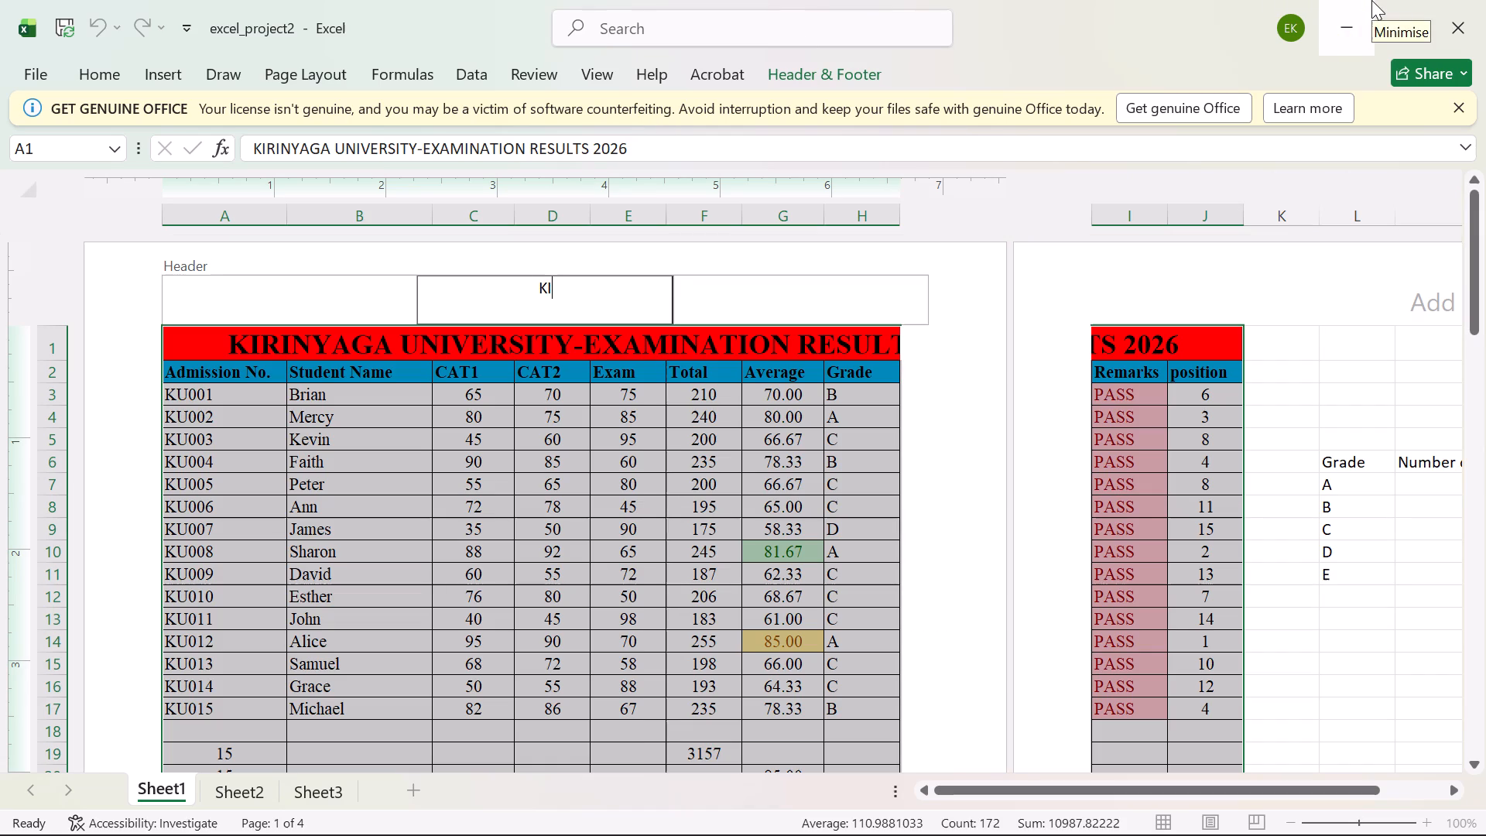
{"action": "type", "text": "RINYAGA UB"}
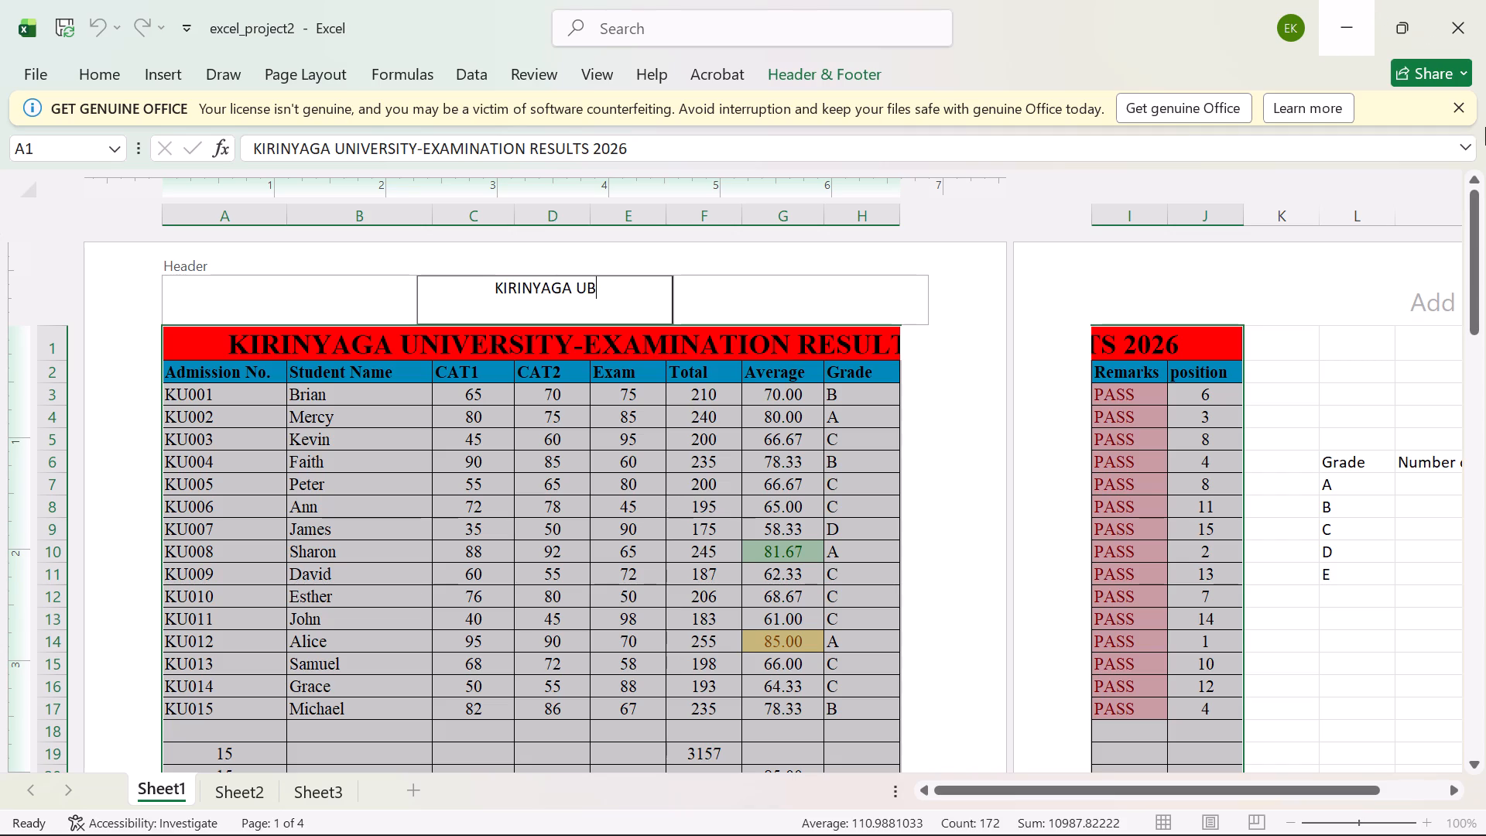
{"action": "key", "text": "BackSpace"}
{"action": "type", "text": "NIVERSITY"}
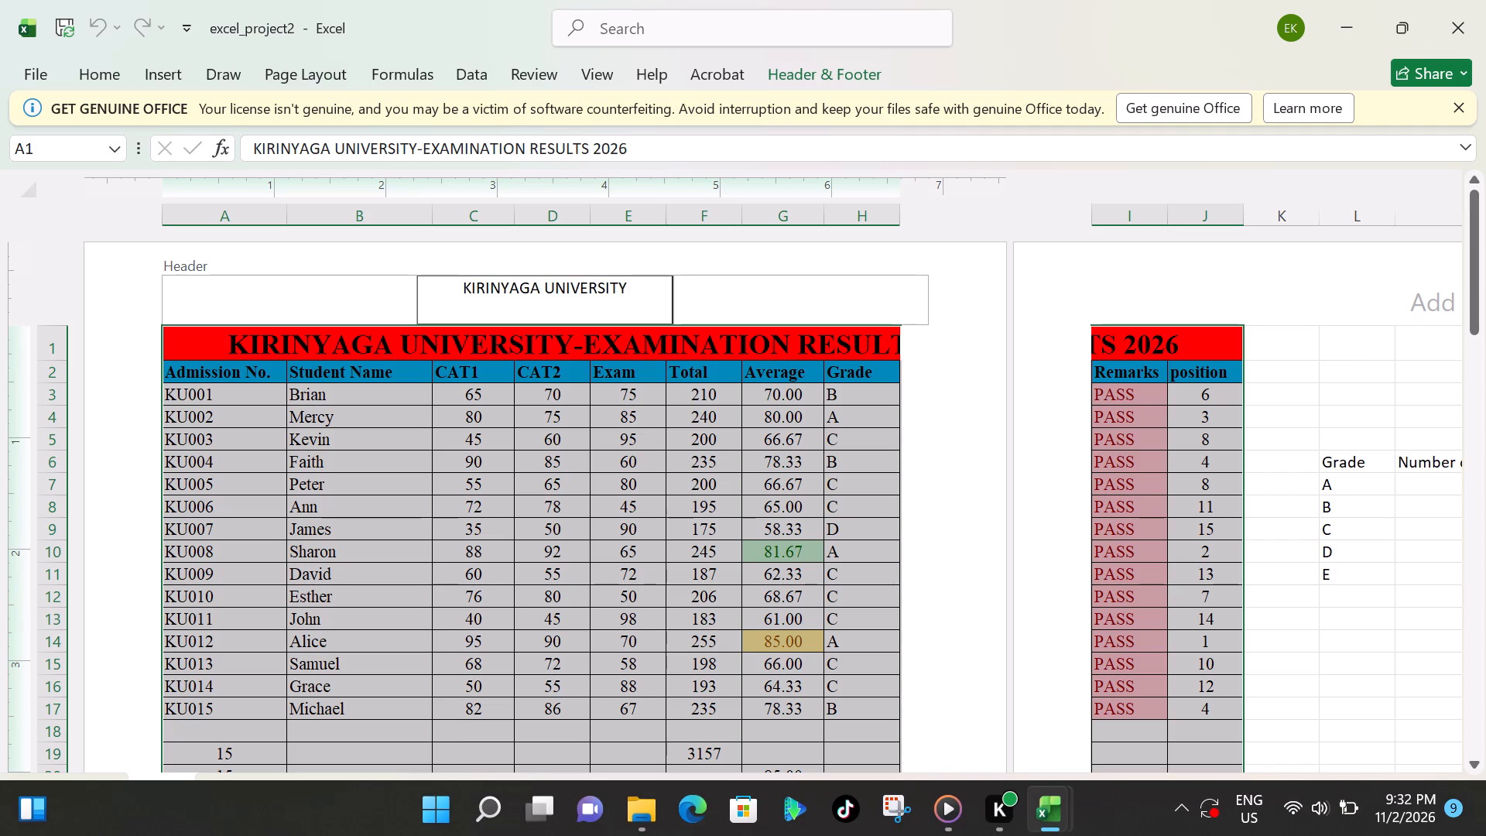
{"action": "scroll", "coordinate": [832, 437], "scroll_direction": "down", "scroll_amount": 1}
{"action": "scroll", "coordinate": [625, 424], "scroll_direction": "down", "scroll_amount": 6}
{"action": "scroll", "coordinate": [601, 331], "scroll_direction": "up", "scroll_amount": 3}
{"action": "scroll", "coordinate": [605, 317], "scroll_direction": "down", "scroll_amount": 5}
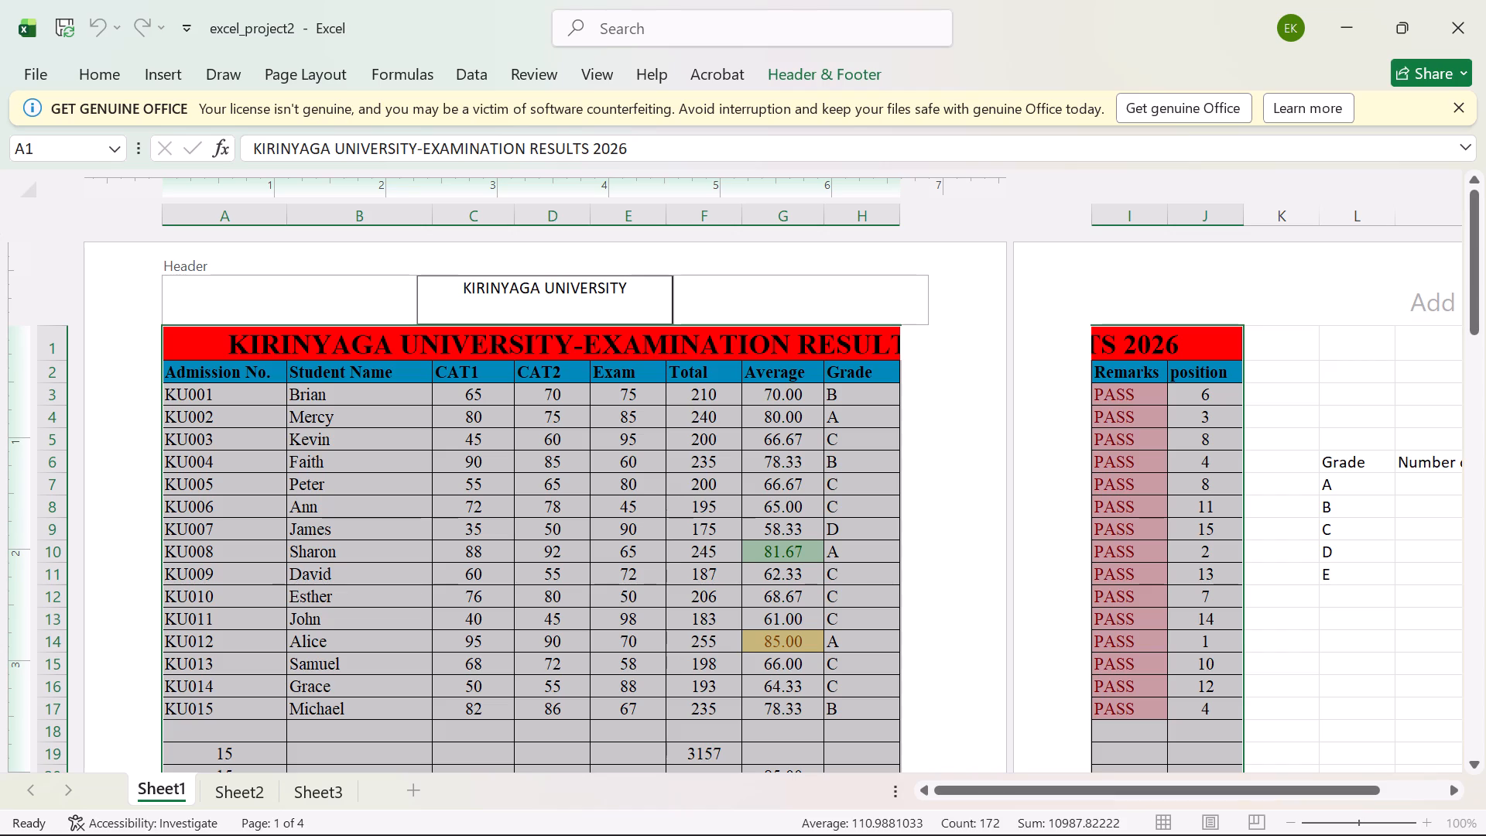
{"action": "scroll", "coordinate": [468, 355], "scroll_direction": "down", "scroll_amount": 5}
{"action": "scroll", "coordinate": [422, 692], "scroll_direction": "down", "scroll_amount": 4}
{"action": "left_click", "coordinate": [522, 400]}
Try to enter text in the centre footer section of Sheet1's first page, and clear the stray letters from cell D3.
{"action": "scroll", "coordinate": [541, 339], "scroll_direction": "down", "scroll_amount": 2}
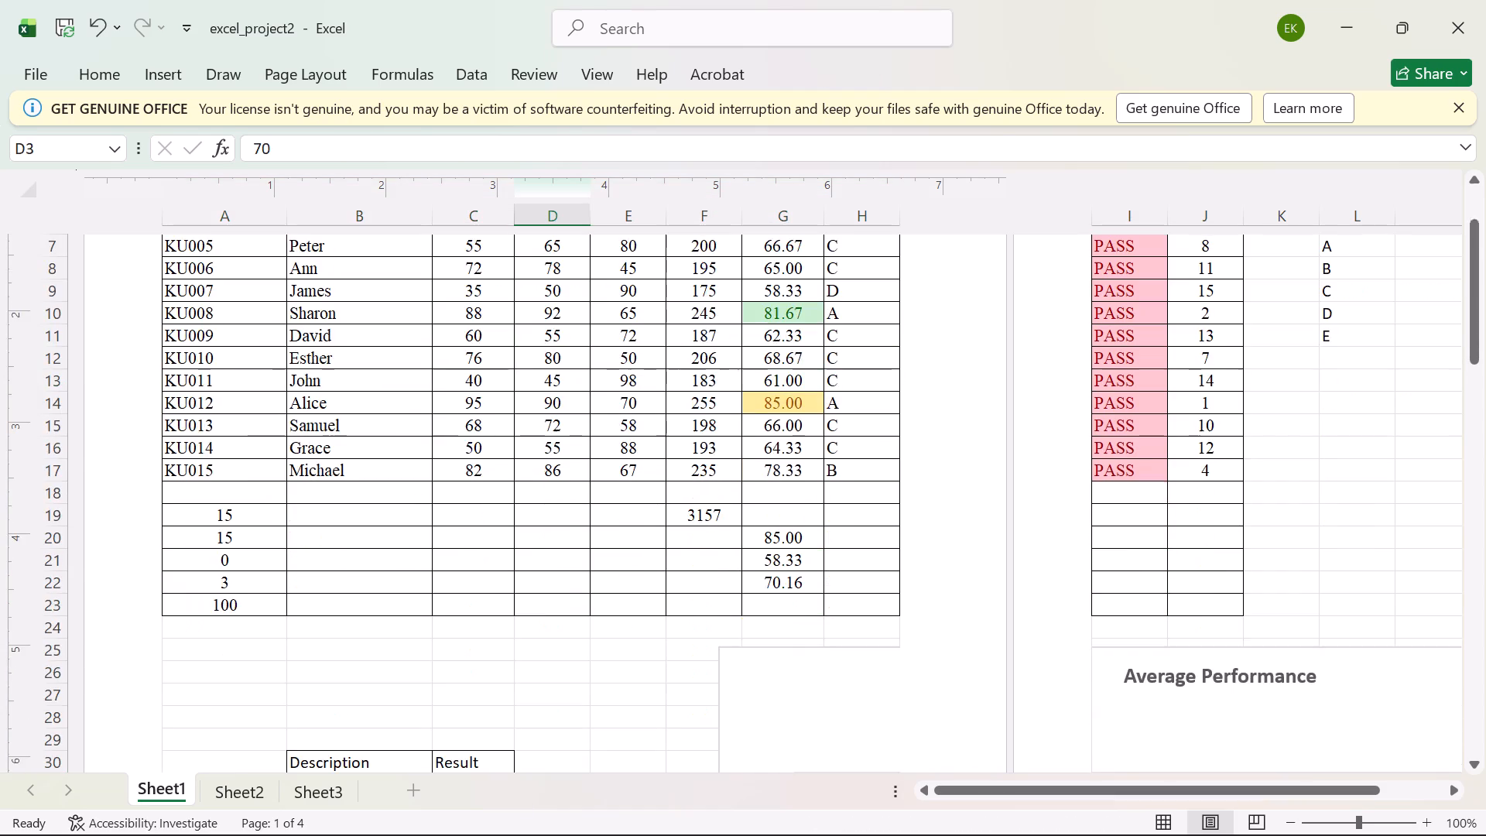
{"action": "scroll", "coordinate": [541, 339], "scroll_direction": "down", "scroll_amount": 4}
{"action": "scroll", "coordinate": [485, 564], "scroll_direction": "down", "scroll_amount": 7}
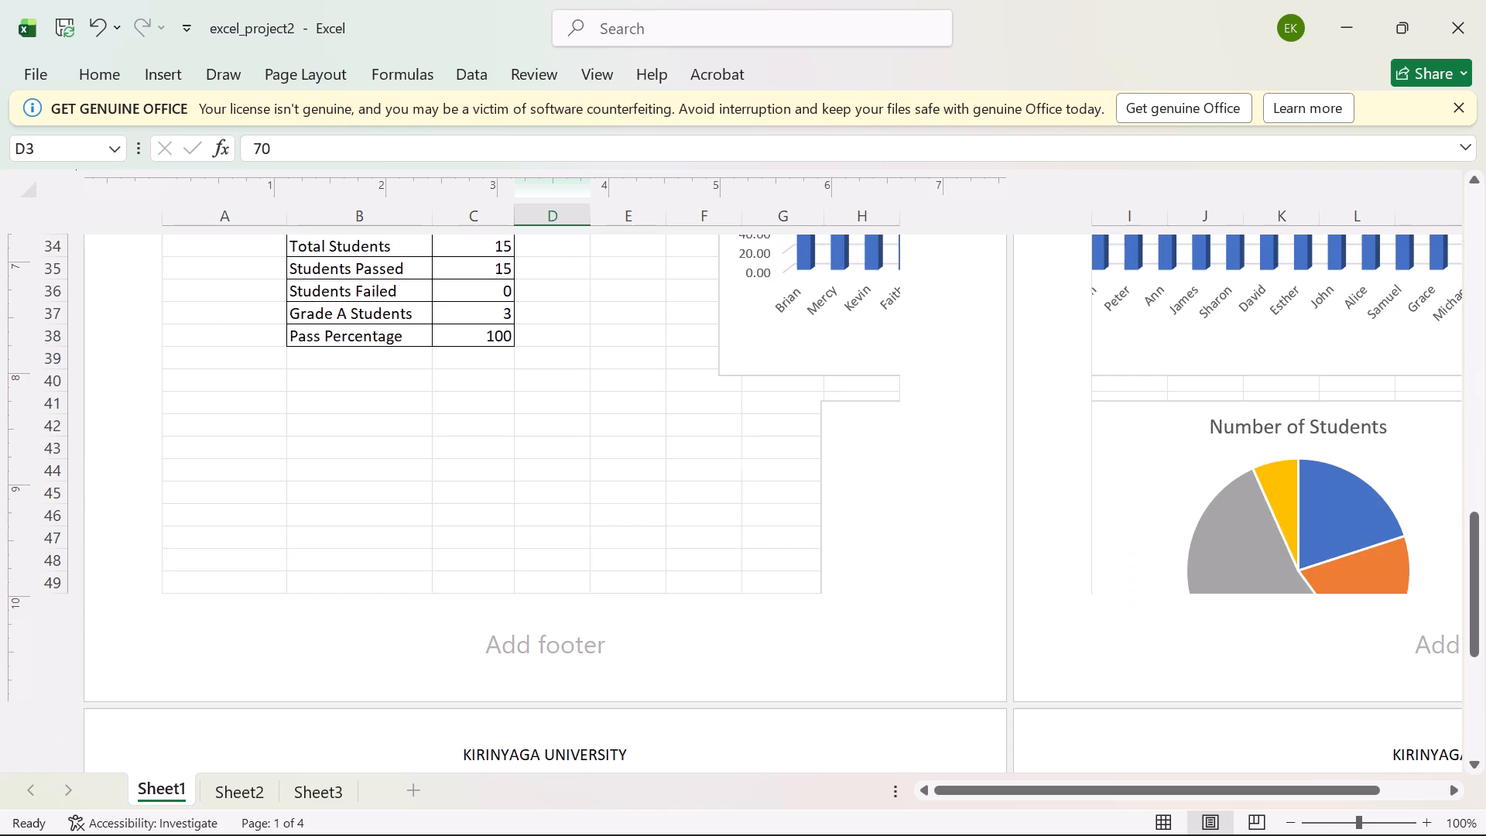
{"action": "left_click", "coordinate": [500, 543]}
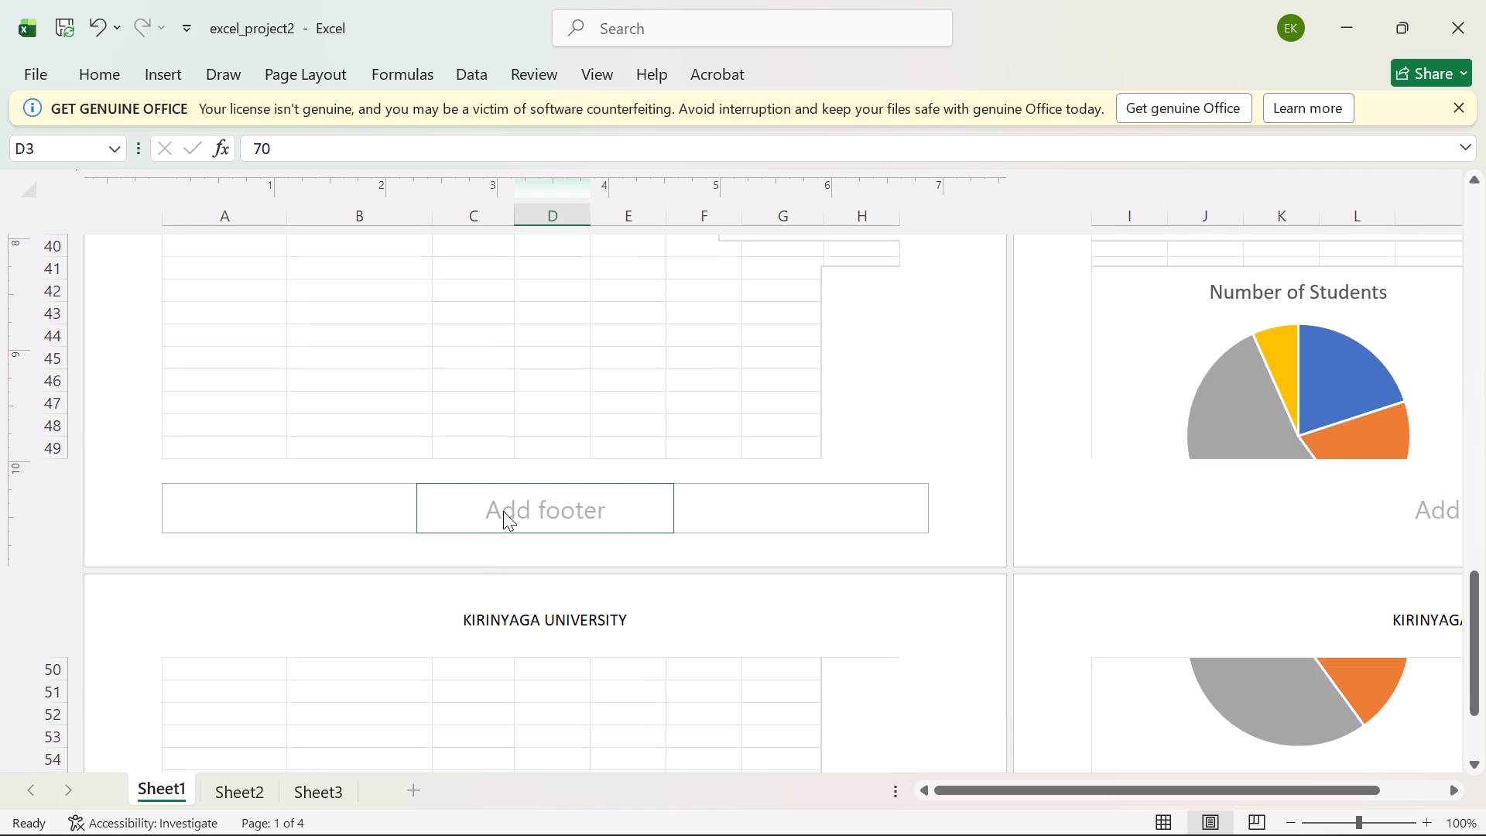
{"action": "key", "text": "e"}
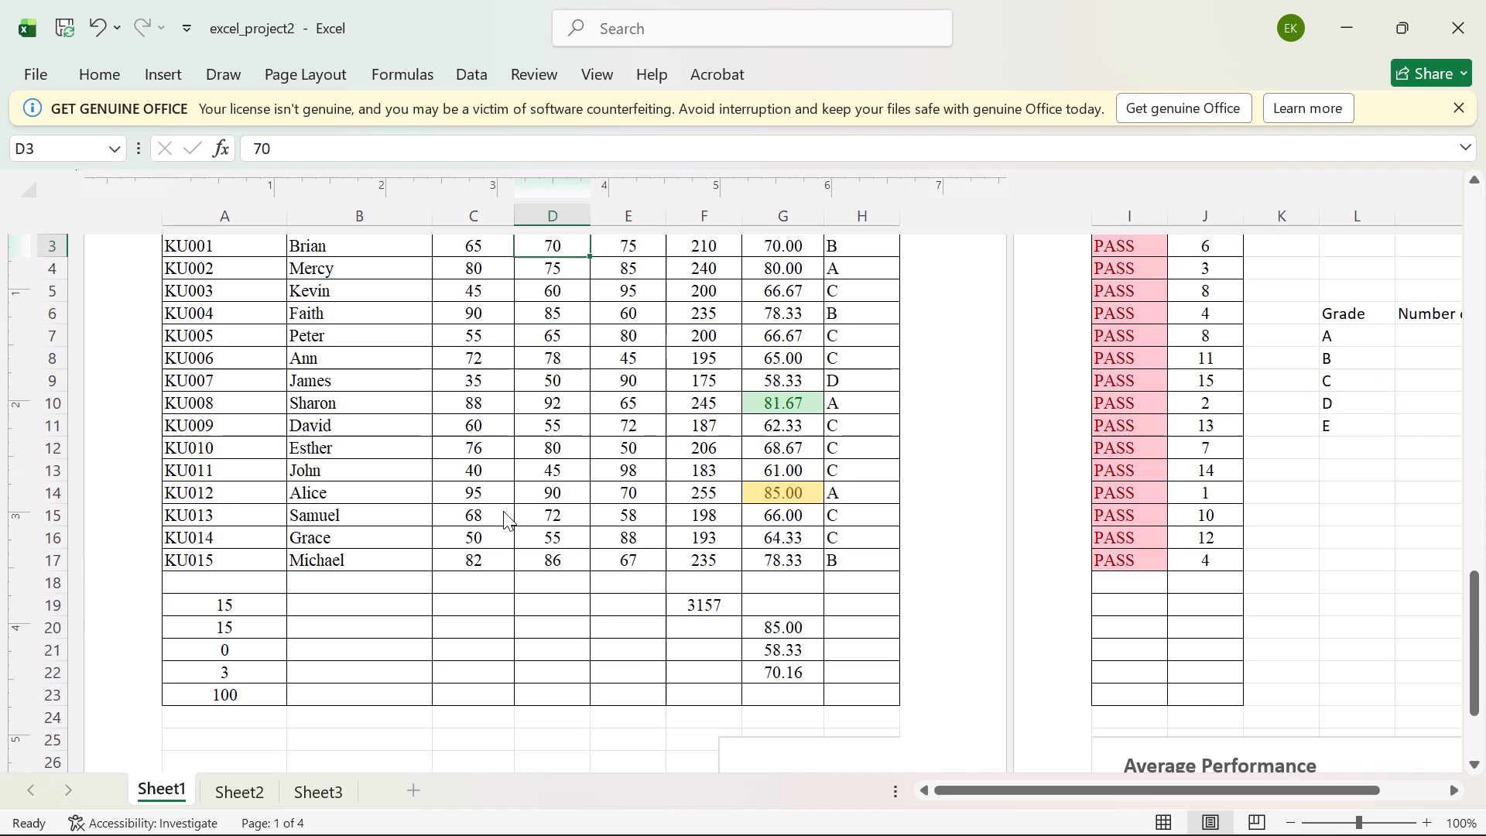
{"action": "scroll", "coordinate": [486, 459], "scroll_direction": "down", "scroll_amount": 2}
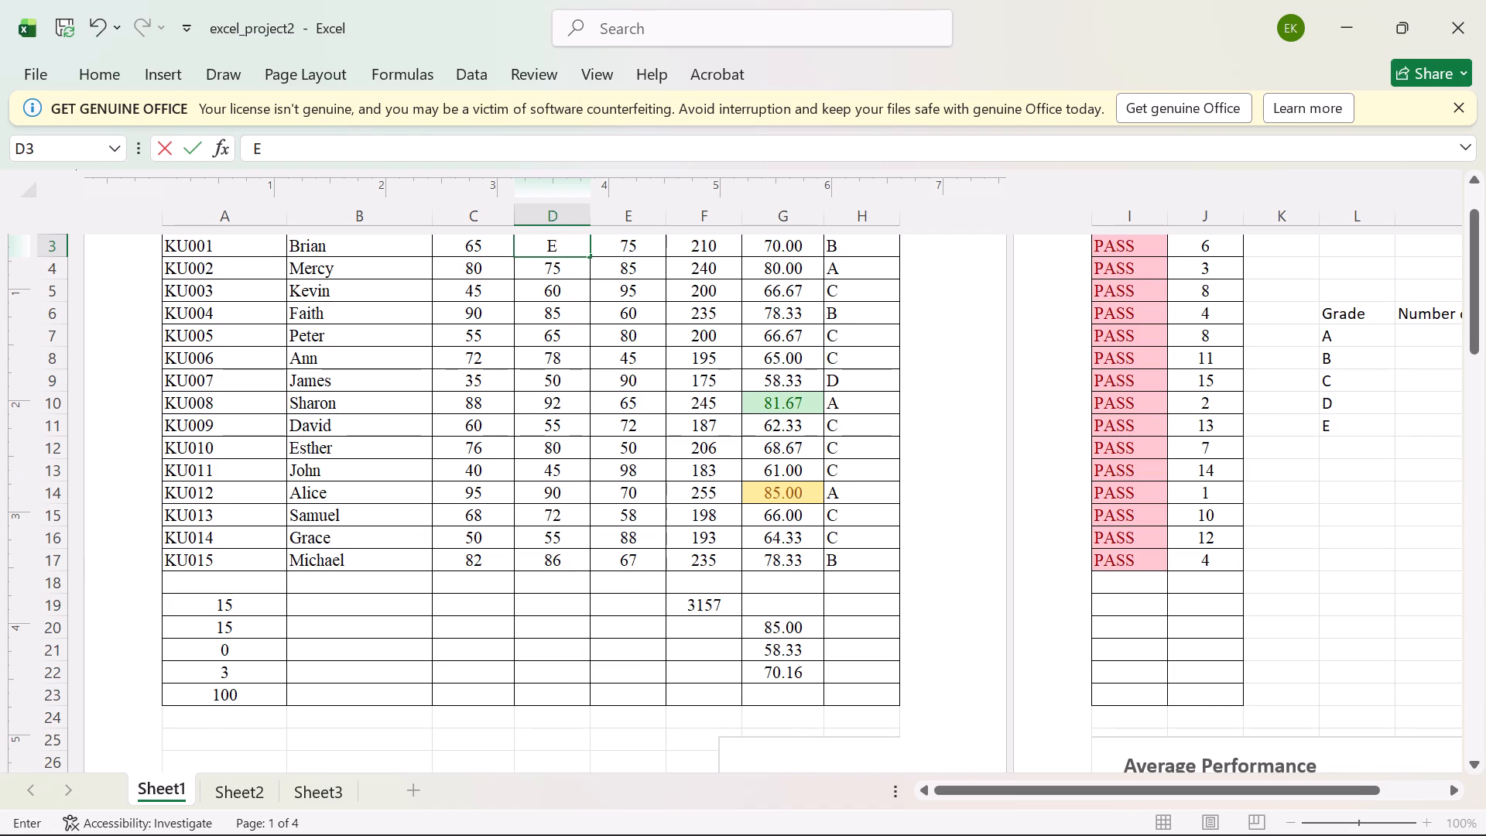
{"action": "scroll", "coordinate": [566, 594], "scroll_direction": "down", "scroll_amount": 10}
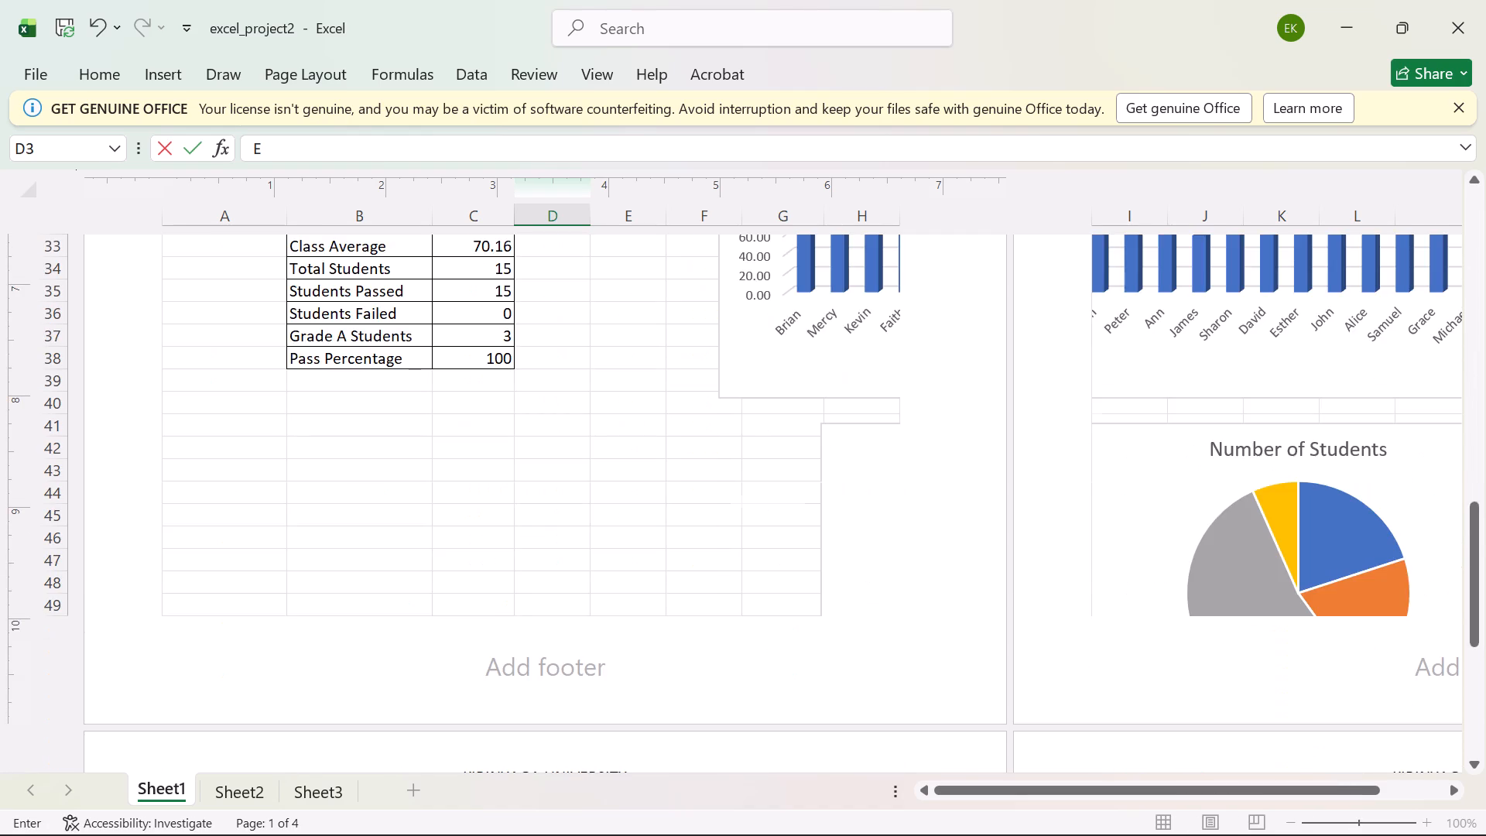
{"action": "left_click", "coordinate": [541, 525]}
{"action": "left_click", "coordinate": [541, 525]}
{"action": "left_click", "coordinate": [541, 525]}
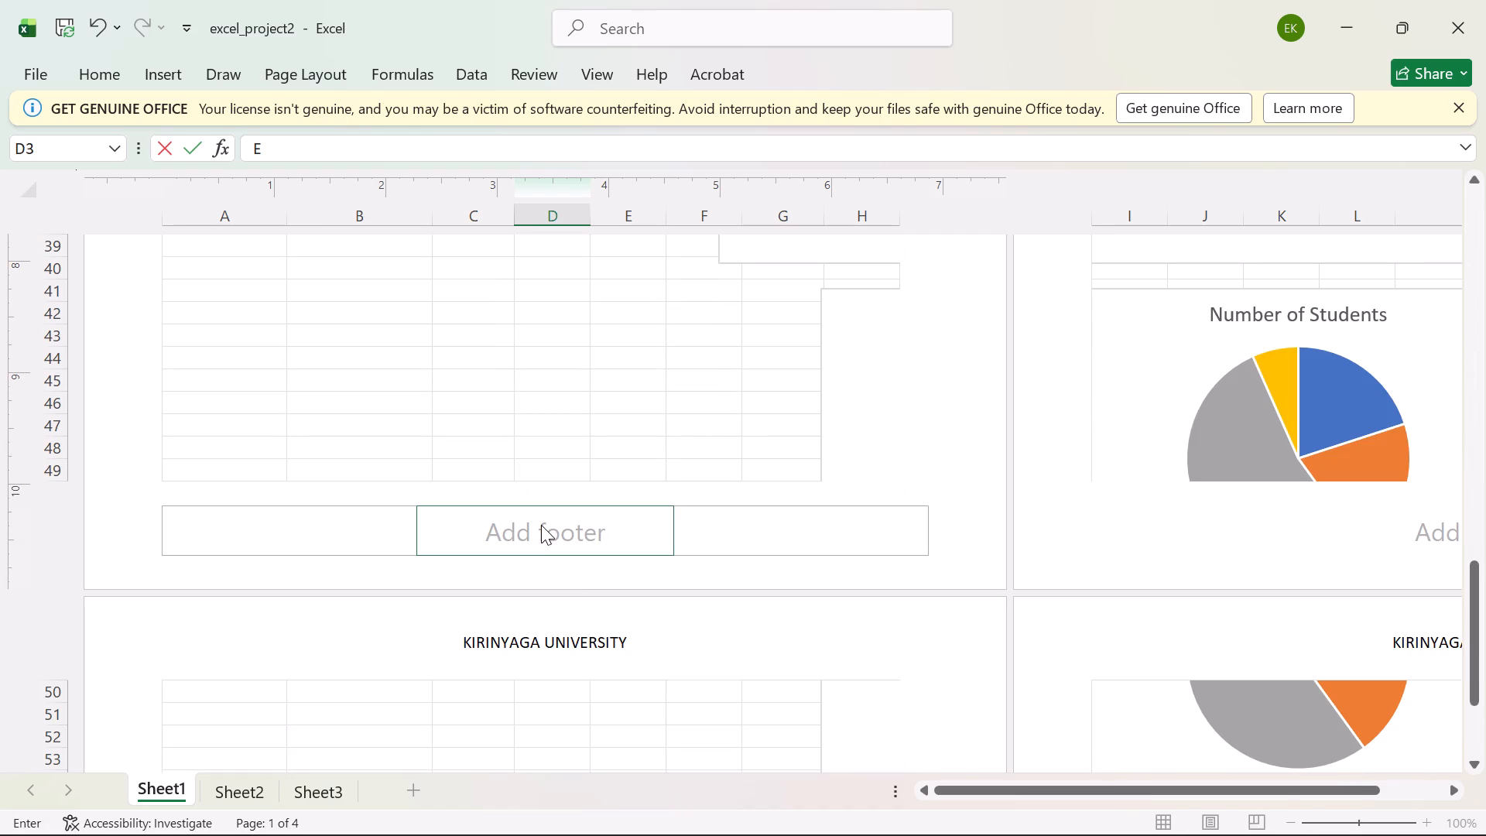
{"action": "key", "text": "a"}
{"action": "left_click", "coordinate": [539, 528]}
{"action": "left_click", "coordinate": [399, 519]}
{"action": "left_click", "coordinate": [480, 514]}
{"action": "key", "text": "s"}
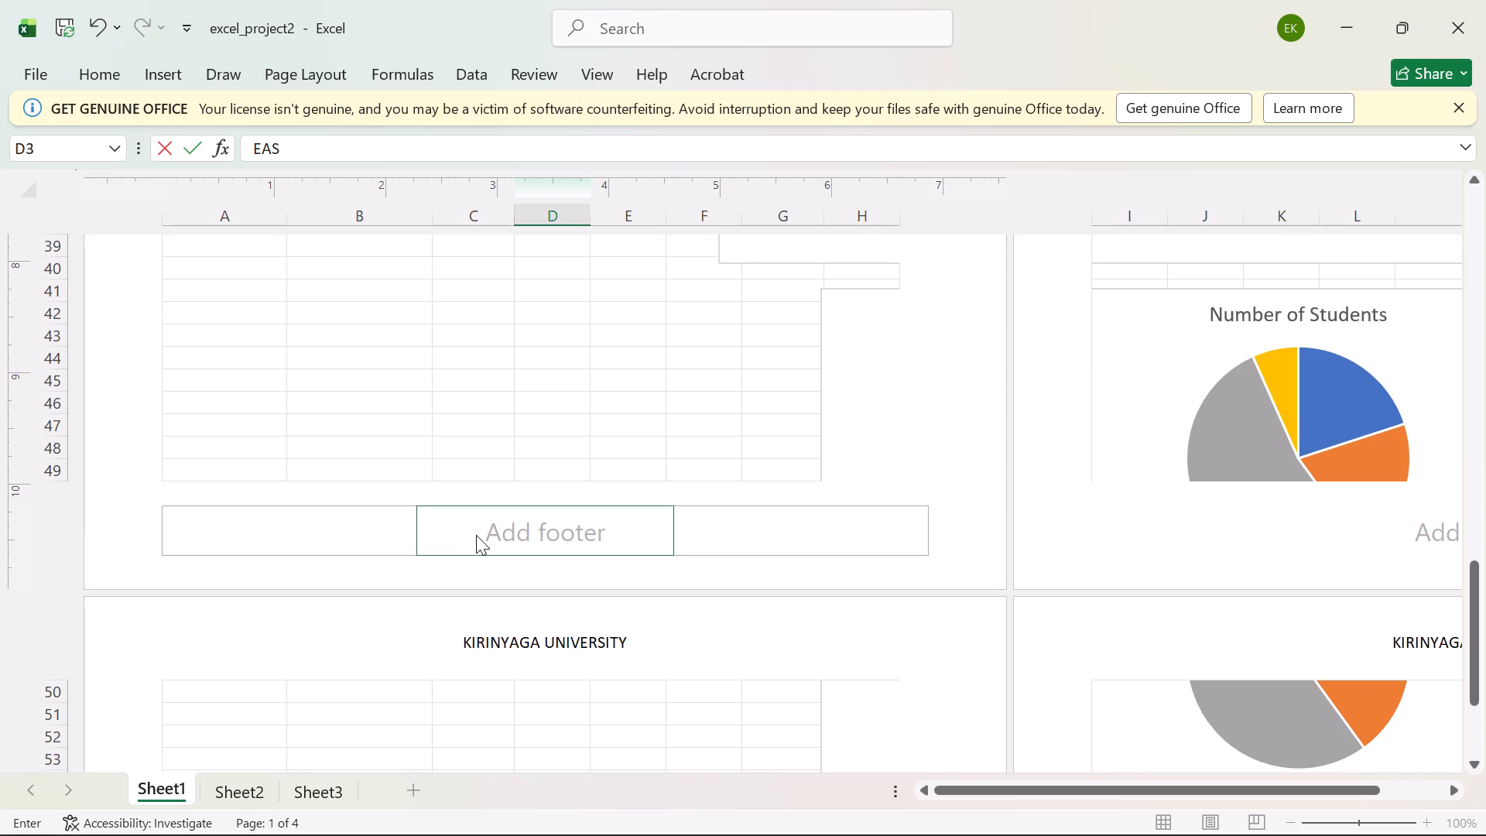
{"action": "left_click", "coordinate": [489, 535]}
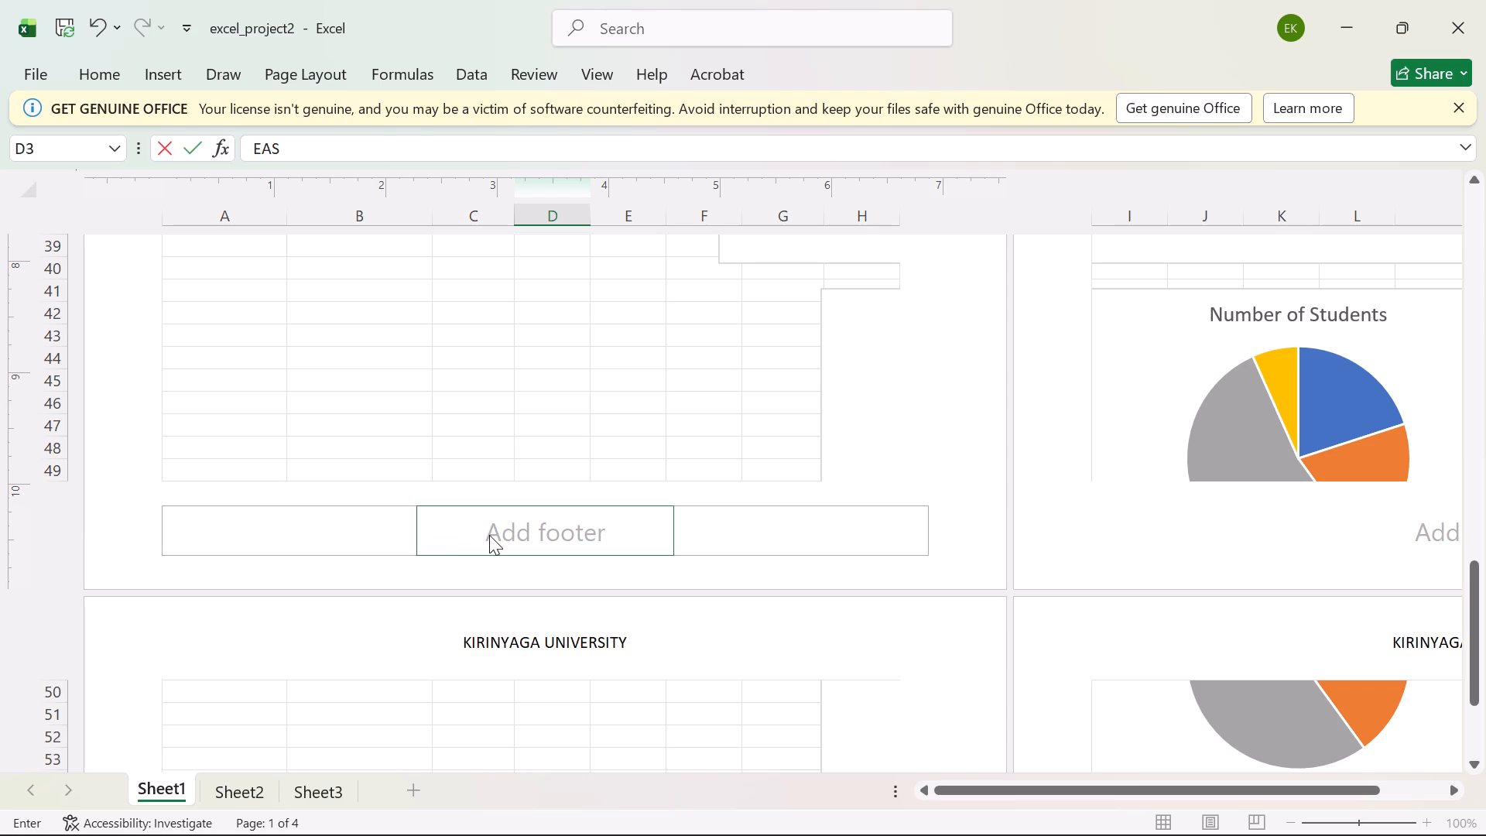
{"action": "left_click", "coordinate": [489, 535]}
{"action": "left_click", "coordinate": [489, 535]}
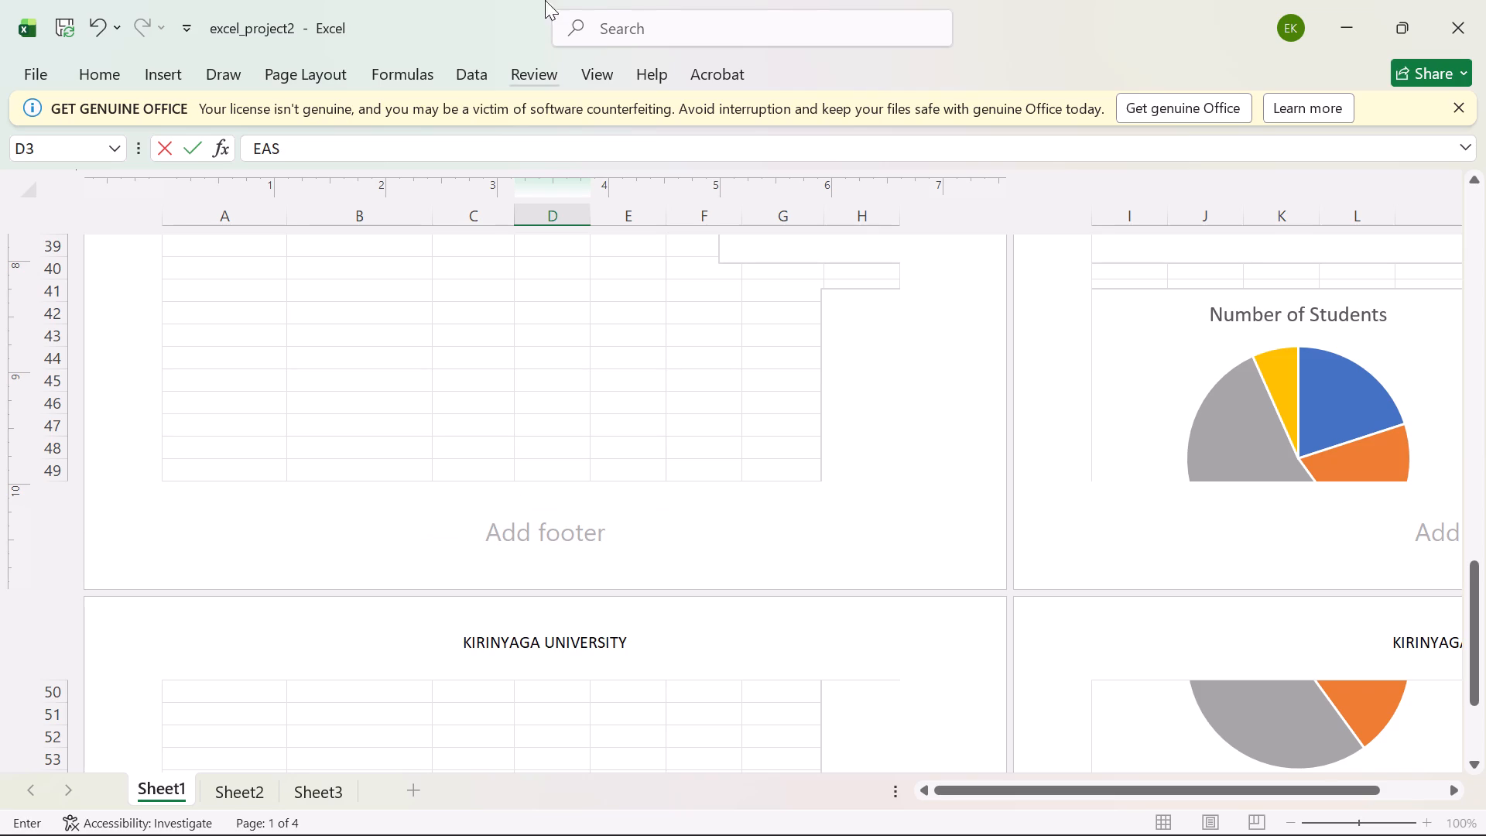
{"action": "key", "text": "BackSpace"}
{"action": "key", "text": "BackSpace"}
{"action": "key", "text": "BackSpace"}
Enter the author's name in cell D3 of Sheet1.
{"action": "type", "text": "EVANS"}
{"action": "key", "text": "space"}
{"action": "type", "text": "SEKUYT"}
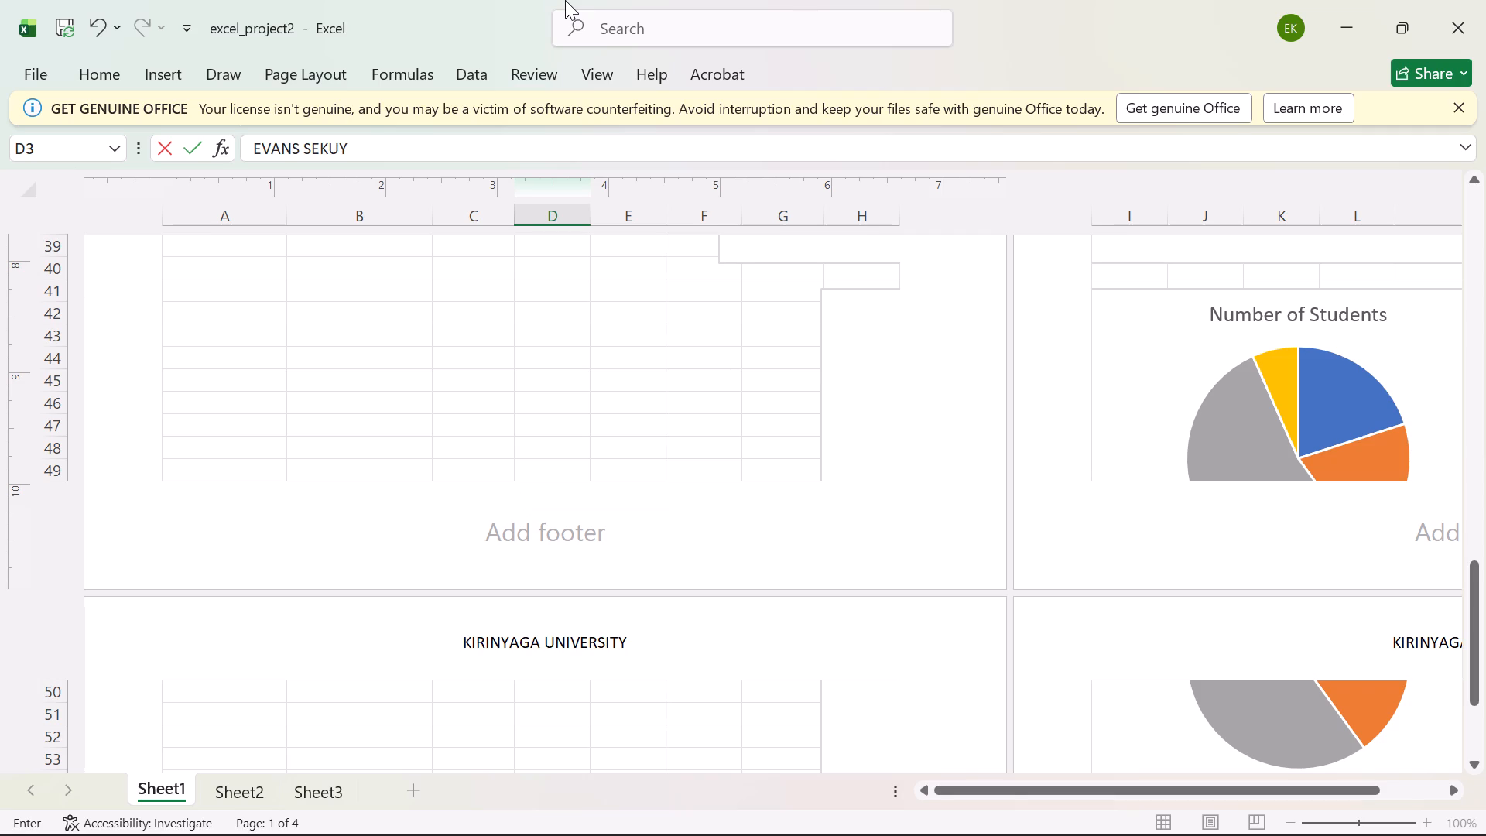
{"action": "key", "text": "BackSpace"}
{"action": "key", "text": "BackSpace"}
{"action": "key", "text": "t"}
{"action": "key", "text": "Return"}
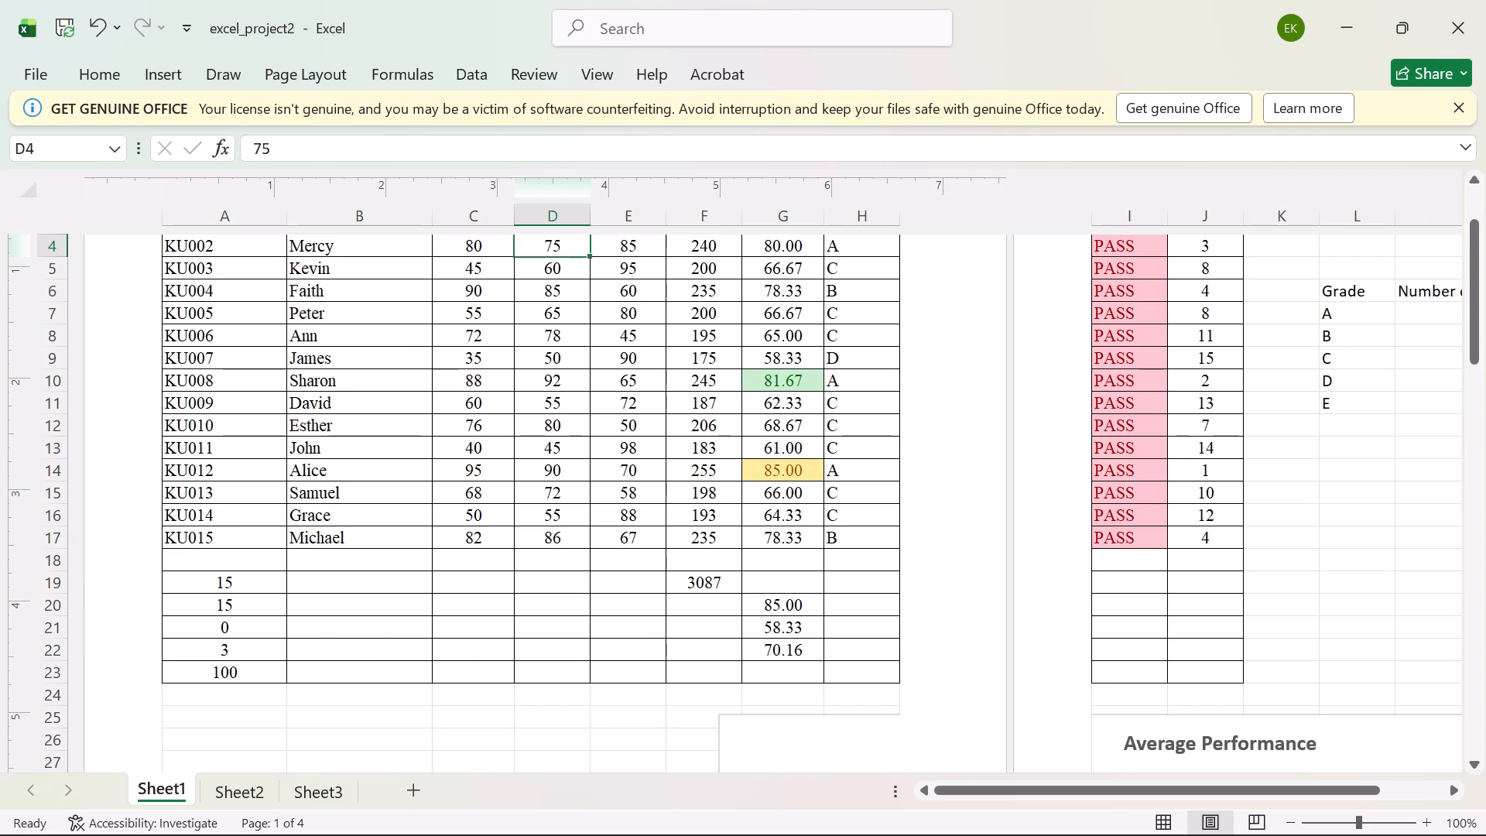
Add the author's name to the centre footer section of Sheet1's first page.
{"action": "scroll", "coordinate": [330, 525], "scroll_direction": "down", "scroll_amount": 13}
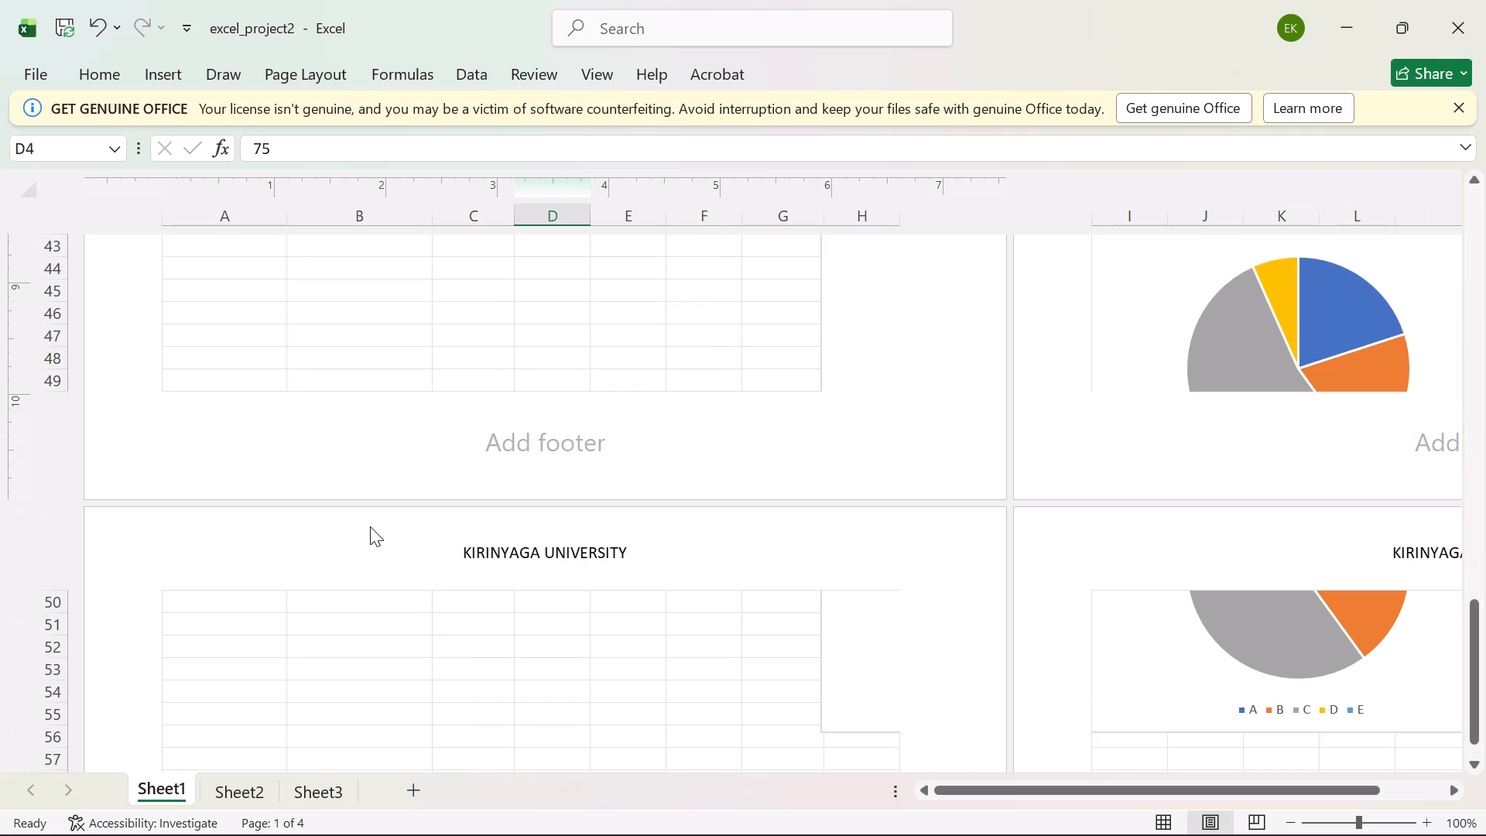
{"action": "left_click", "coordinate": [515, 448]}
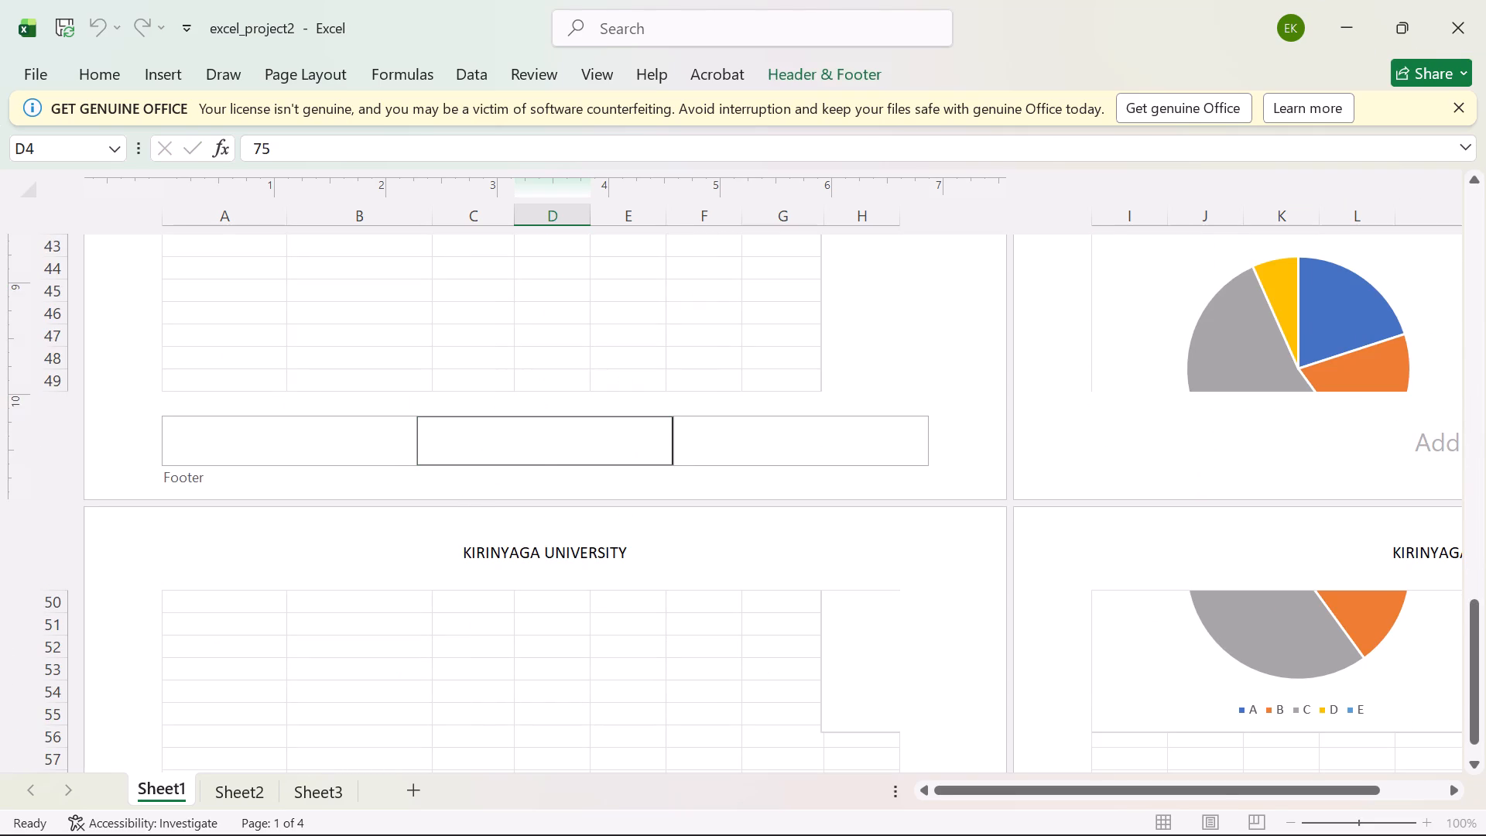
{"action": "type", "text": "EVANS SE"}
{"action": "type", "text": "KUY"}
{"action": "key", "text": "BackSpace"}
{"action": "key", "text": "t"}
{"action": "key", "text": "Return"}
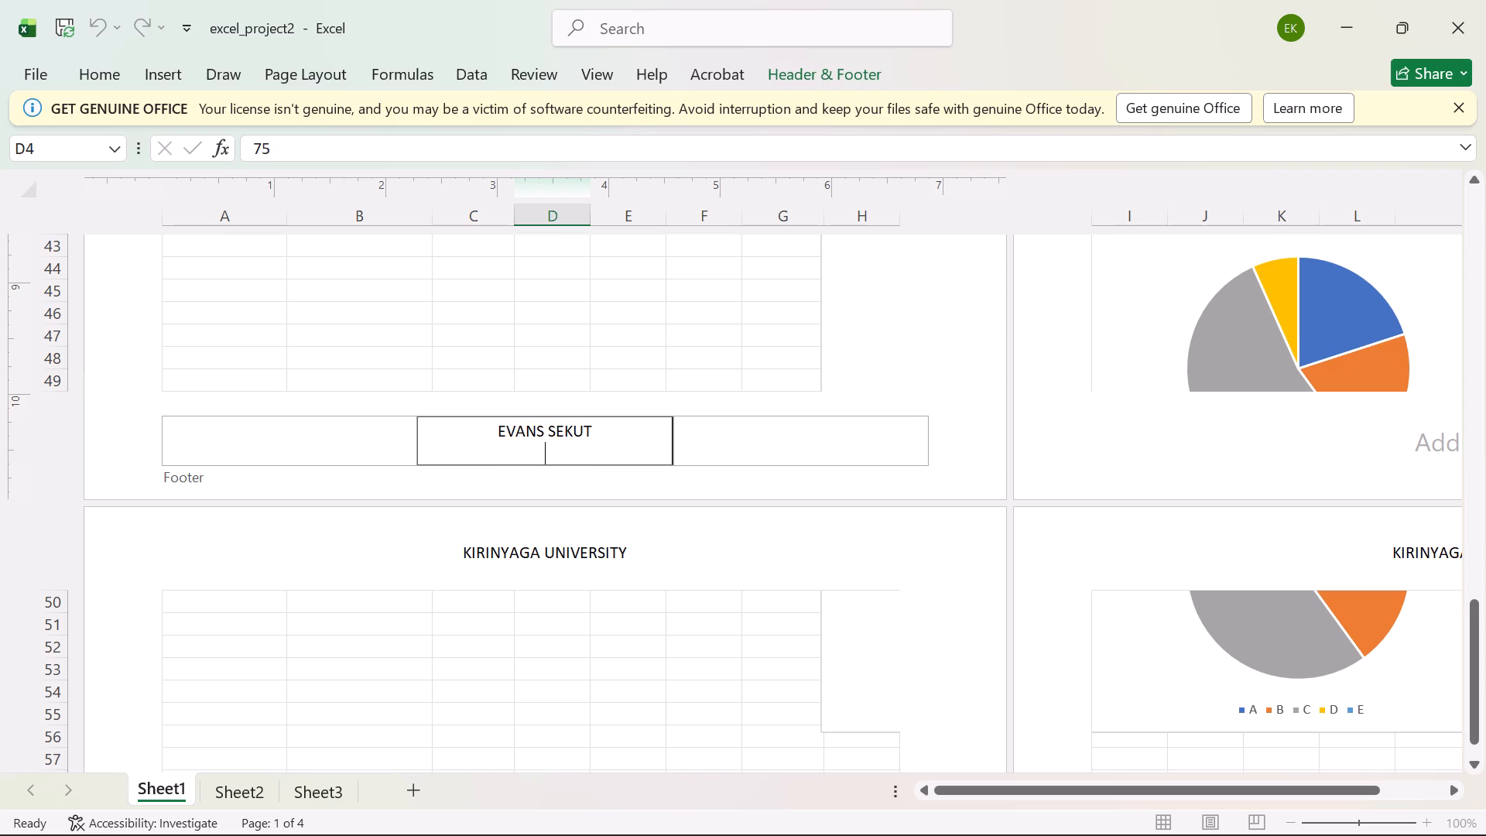
{"action": "left_click", "coordinate": [593, 379]}
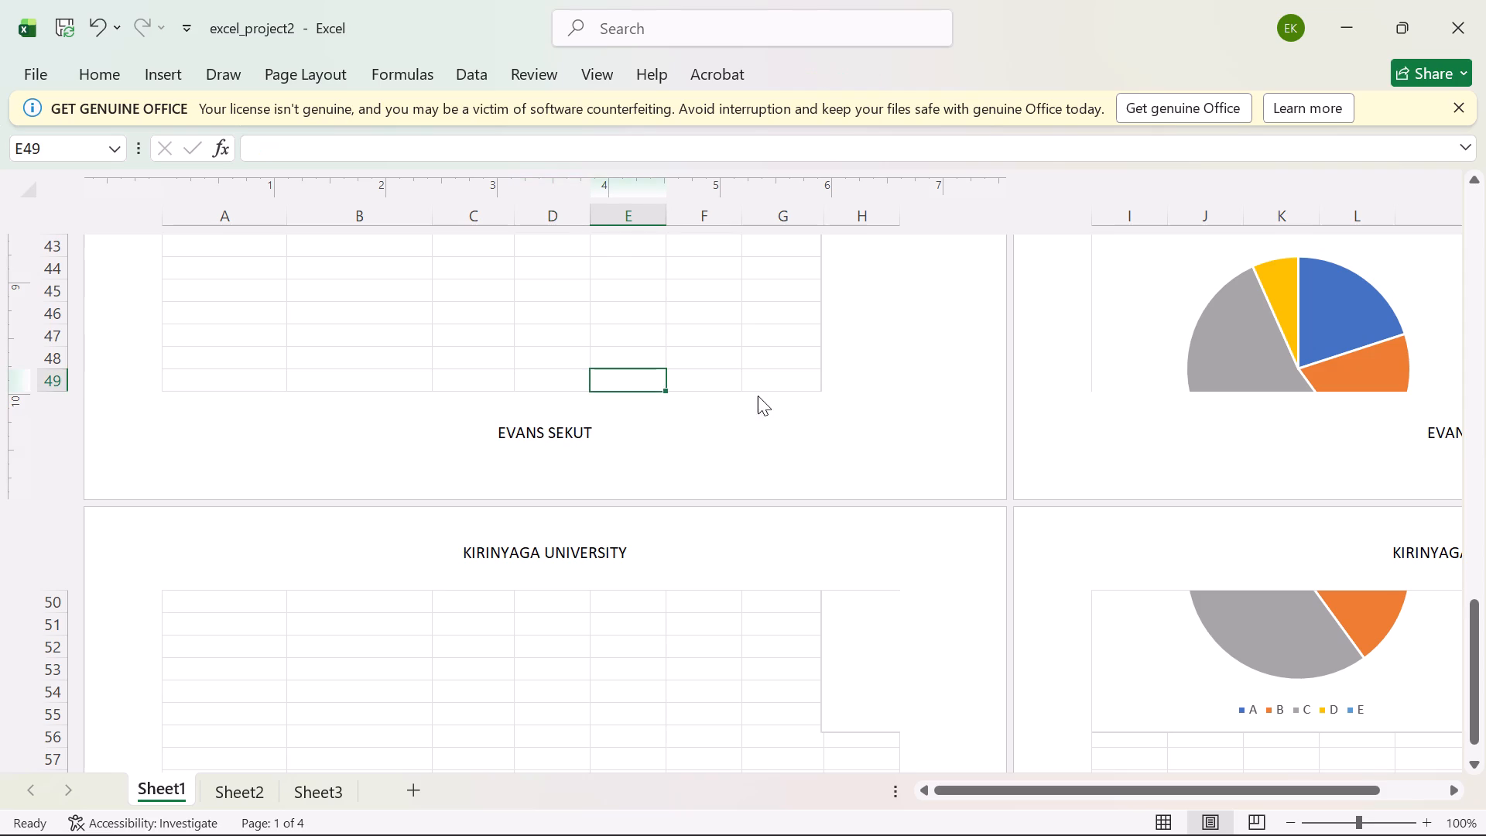
Examine Sheet1's header and the footer sections on its first page for a way to add a page number.
{"action": "scroll", "coordinate": [419, 342], "scroll_direction": "up", "scroll_amount": 16}
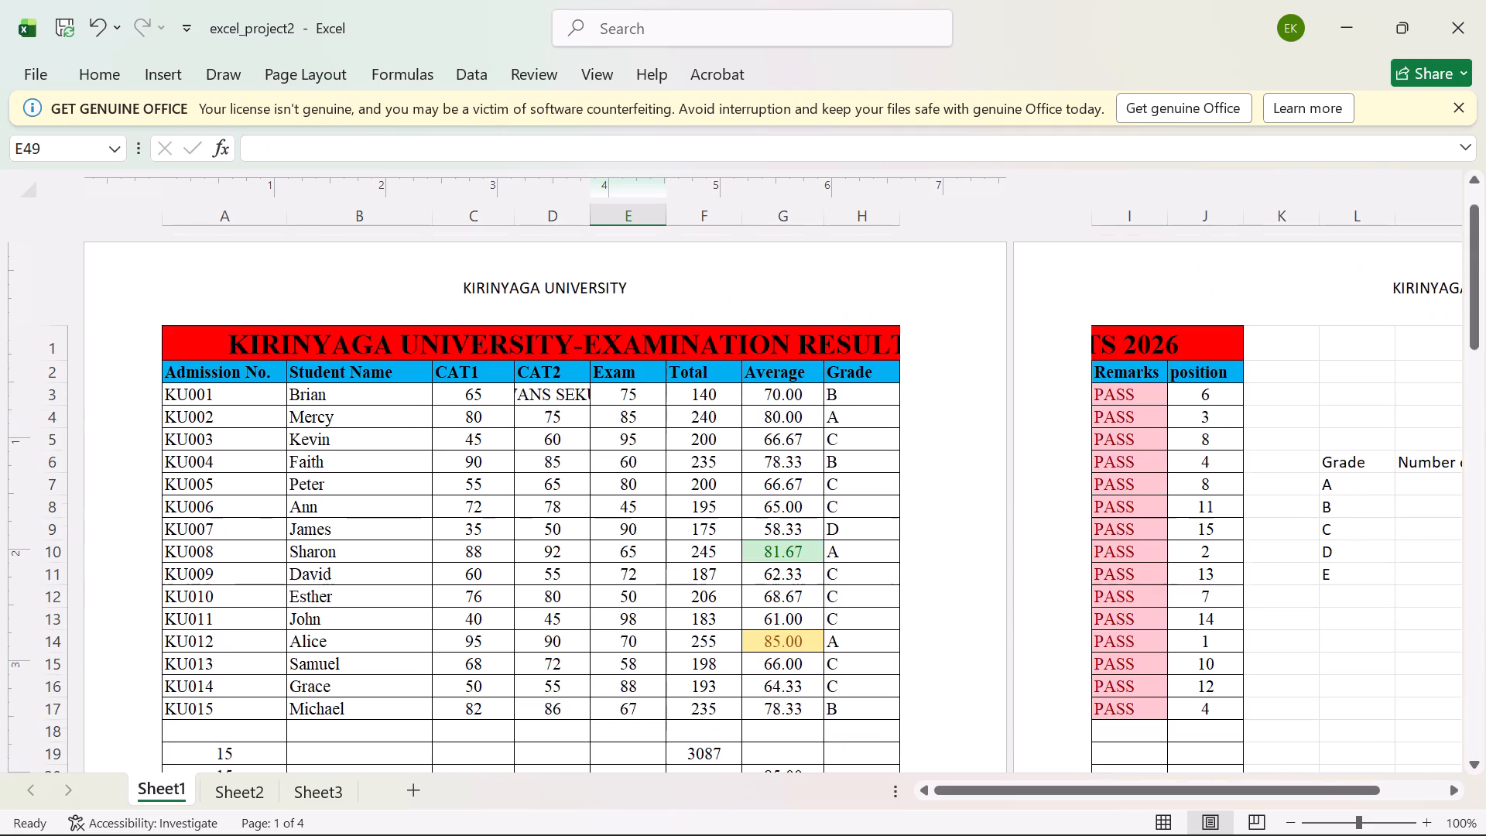
{"action": "scroll", "coordinate": [419, 344], "scroll_direction": "up", "scroll_amount": 4}
{"action": "scroll", "coordinate": [417, 351], "scroll_direction": "down", "scroll_amount": 3}
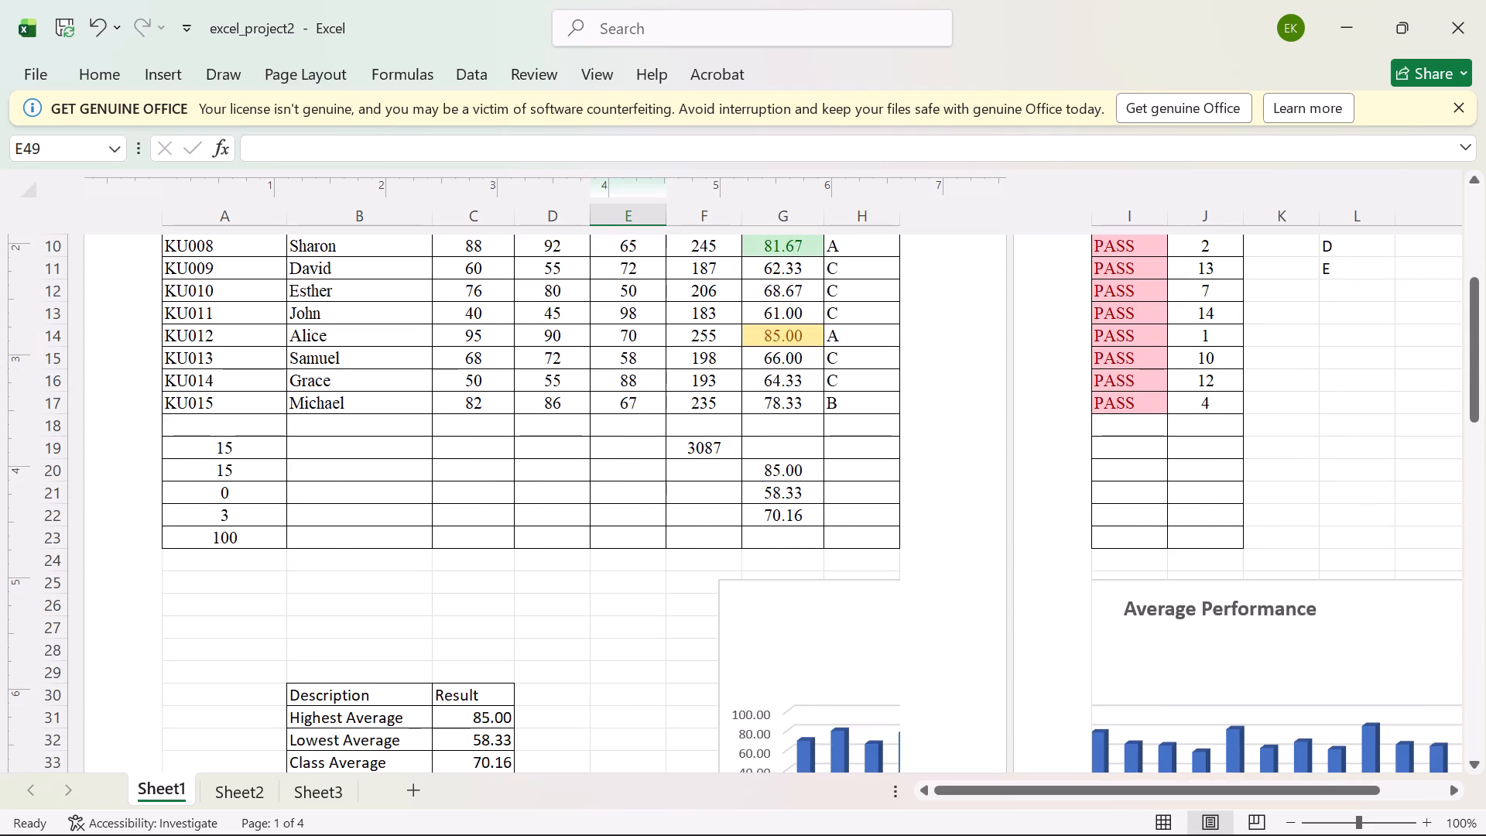
{"action": "scroll", "coordinate": [470, 392], "scroll_direction": "down", "scroll_amount": 9}
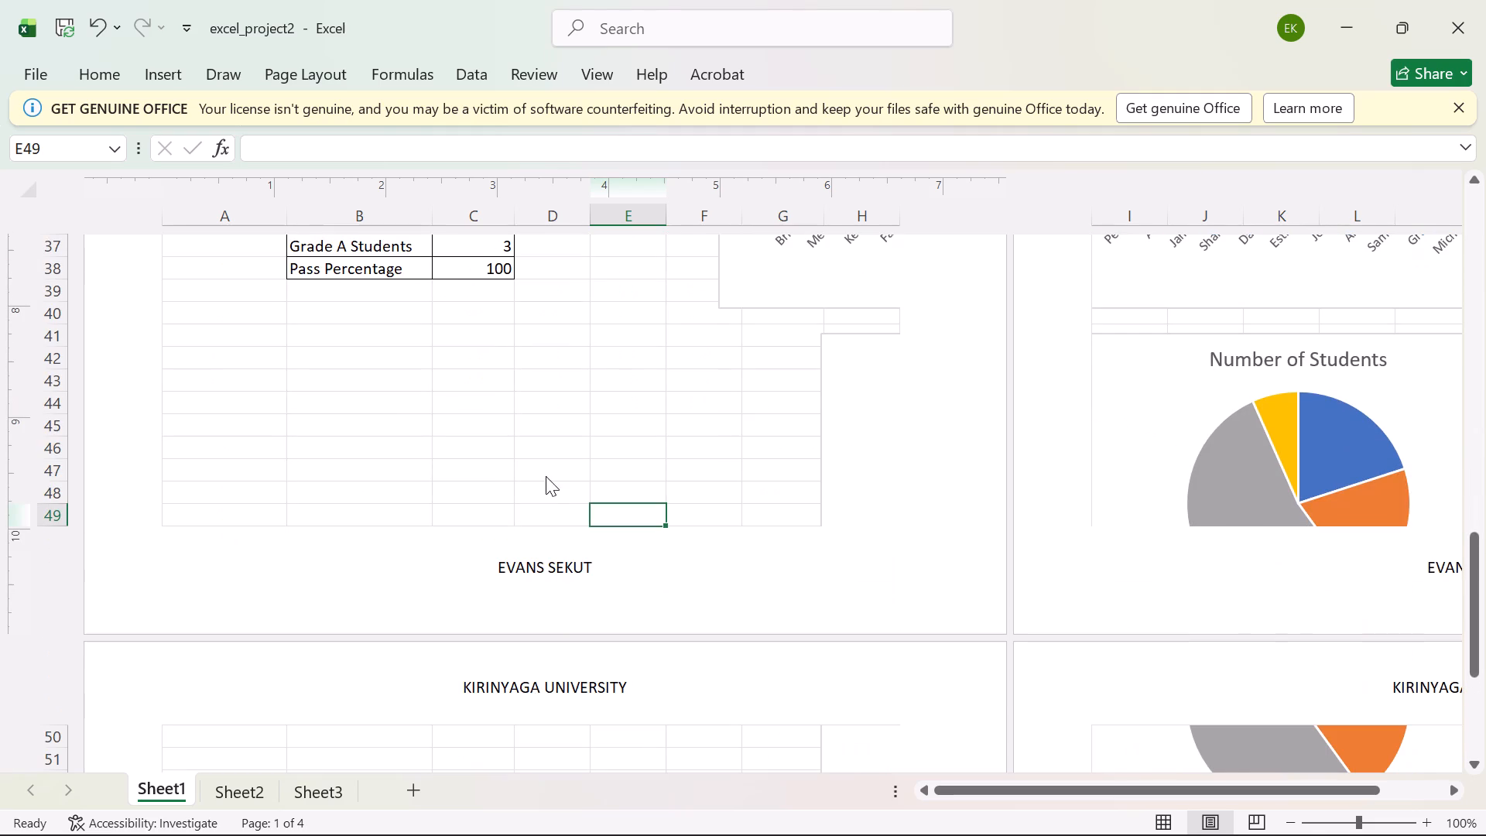
{"action": "left_click", "coordinate": [558, 575]}
{"action": "left_click", "coordinate": [704, 575]}
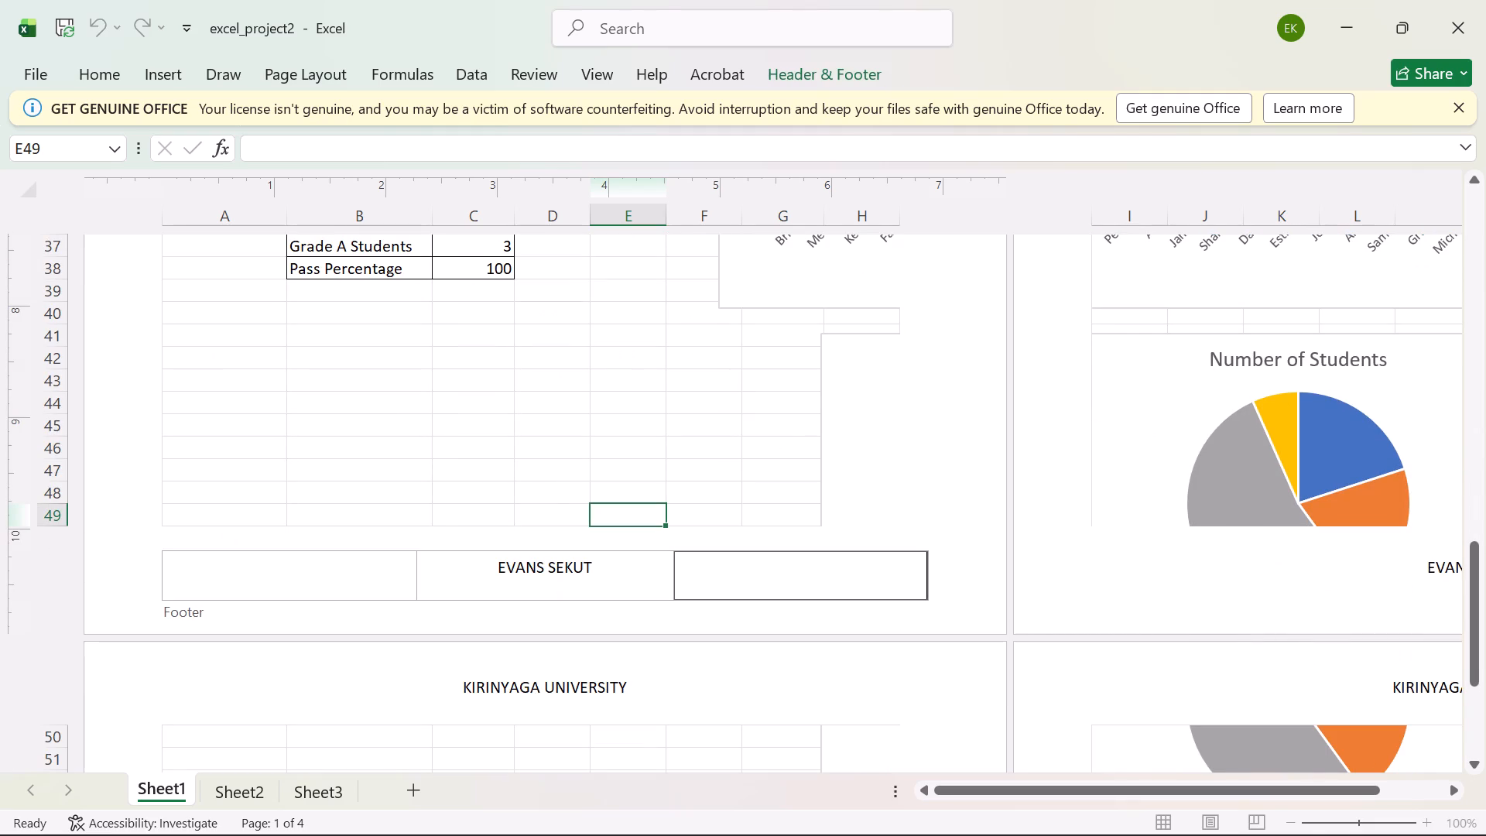
{"action": "right_click", "coordinate": [715, 570]}
{"action": "left_click", "coordinate": [352, 554]}
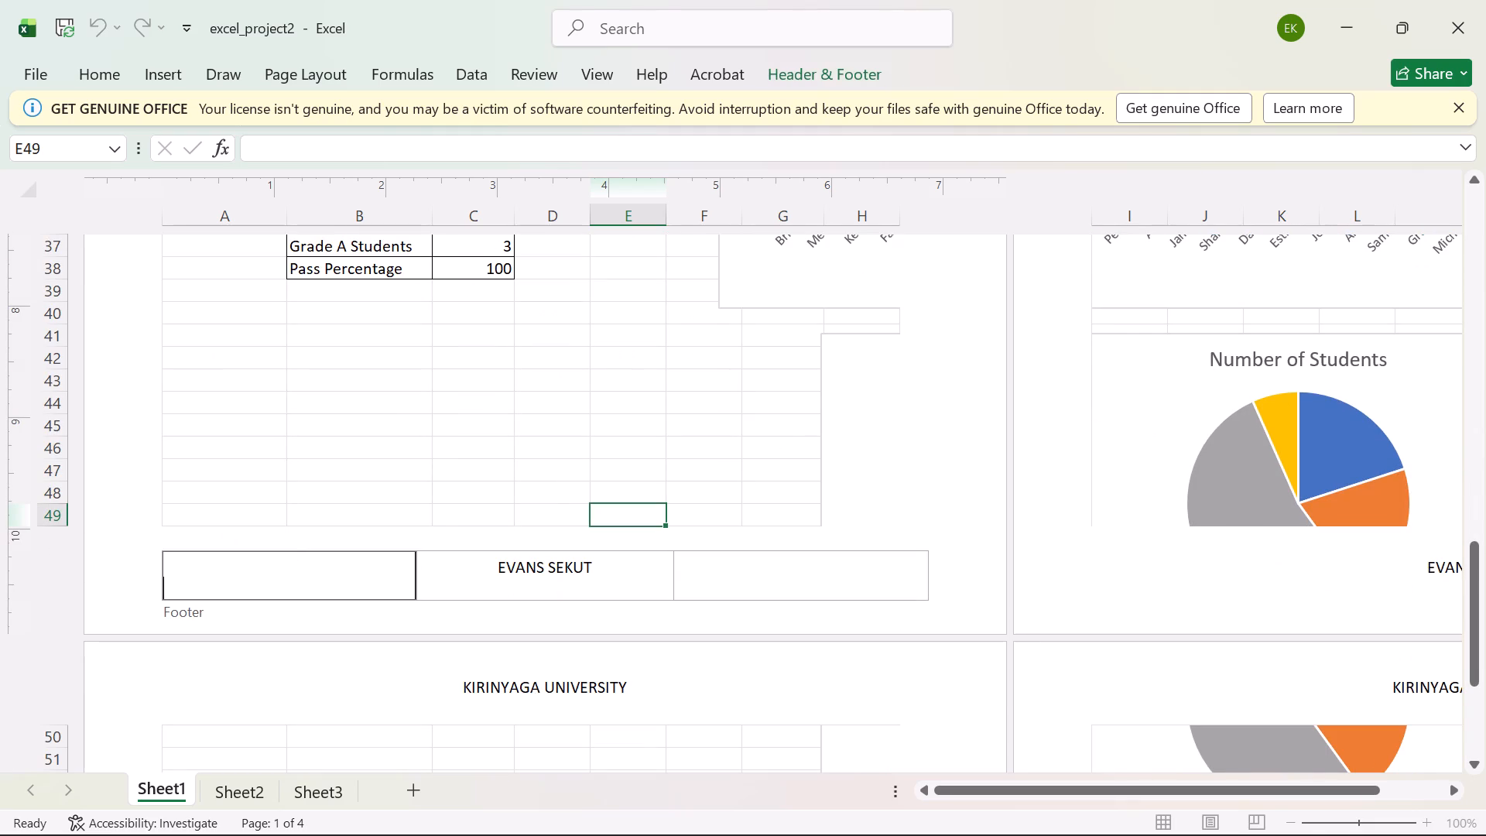
{"action": "left_click", "coordinate": [166, 69]}
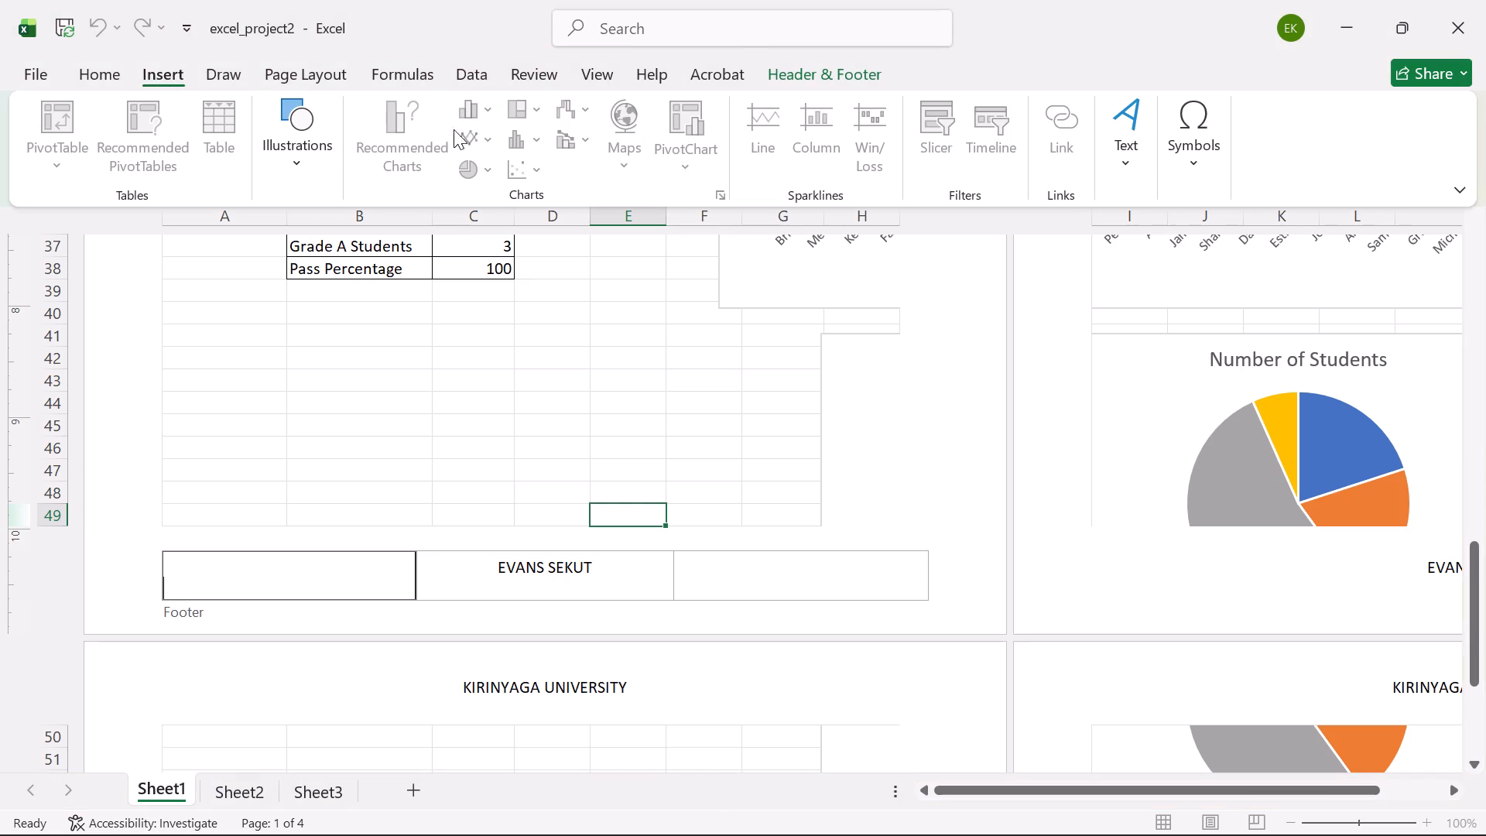
{"action": "left_click", "coordinate": [326, 67]}
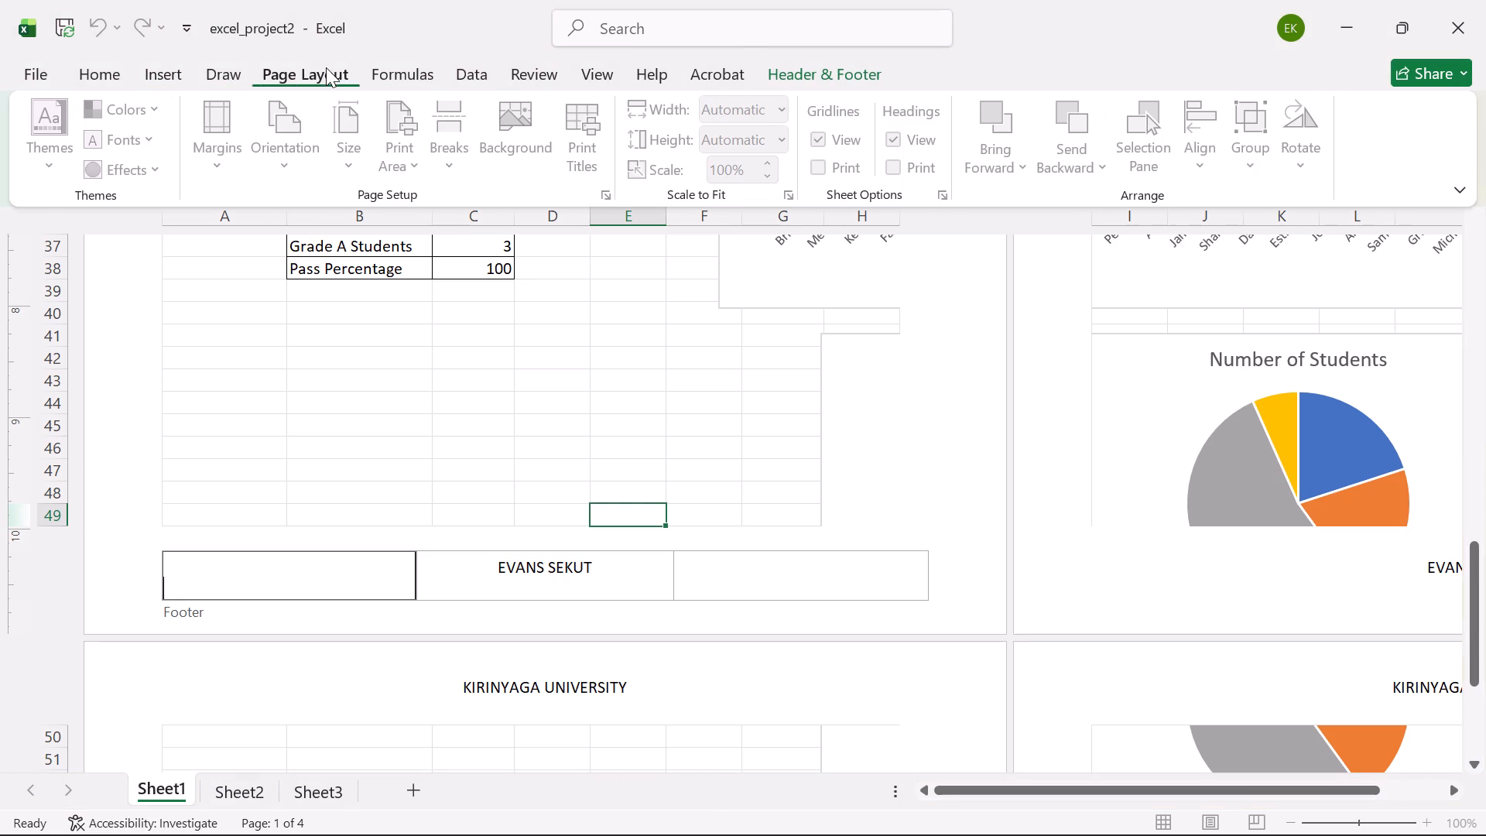
{"action": "left_click", "coordinate": [227, 569]}
{"action": "right_click", "coordinate": [228, 570]}
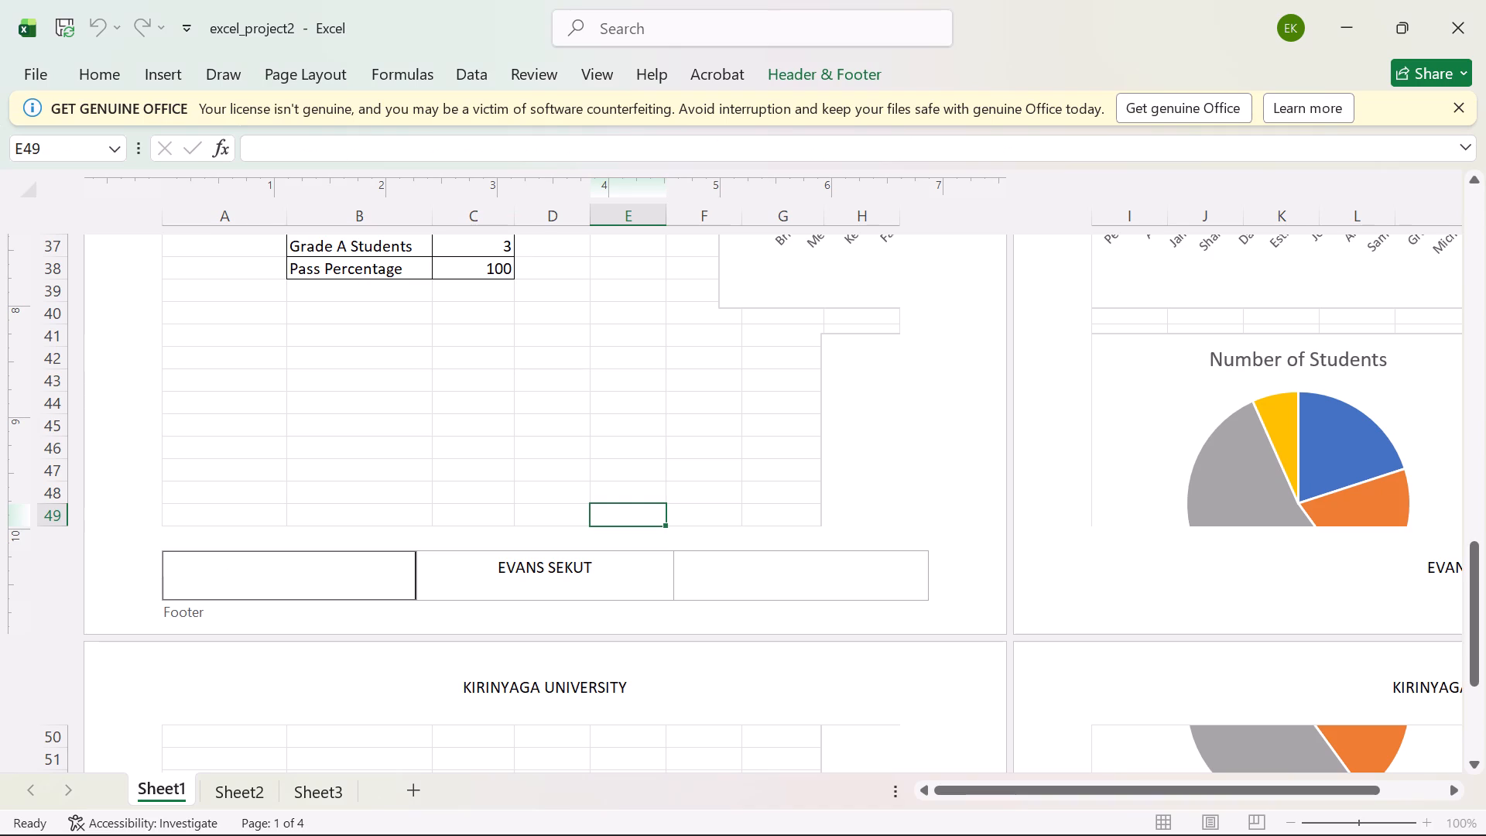
{"action": "left_click", "coordinate": [178, 79]}
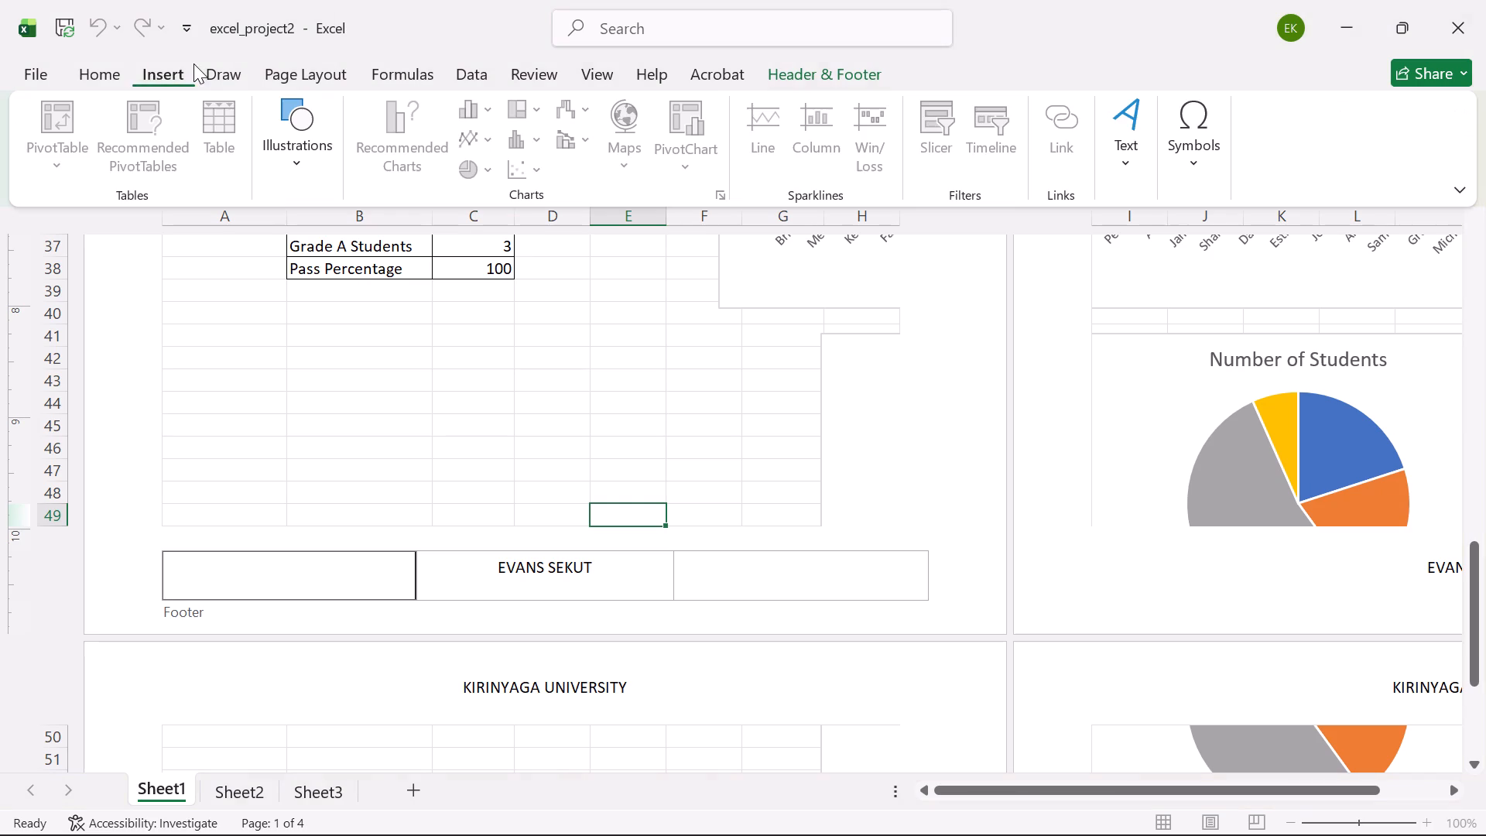
{"action": "left_click", "coordinate": [324, 369]}
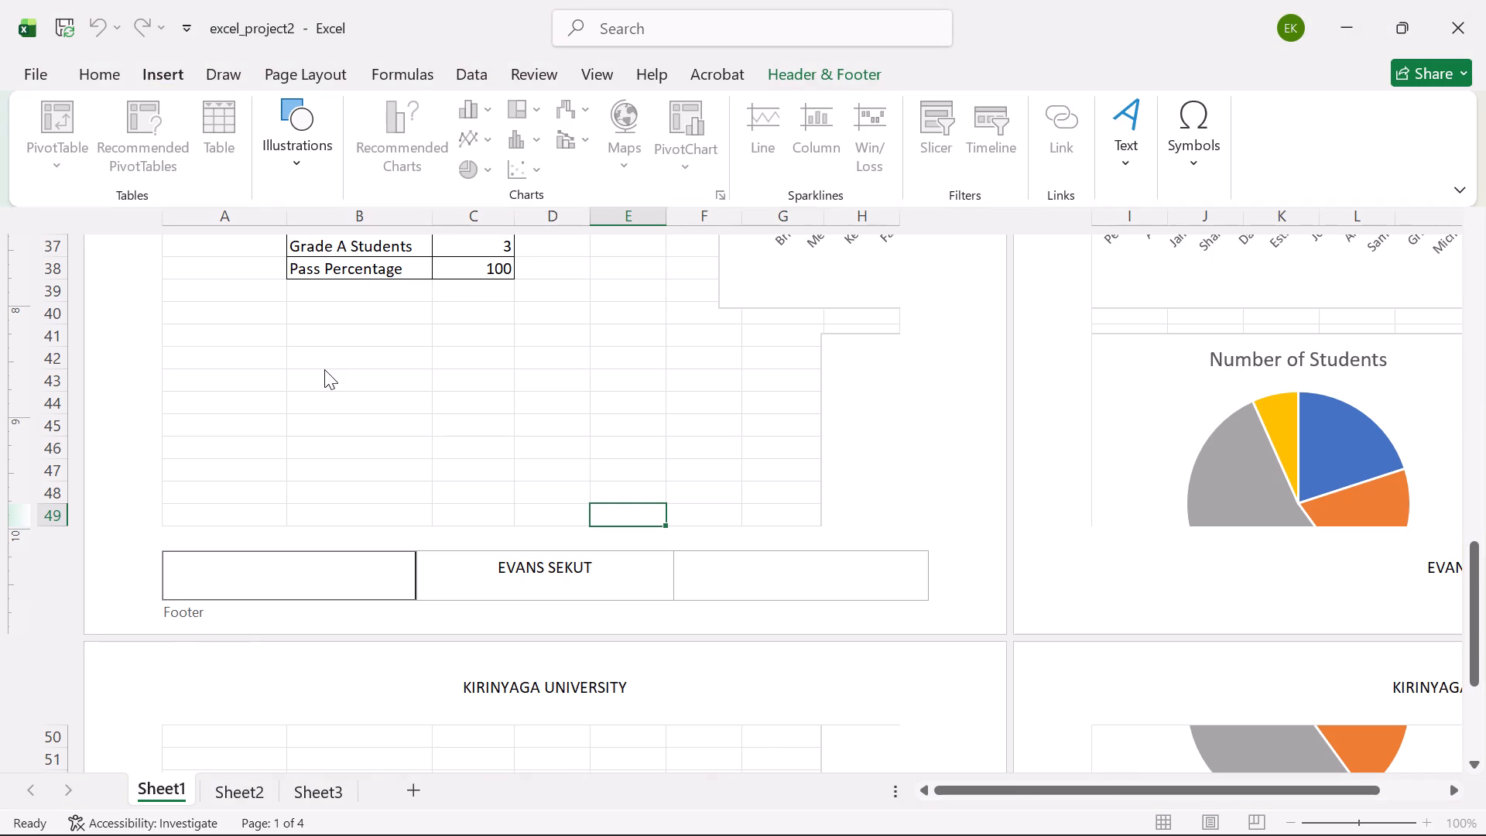
{"action": "left_click", "coordinate": [528, 416]}
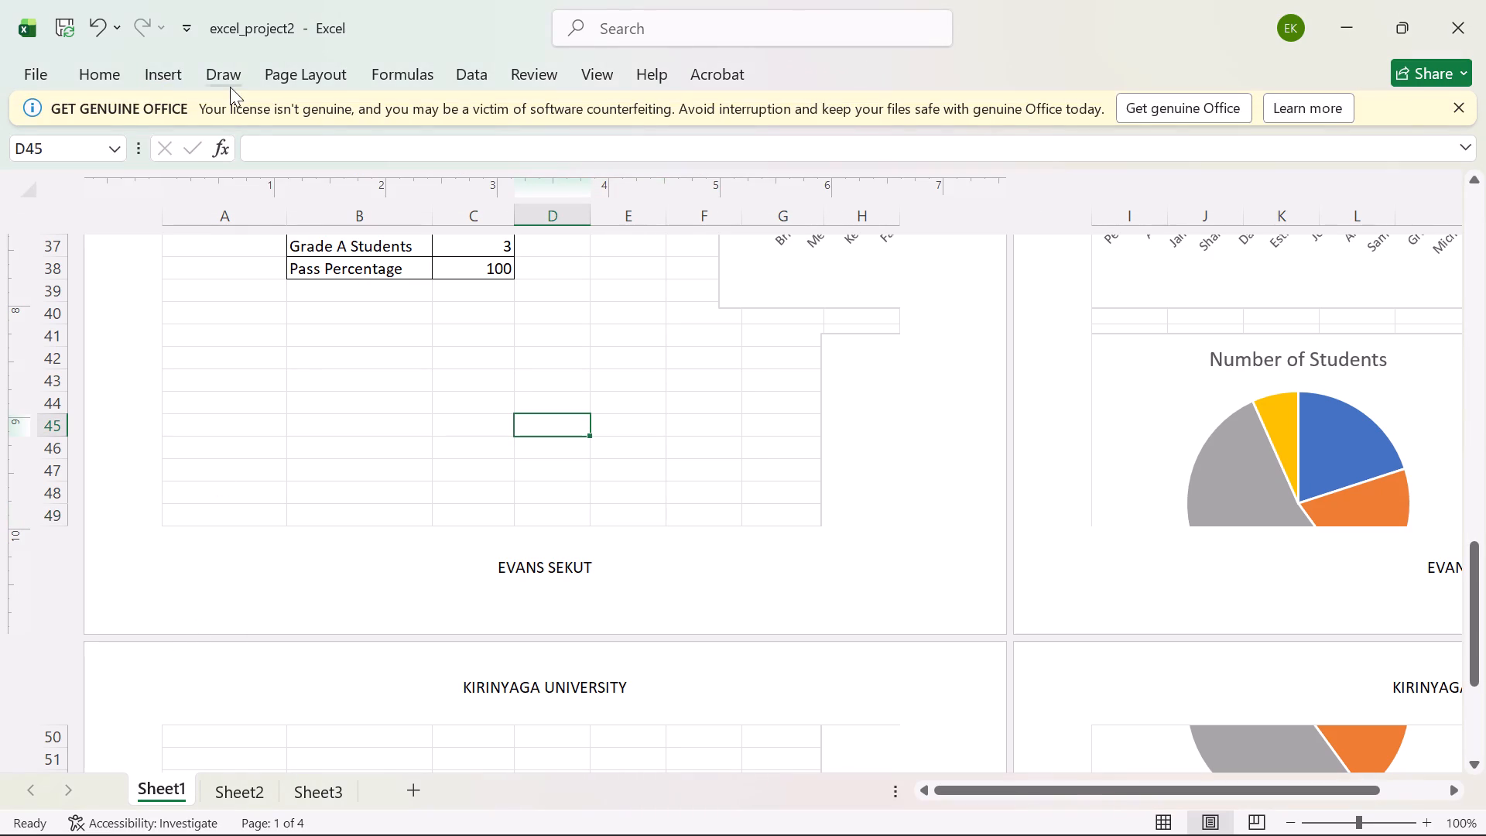
Search the available commands for PAGE NUM.
{"action": "left_click", "coordinate": [159, 76]}
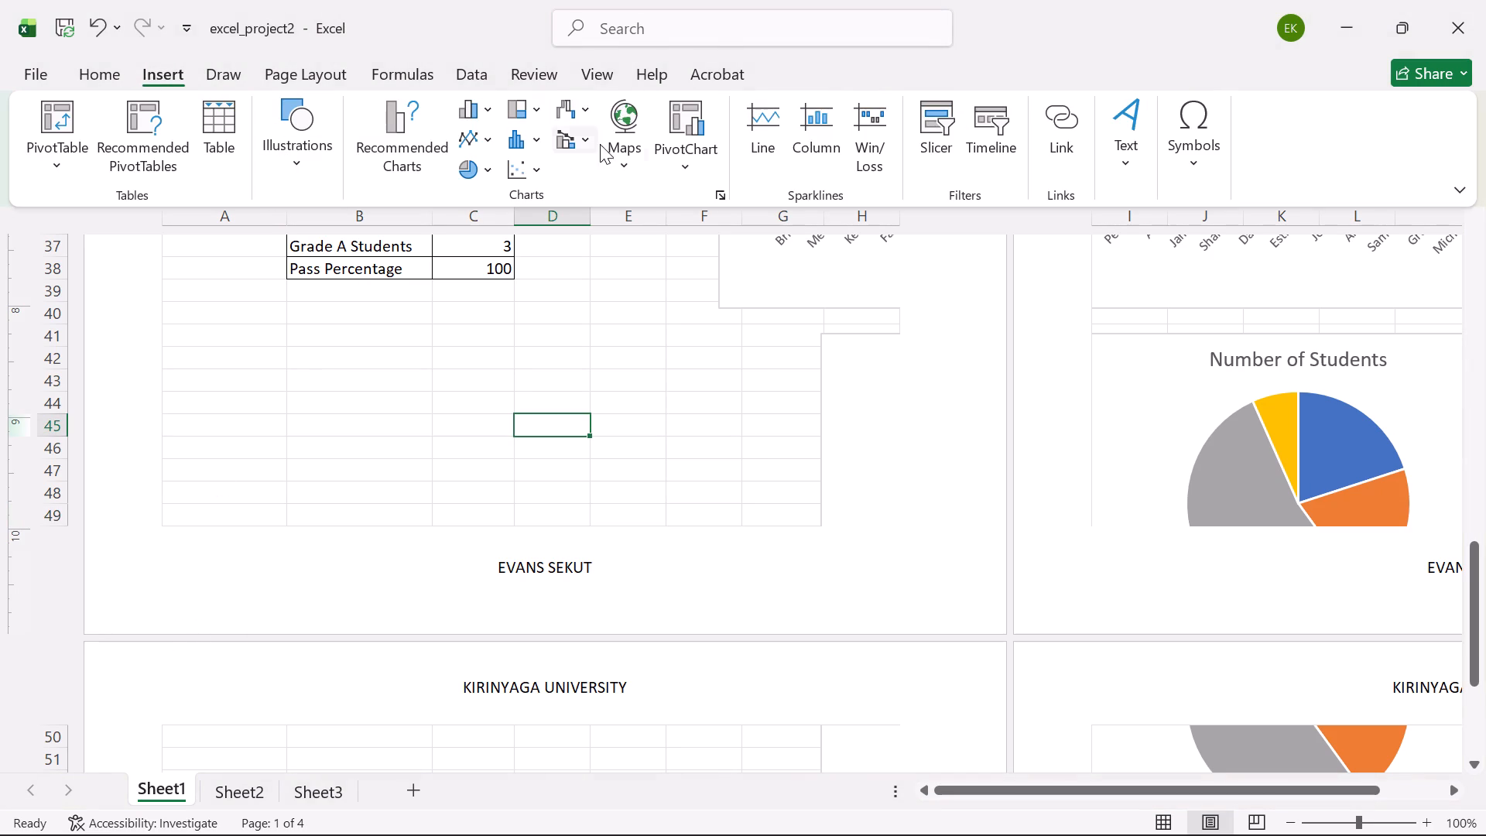
{"action": "left_click", "coordinate": [671, 29]}
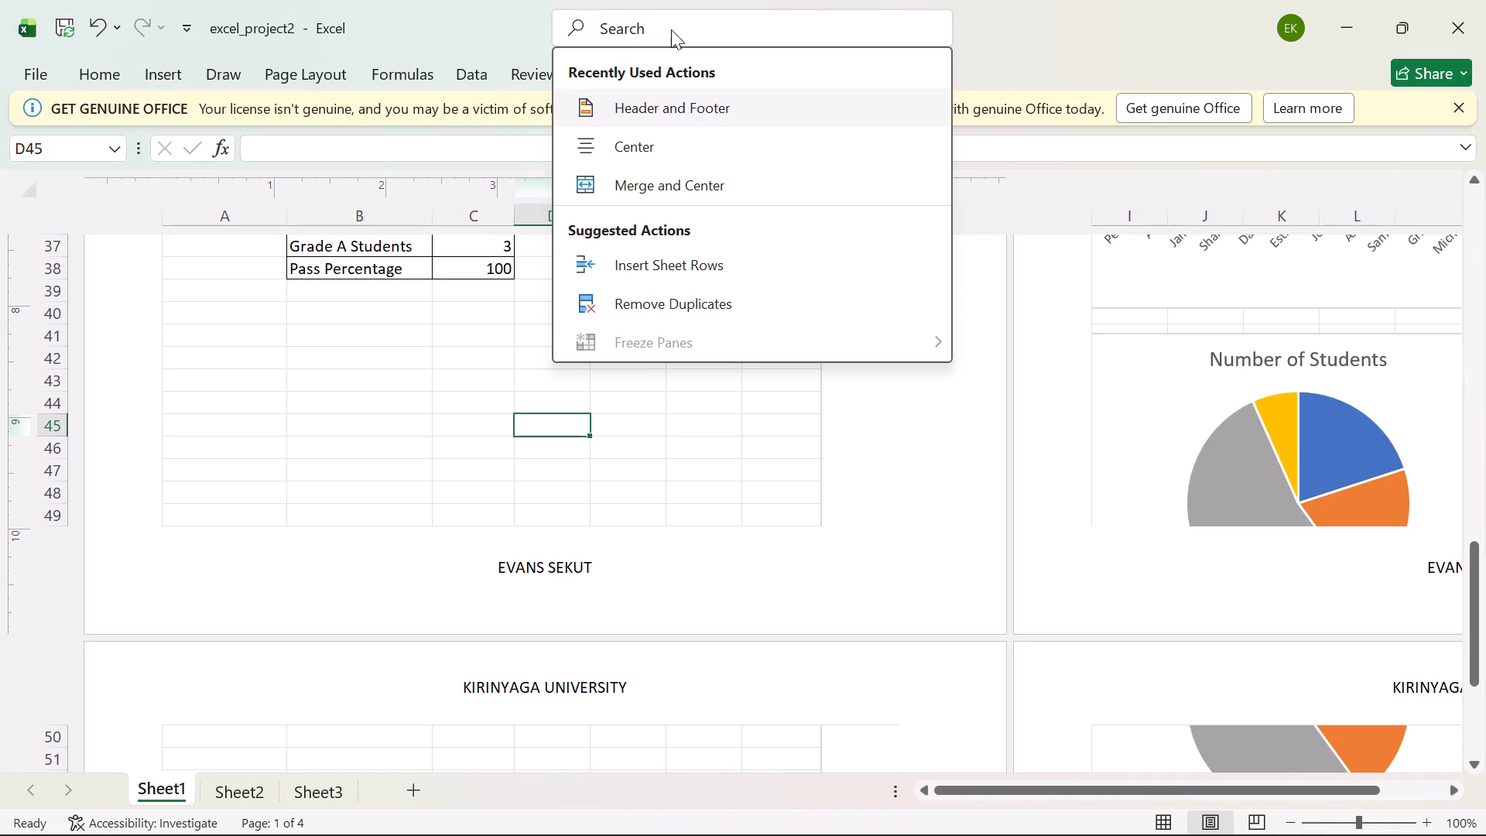
{"action": "key", "text": "BackSpace"}
{"action": "type", "text": "PS"}
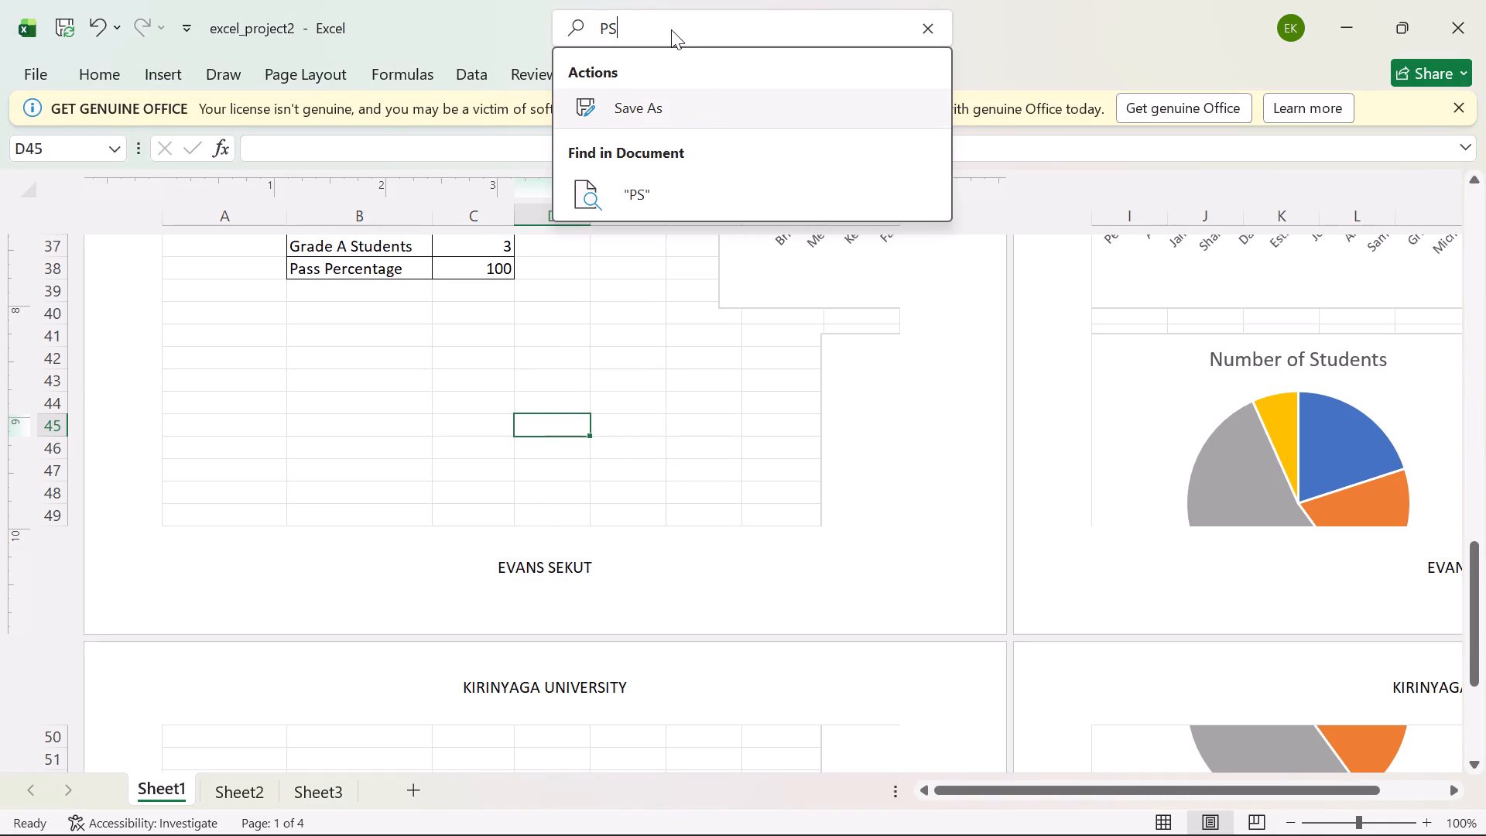
{"action": "key", "text": "BackSpace"}
{"action": "type", "text": "AGE"}
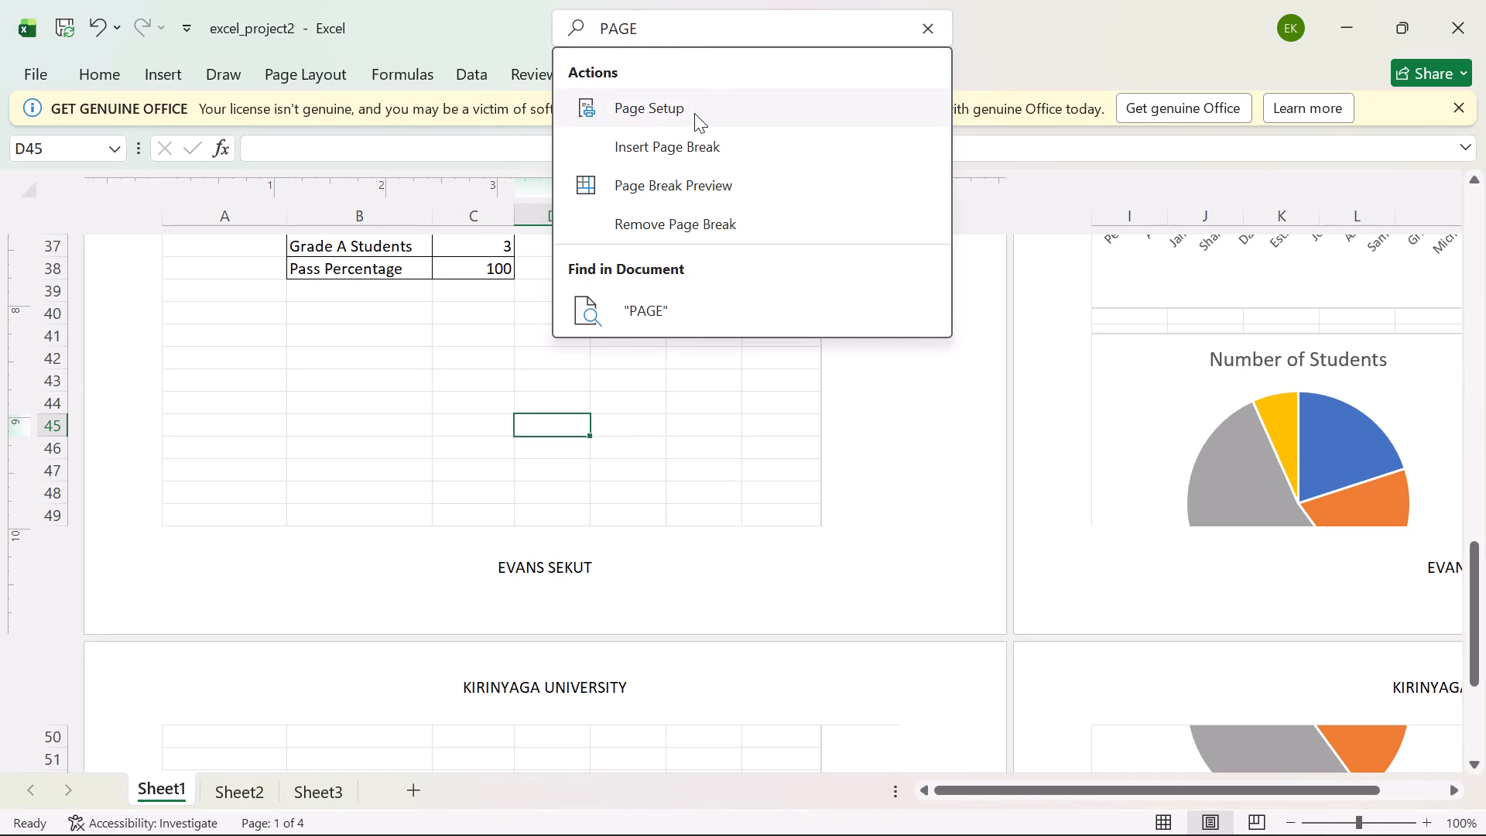
{"action": "key", "text": "space"}
{"action": "type", "text": "NUM"}
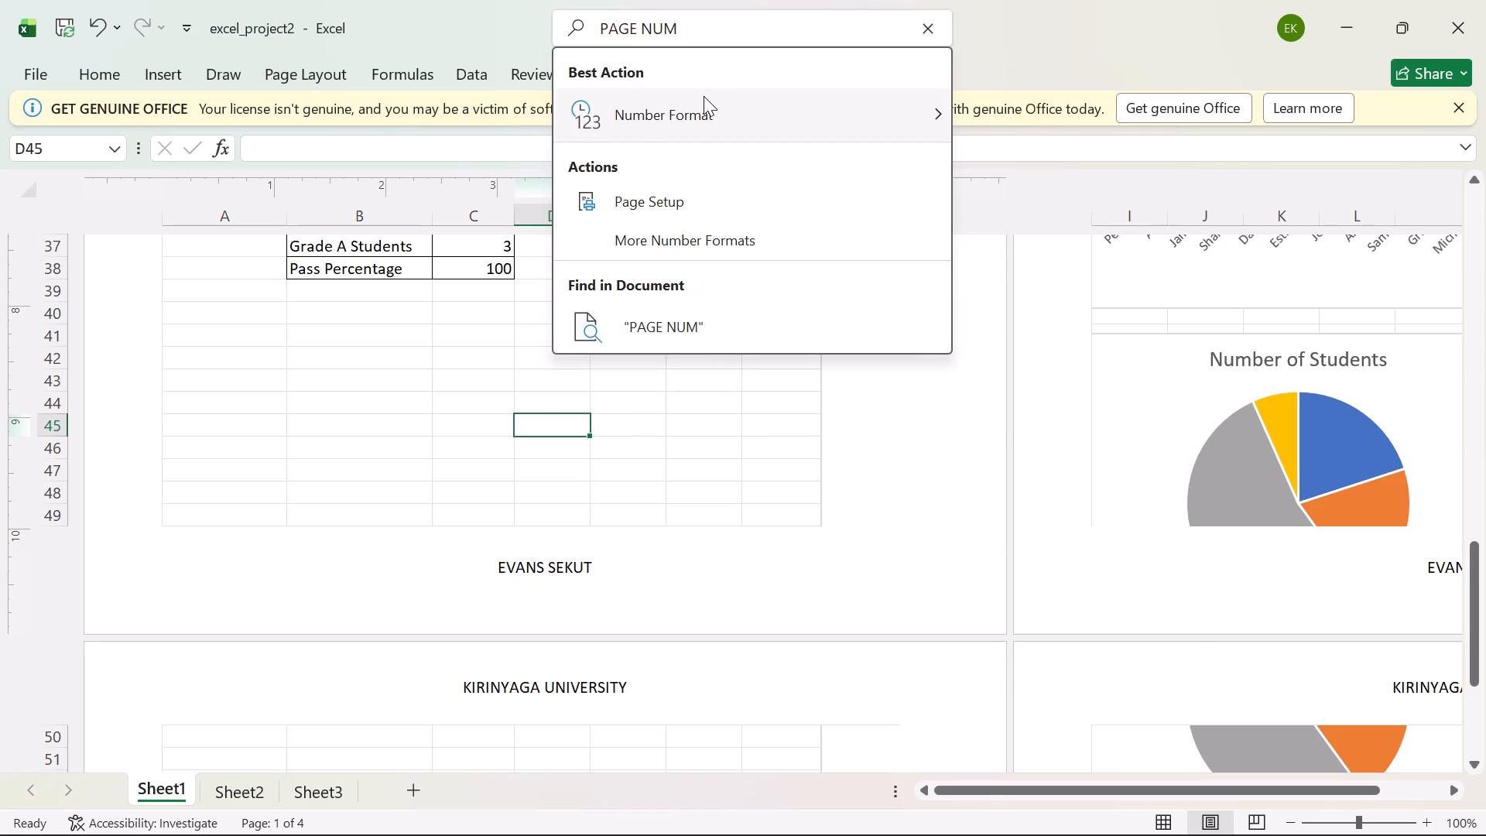
{"action": "key", "text": "BackSpace"}
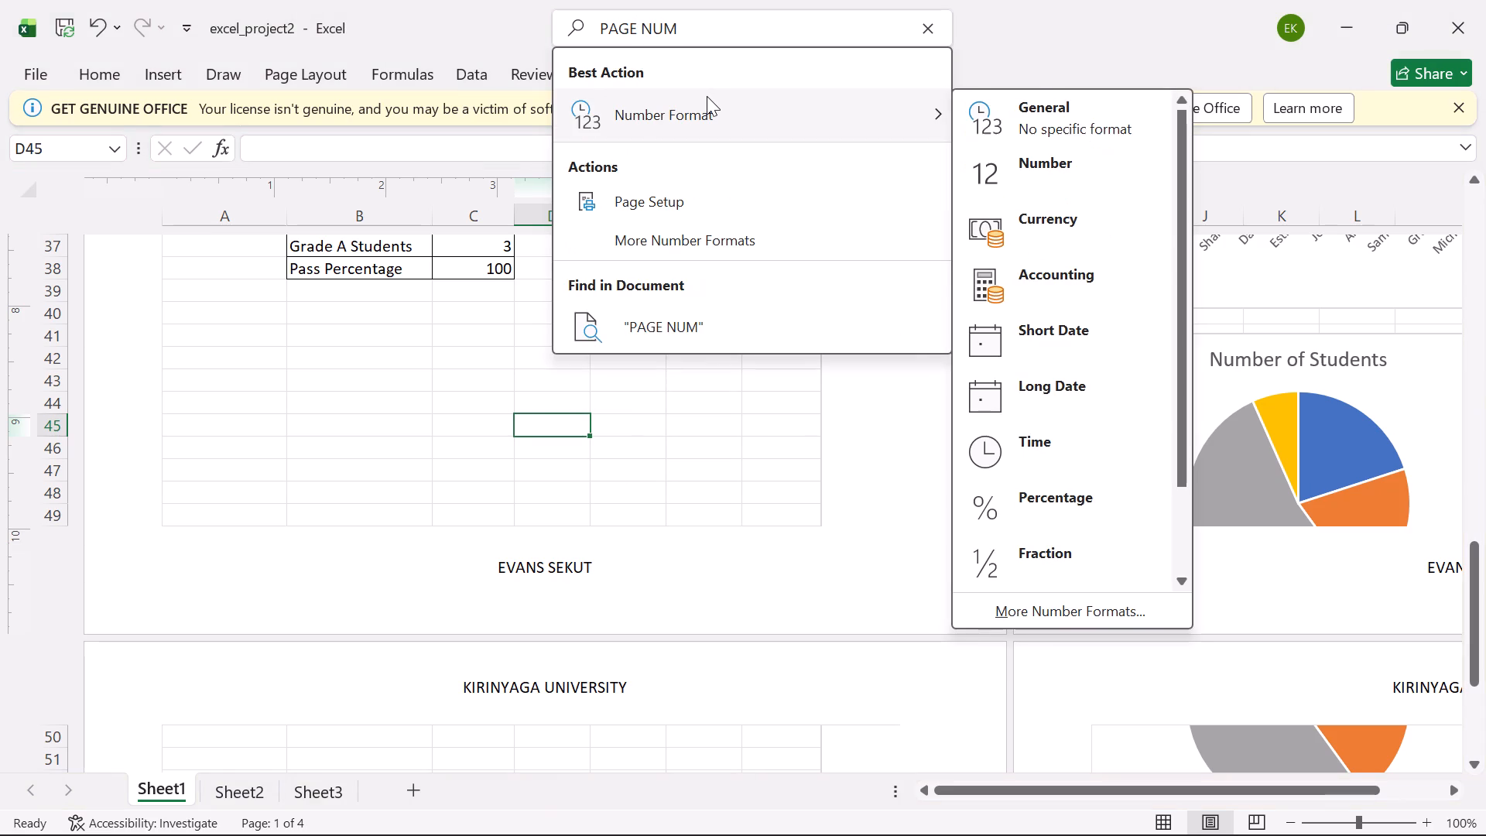
{"action": "key", "text": "BackSpace"}
{"action": "key", "text": "BackSpace"}
{"action": "left_click", "coordinate": [714, 14]}
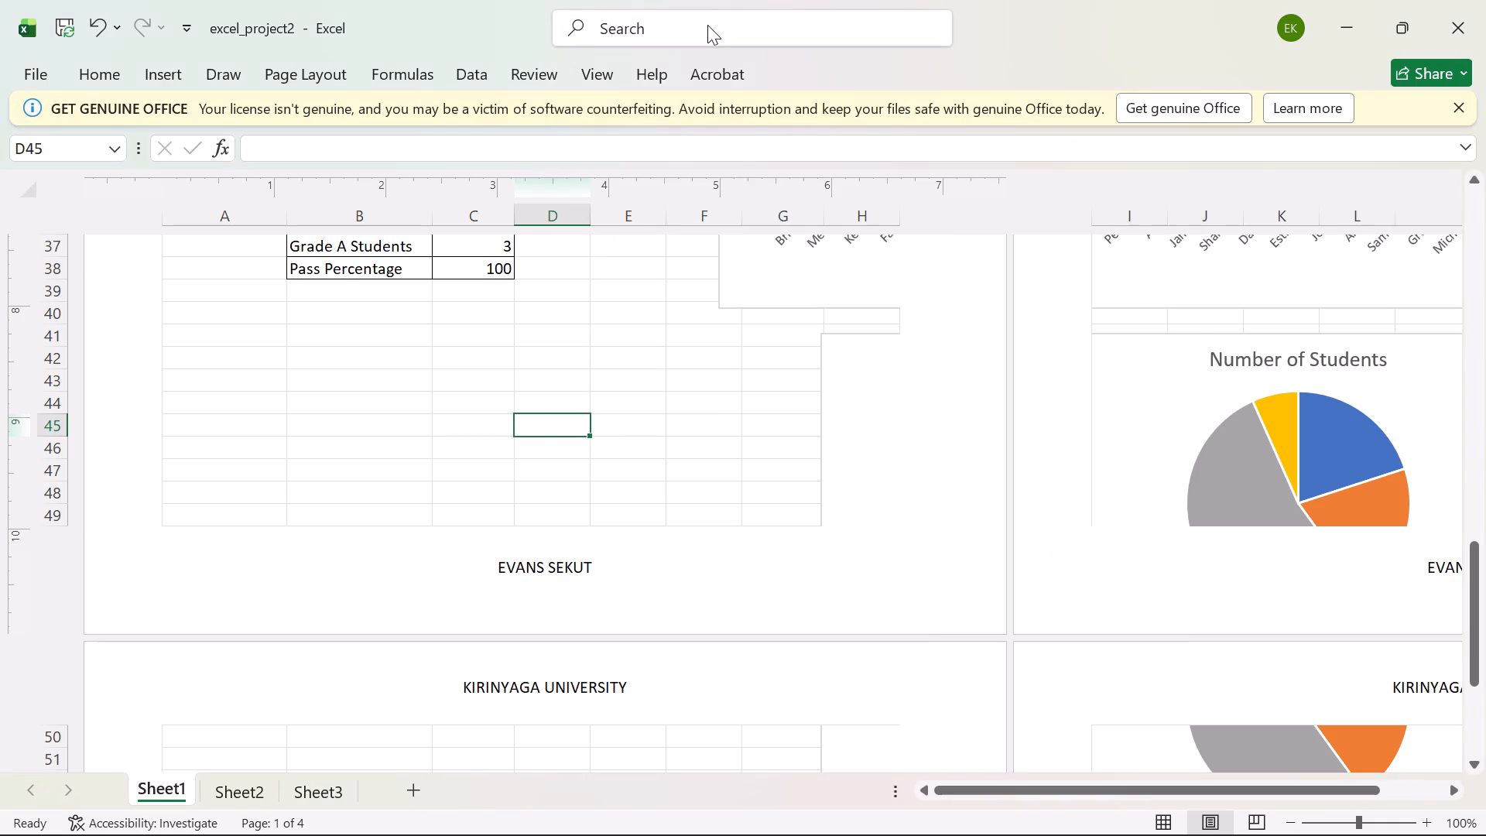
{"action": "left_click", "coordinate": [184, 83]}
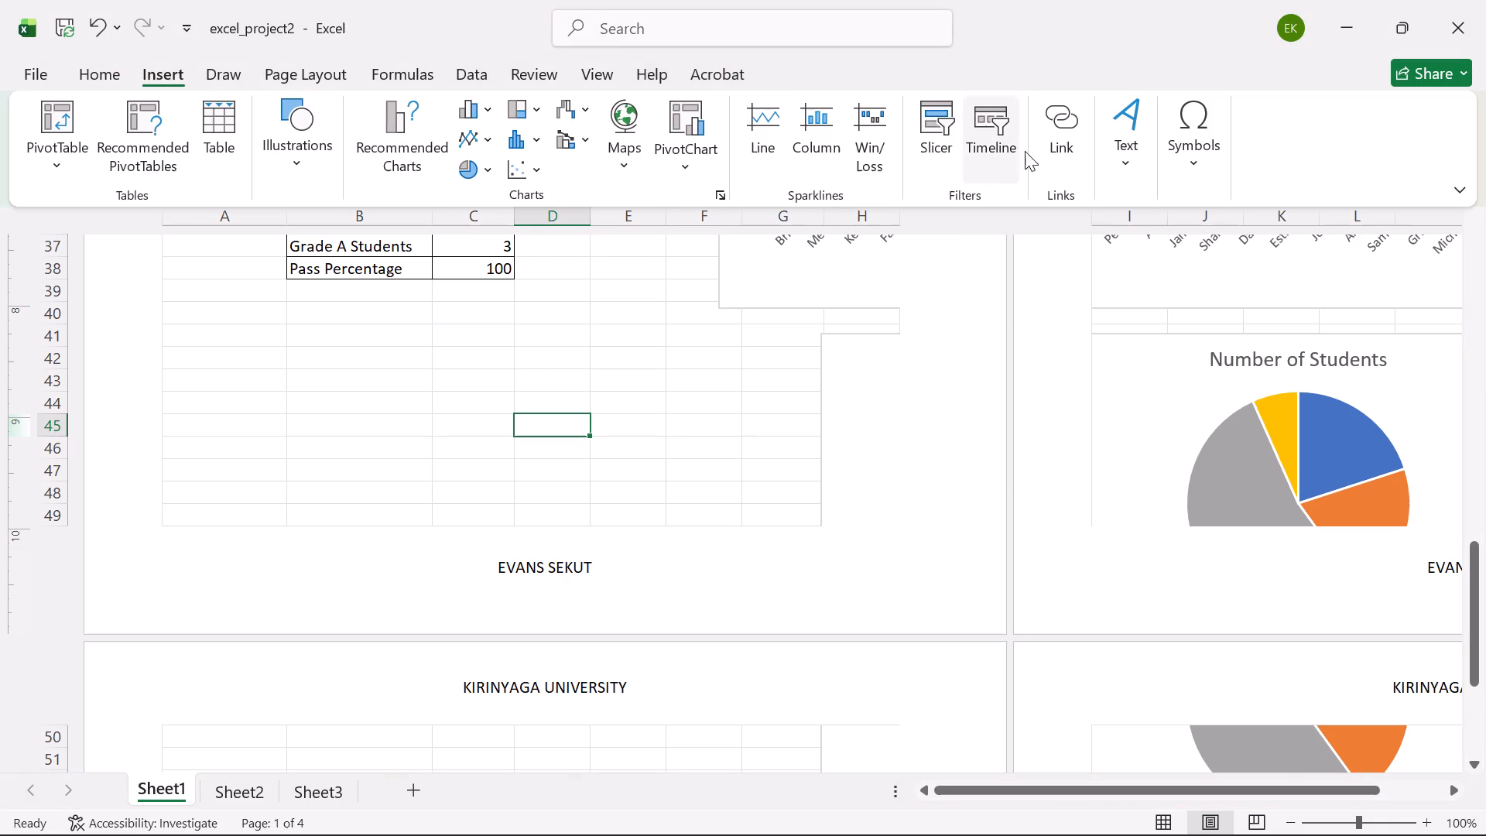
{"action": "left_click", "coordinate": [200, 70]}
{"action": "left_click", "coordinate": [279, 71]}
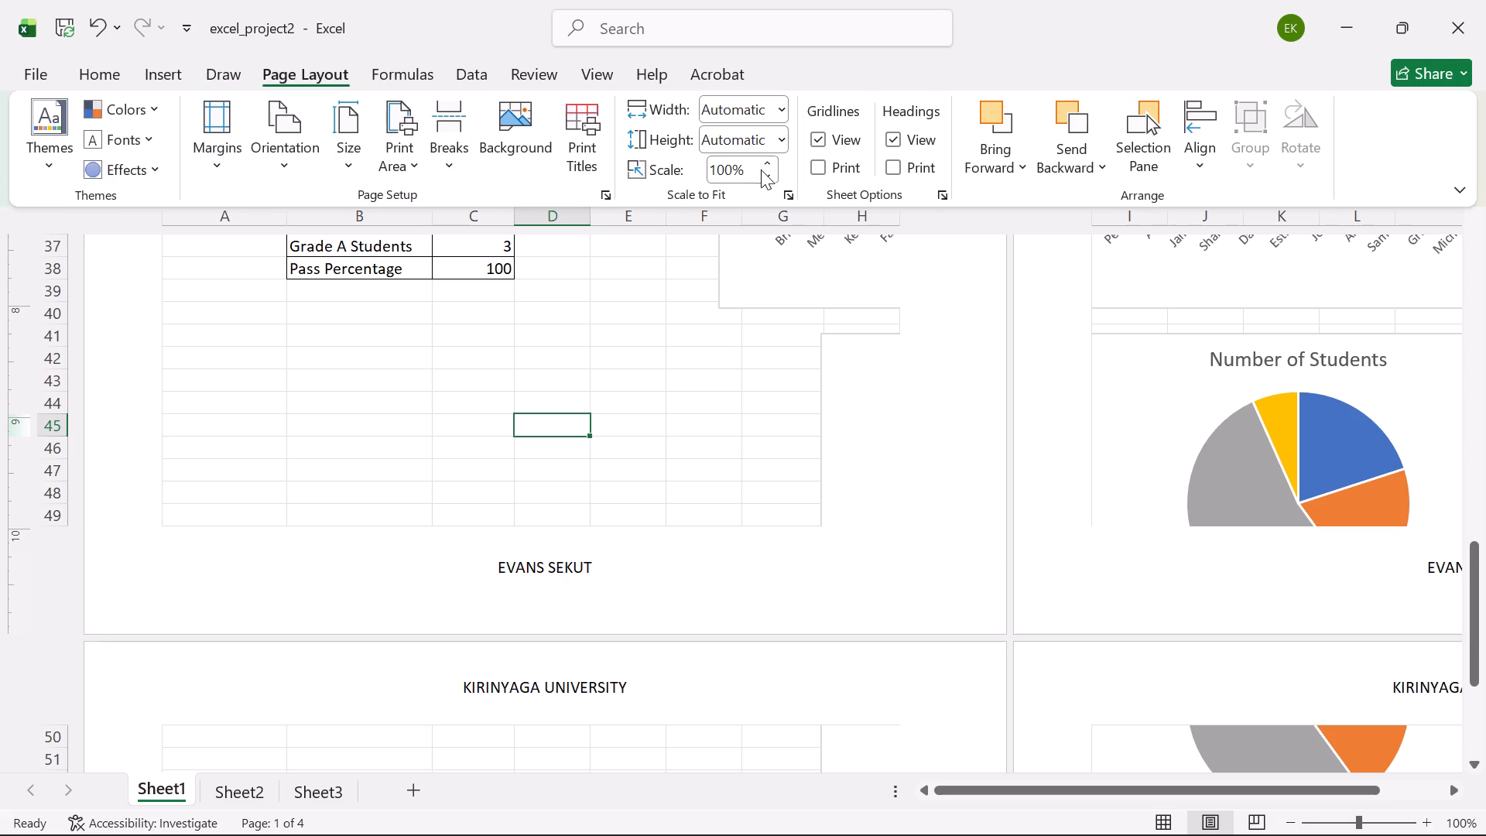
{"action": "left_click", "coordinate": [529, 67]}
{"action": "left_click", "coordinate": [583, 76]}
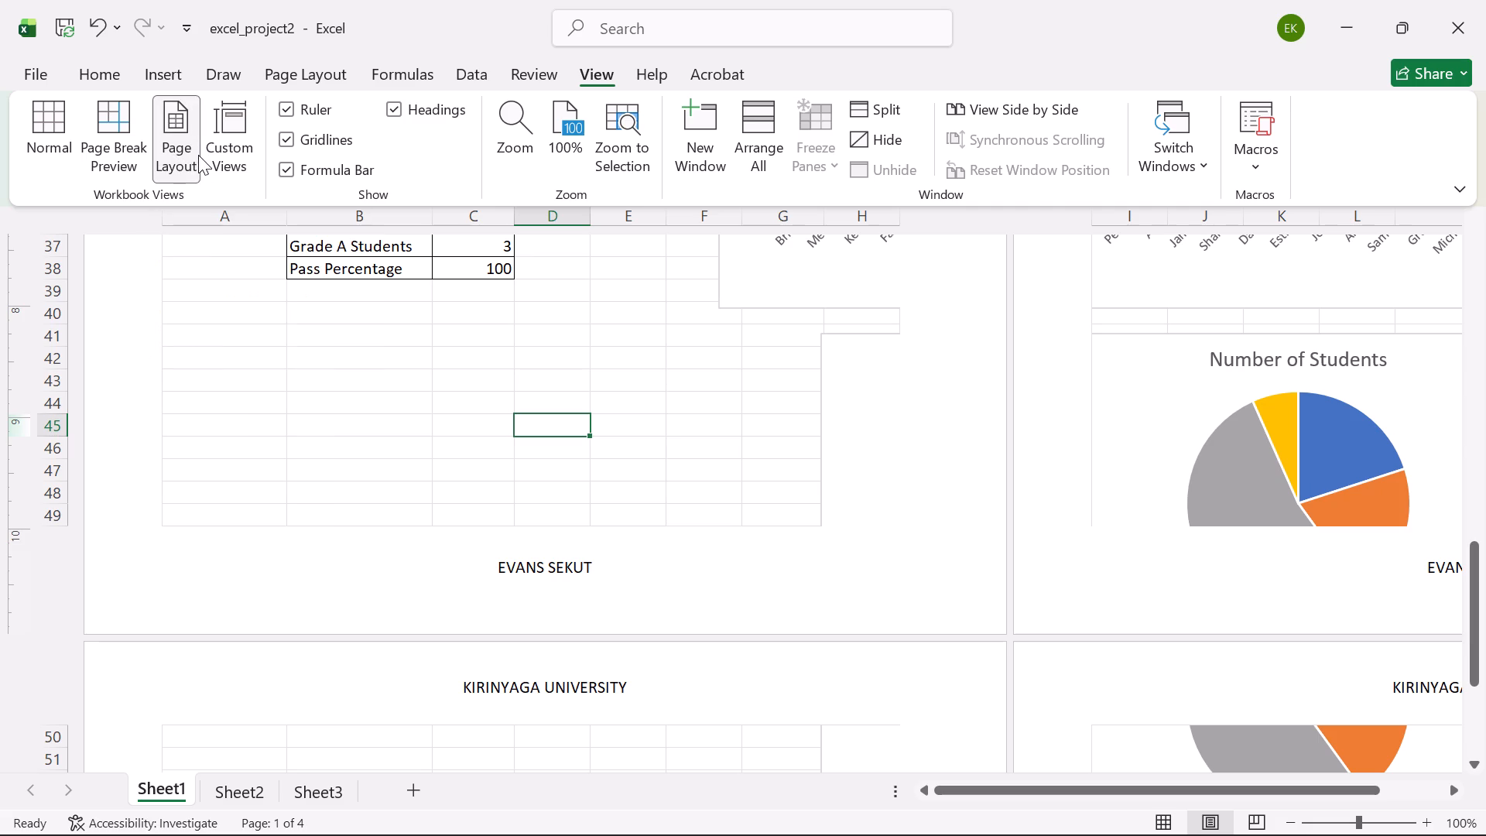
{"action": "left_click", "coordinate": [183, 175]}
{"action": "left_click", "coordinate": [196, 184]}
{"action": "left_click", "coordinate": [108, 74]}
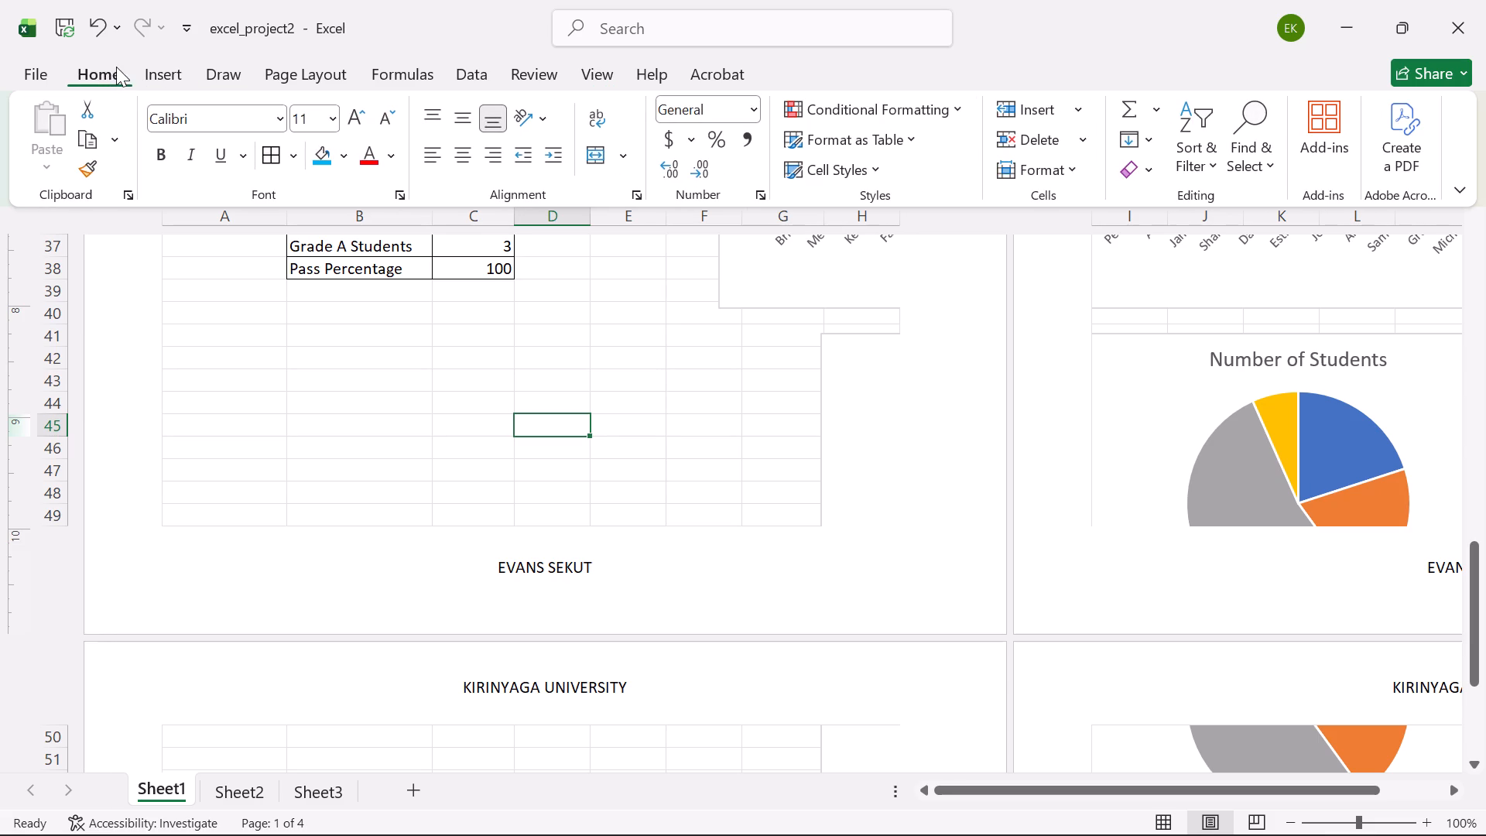
Find the Header and Footer command by searching for HEA, and open Sheet1's centre header for editing.
{"action": "left_click", "coordinate": [631, 29]}
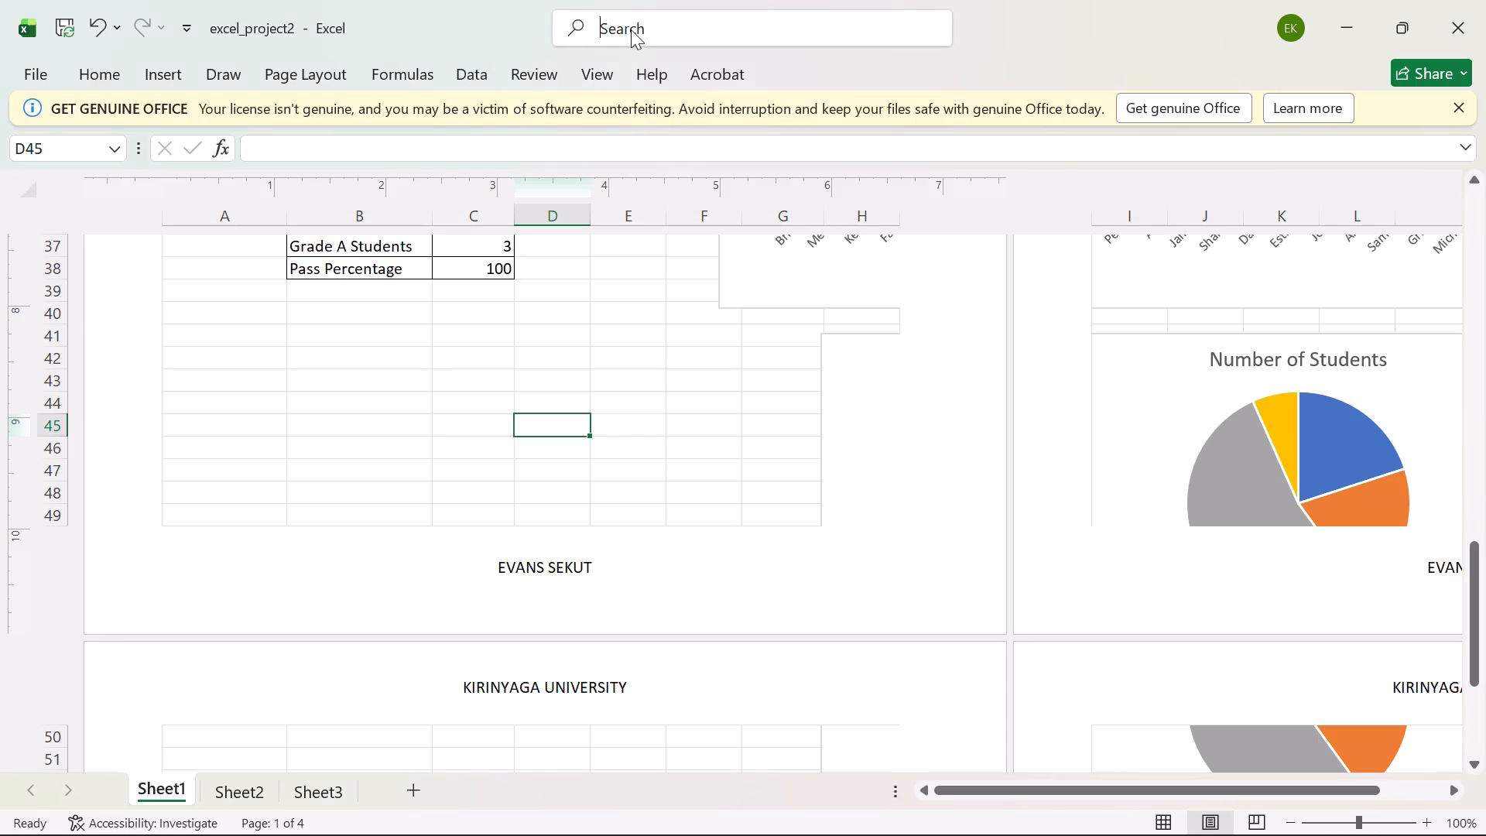
{"action": "type", "text": "HEAS"}
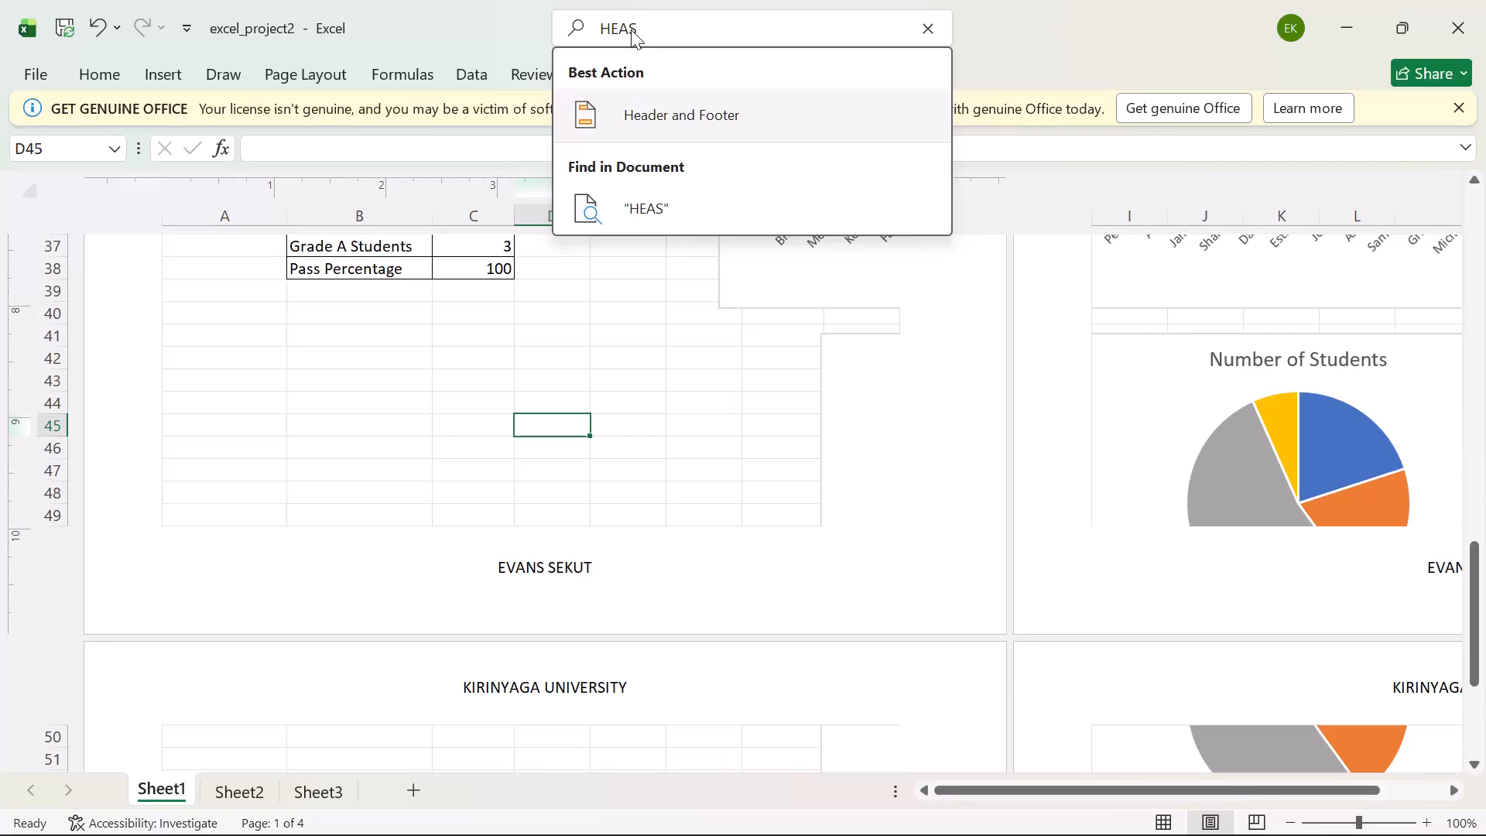
{"action": "key", "text": "BackSpace"}
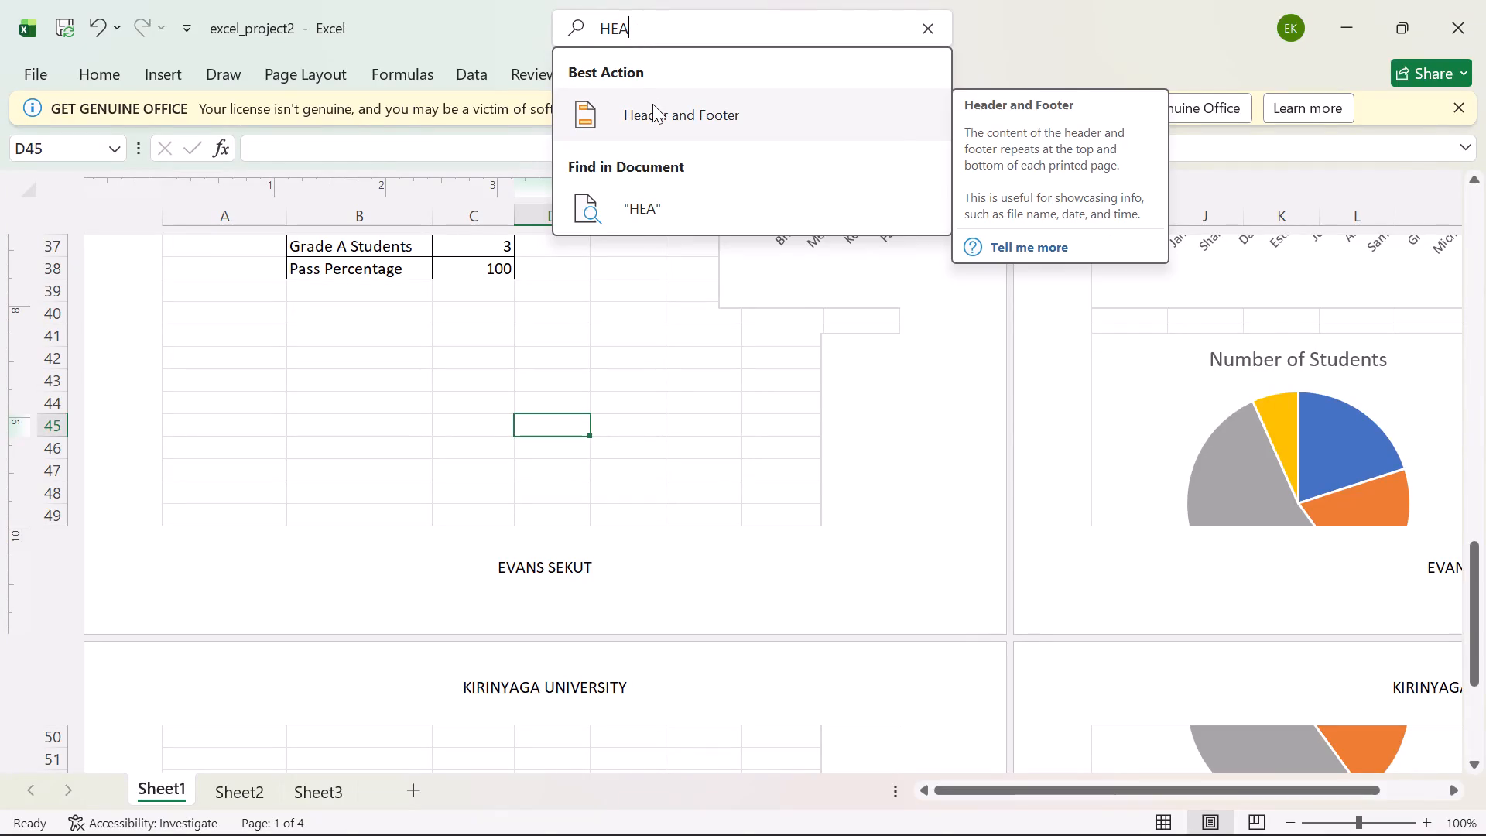
{"action": "right_click", "coordinate": [652, 104]}
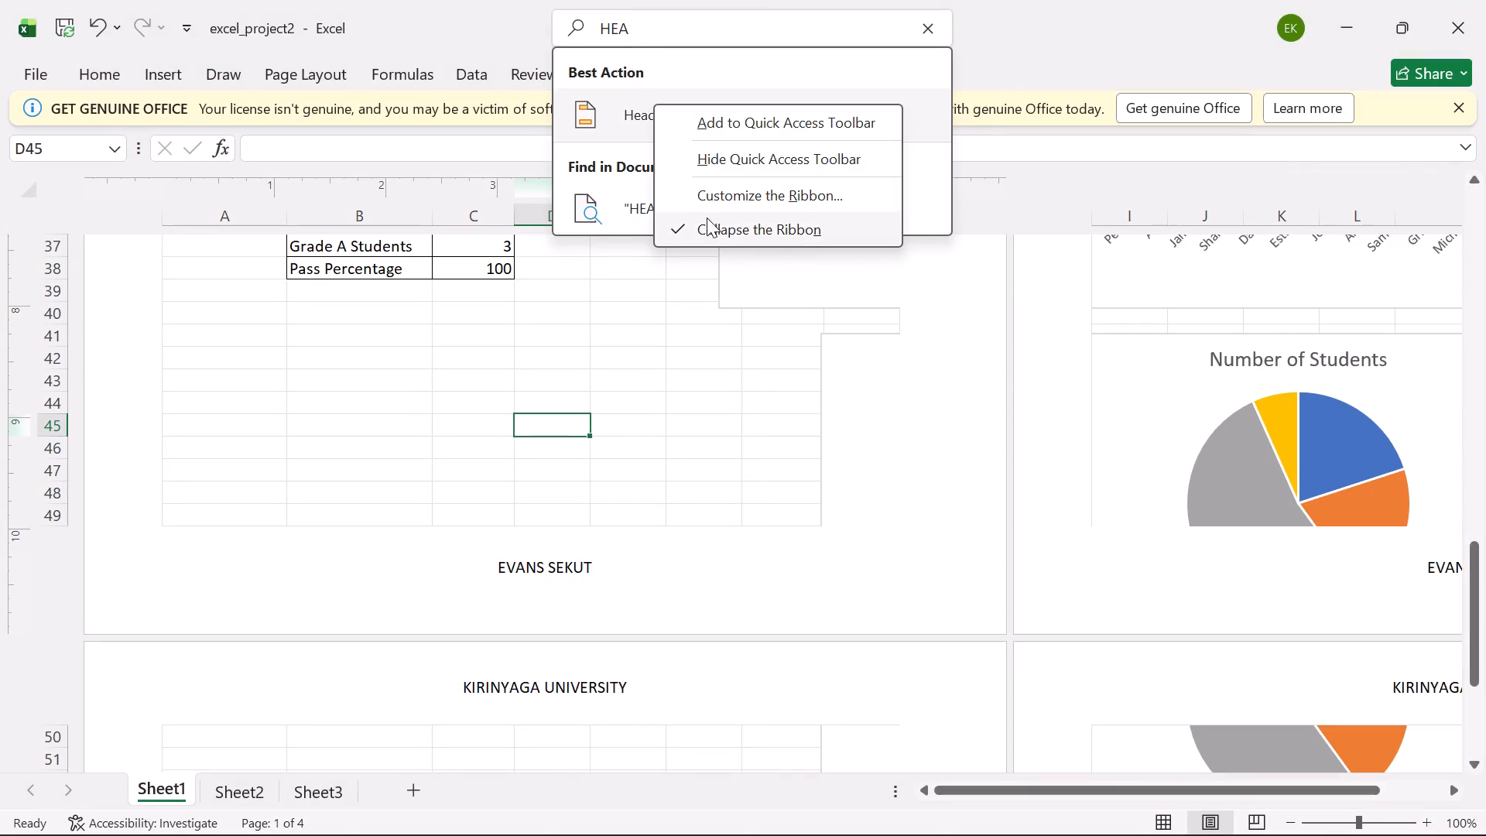
{"action": "left_click", "coordinate": [616, 104]}
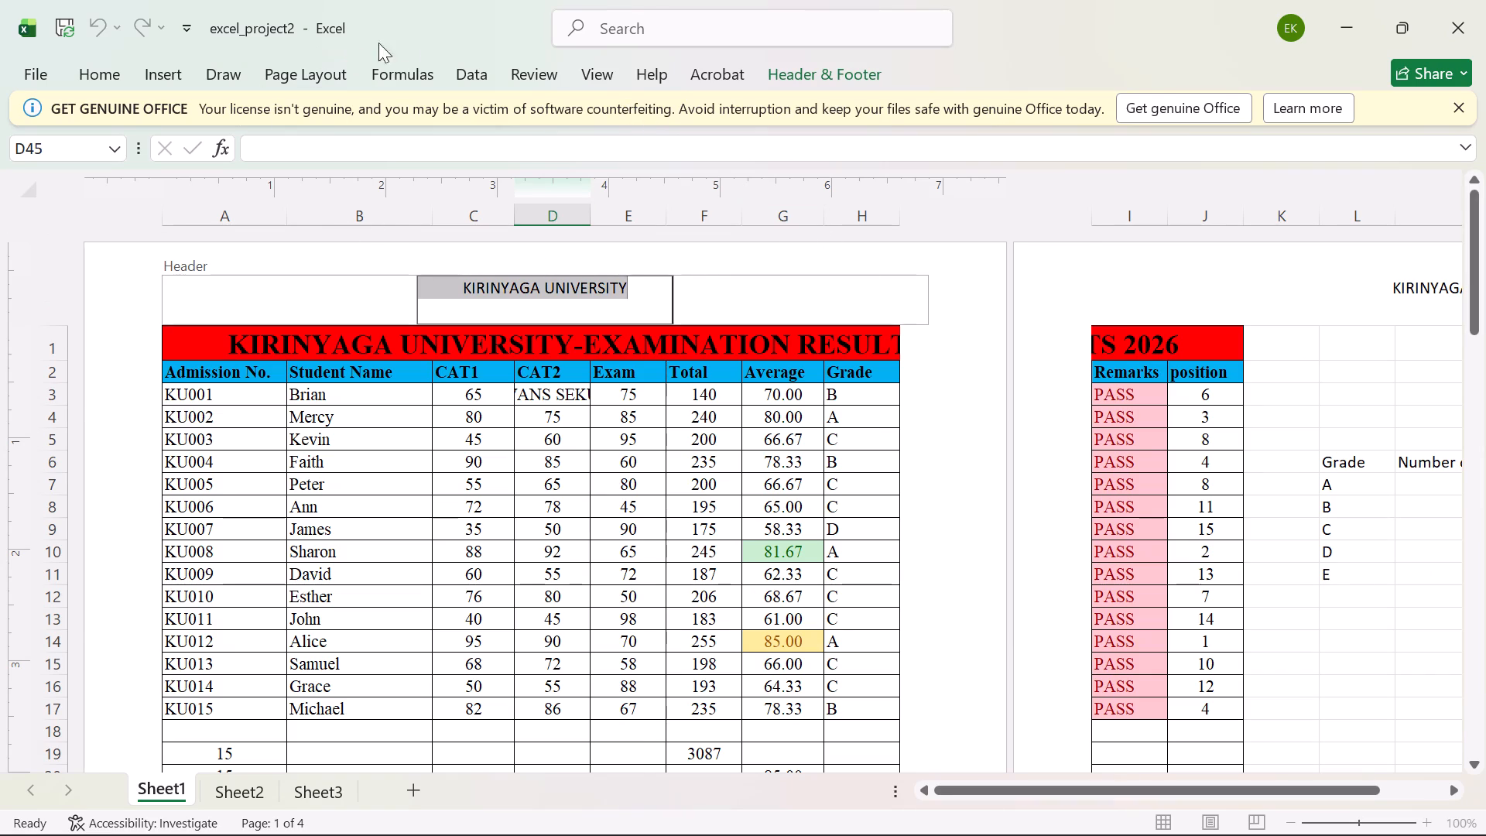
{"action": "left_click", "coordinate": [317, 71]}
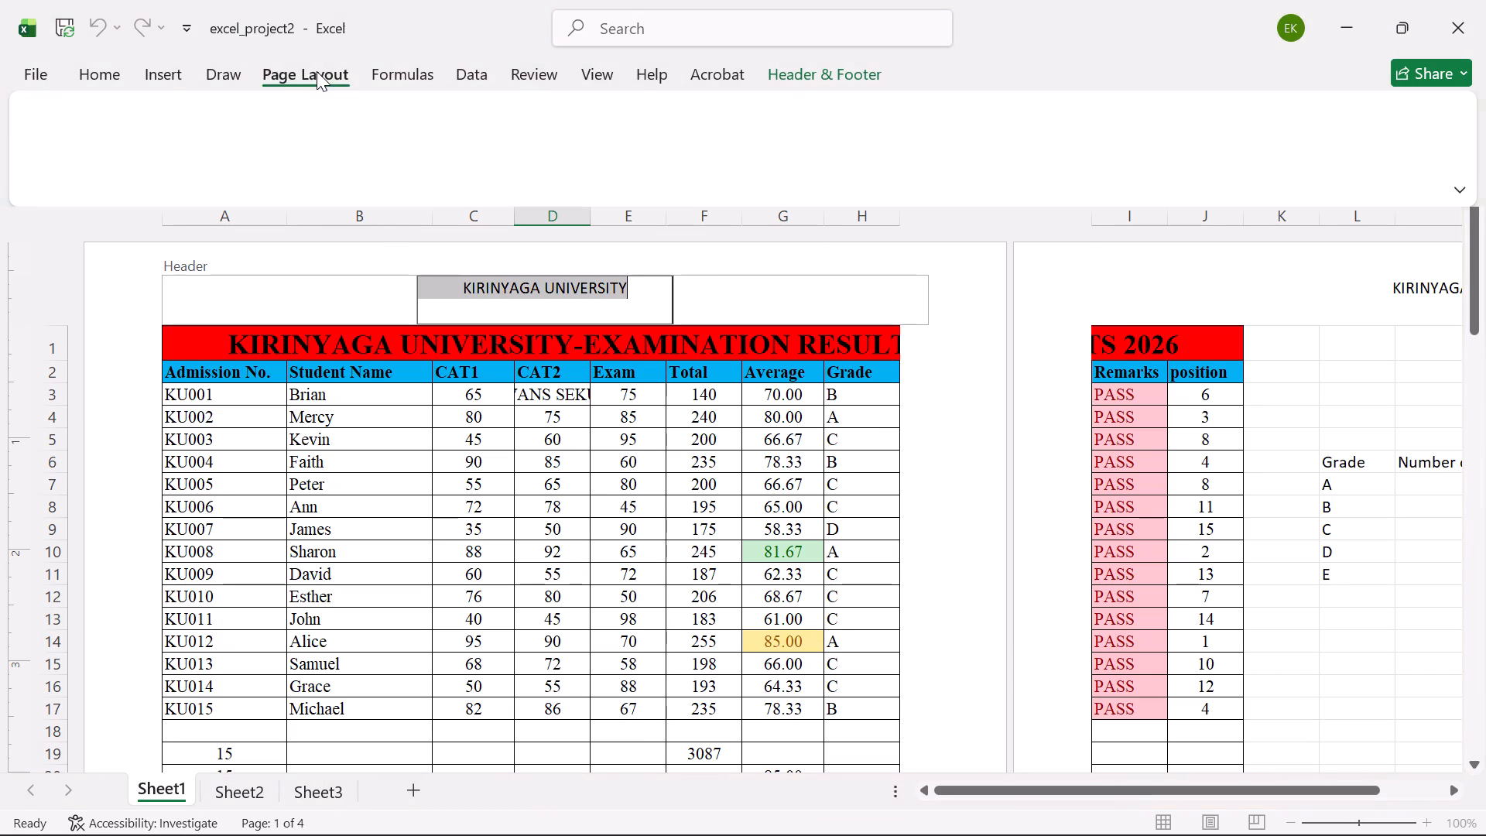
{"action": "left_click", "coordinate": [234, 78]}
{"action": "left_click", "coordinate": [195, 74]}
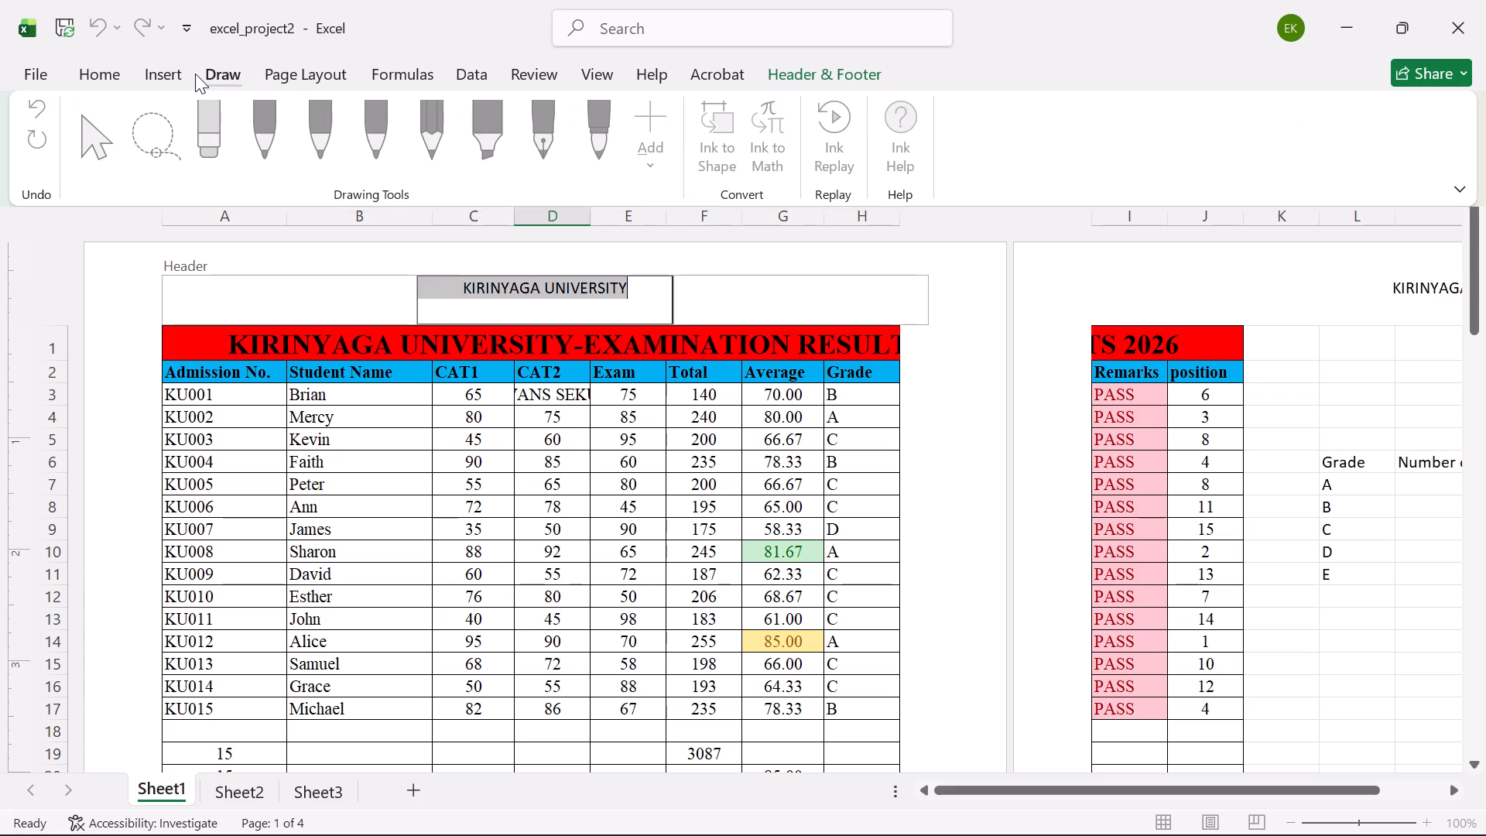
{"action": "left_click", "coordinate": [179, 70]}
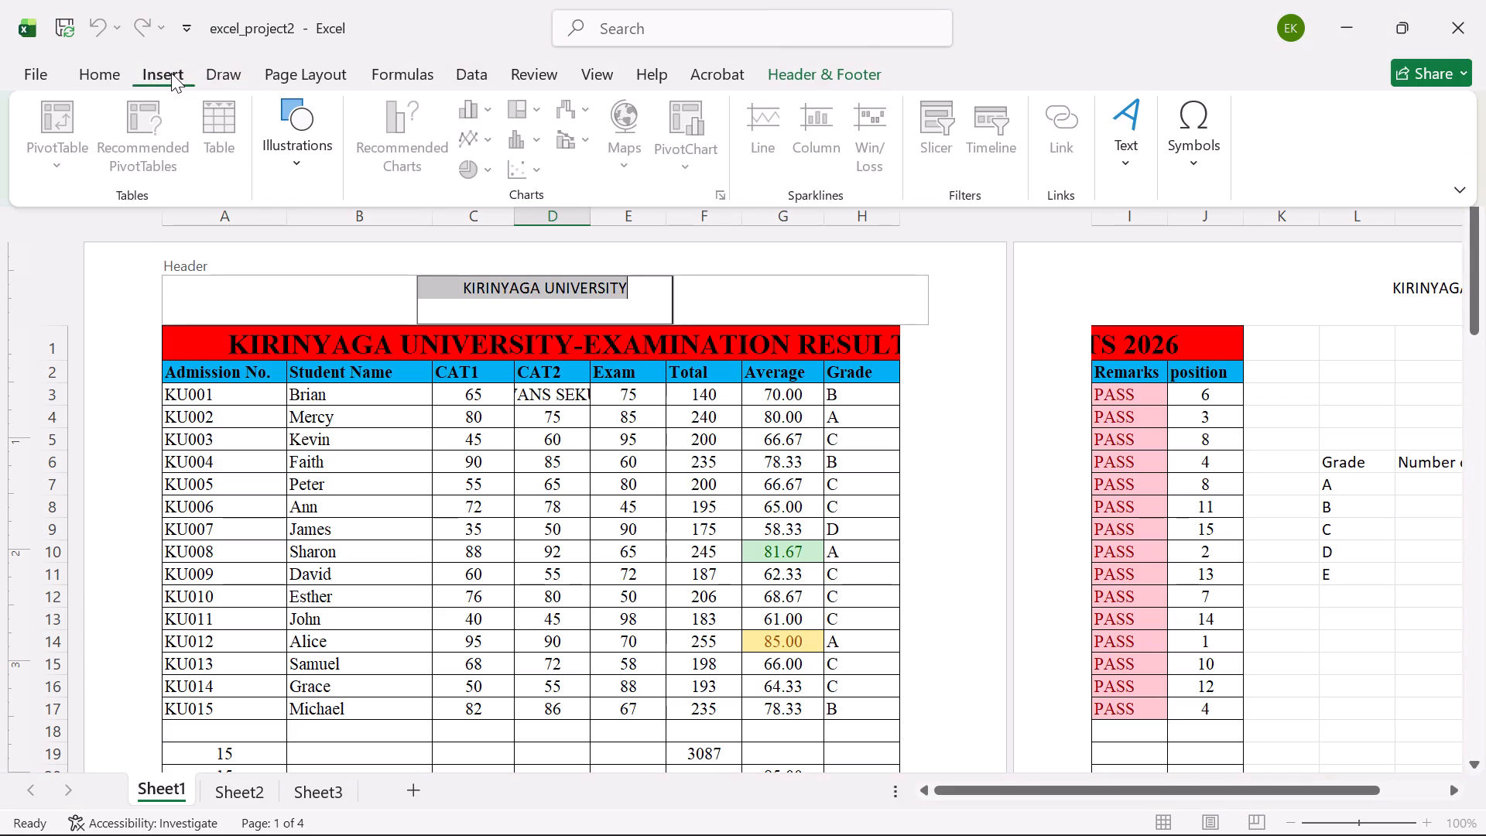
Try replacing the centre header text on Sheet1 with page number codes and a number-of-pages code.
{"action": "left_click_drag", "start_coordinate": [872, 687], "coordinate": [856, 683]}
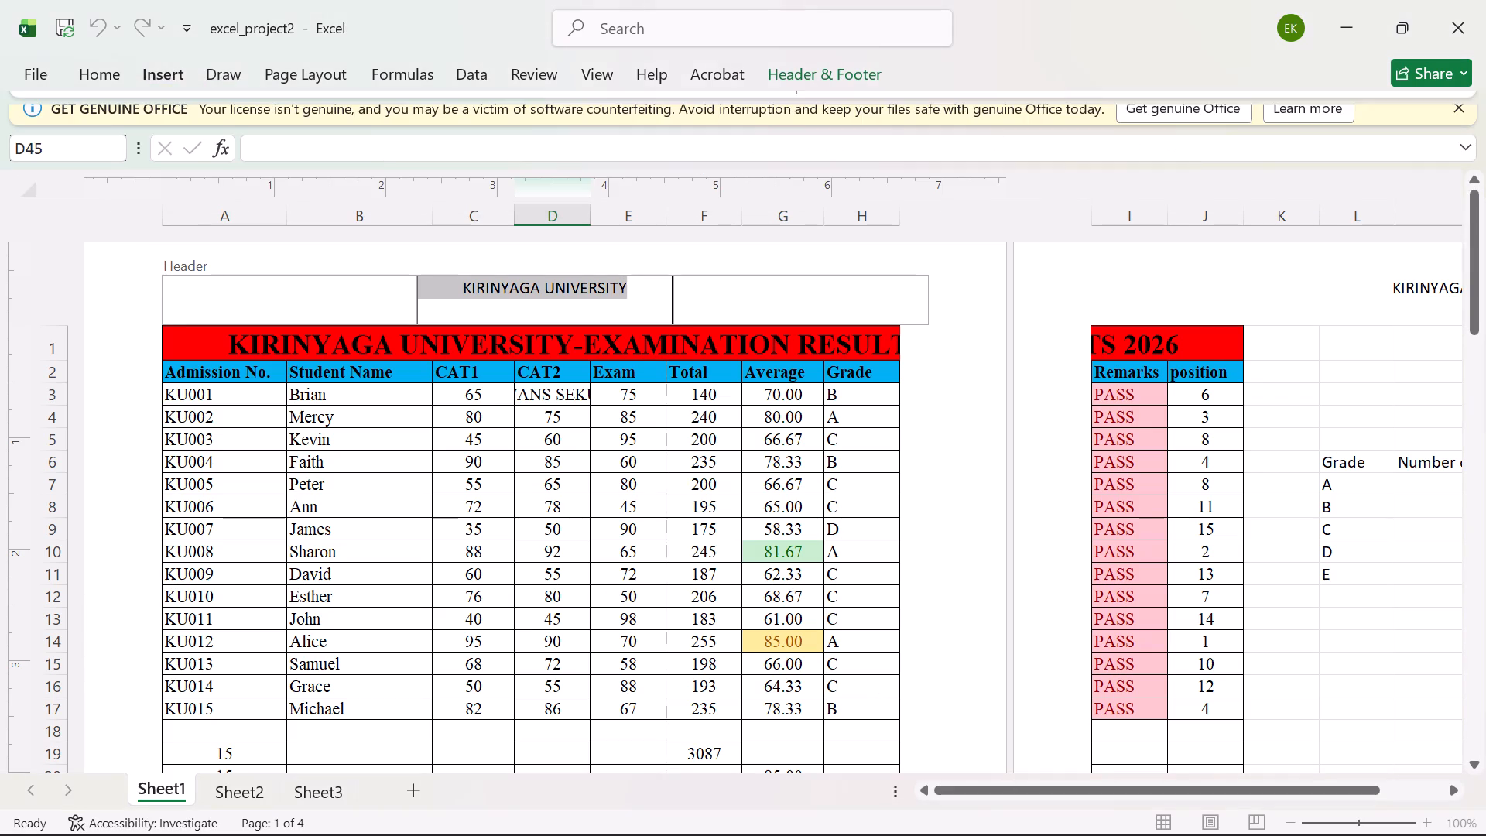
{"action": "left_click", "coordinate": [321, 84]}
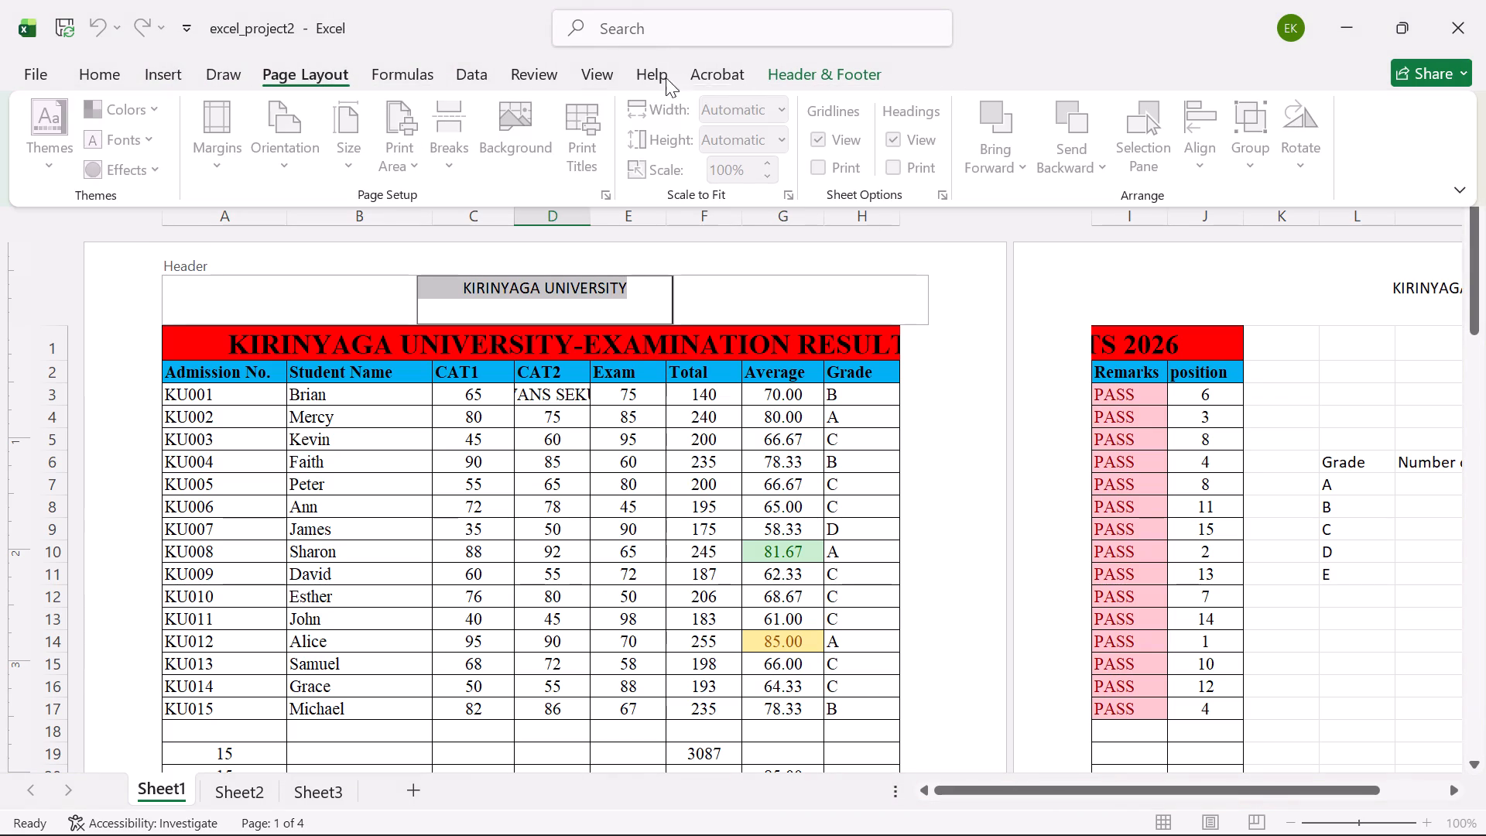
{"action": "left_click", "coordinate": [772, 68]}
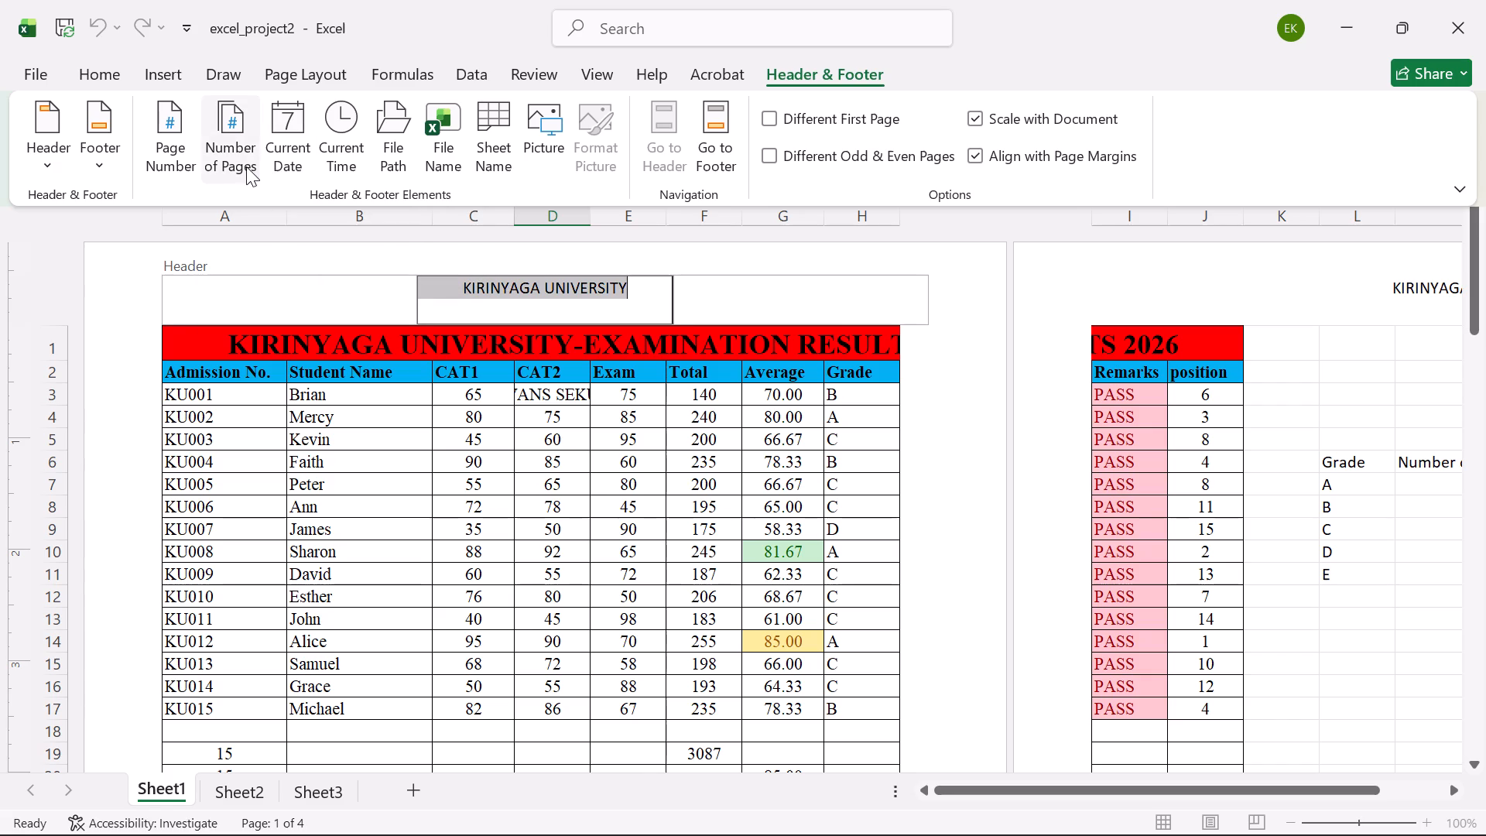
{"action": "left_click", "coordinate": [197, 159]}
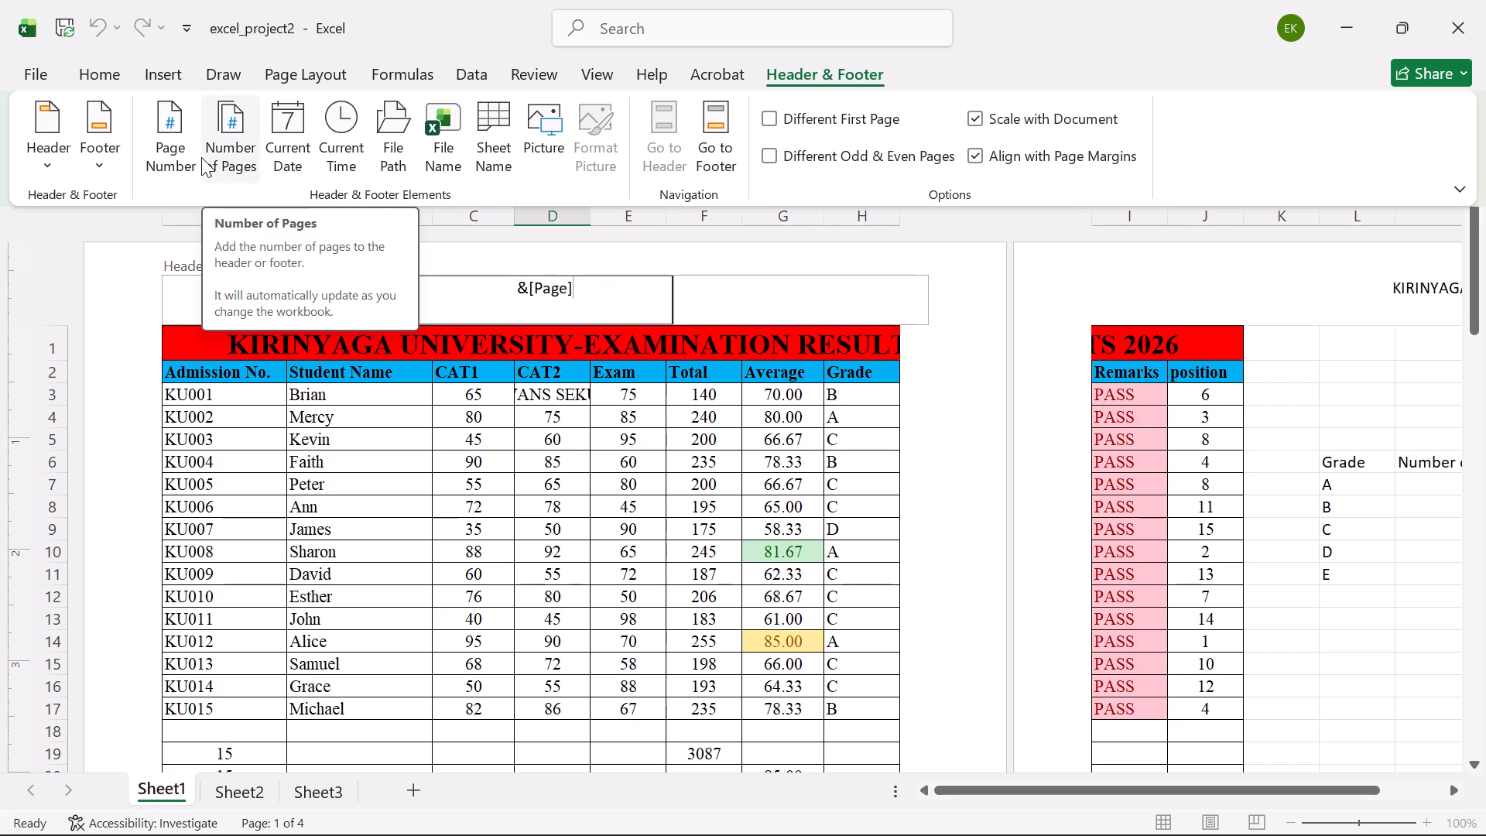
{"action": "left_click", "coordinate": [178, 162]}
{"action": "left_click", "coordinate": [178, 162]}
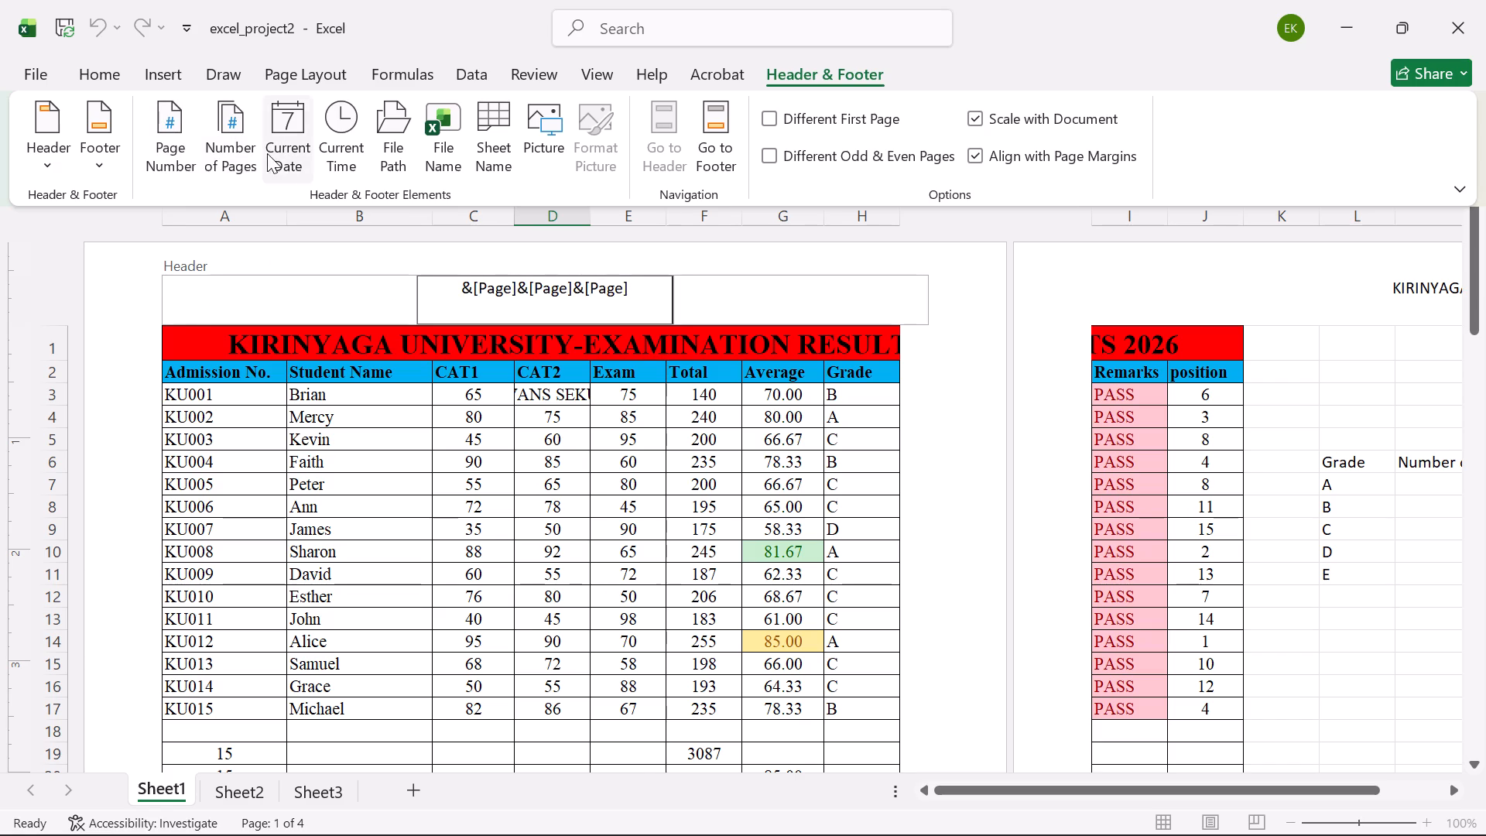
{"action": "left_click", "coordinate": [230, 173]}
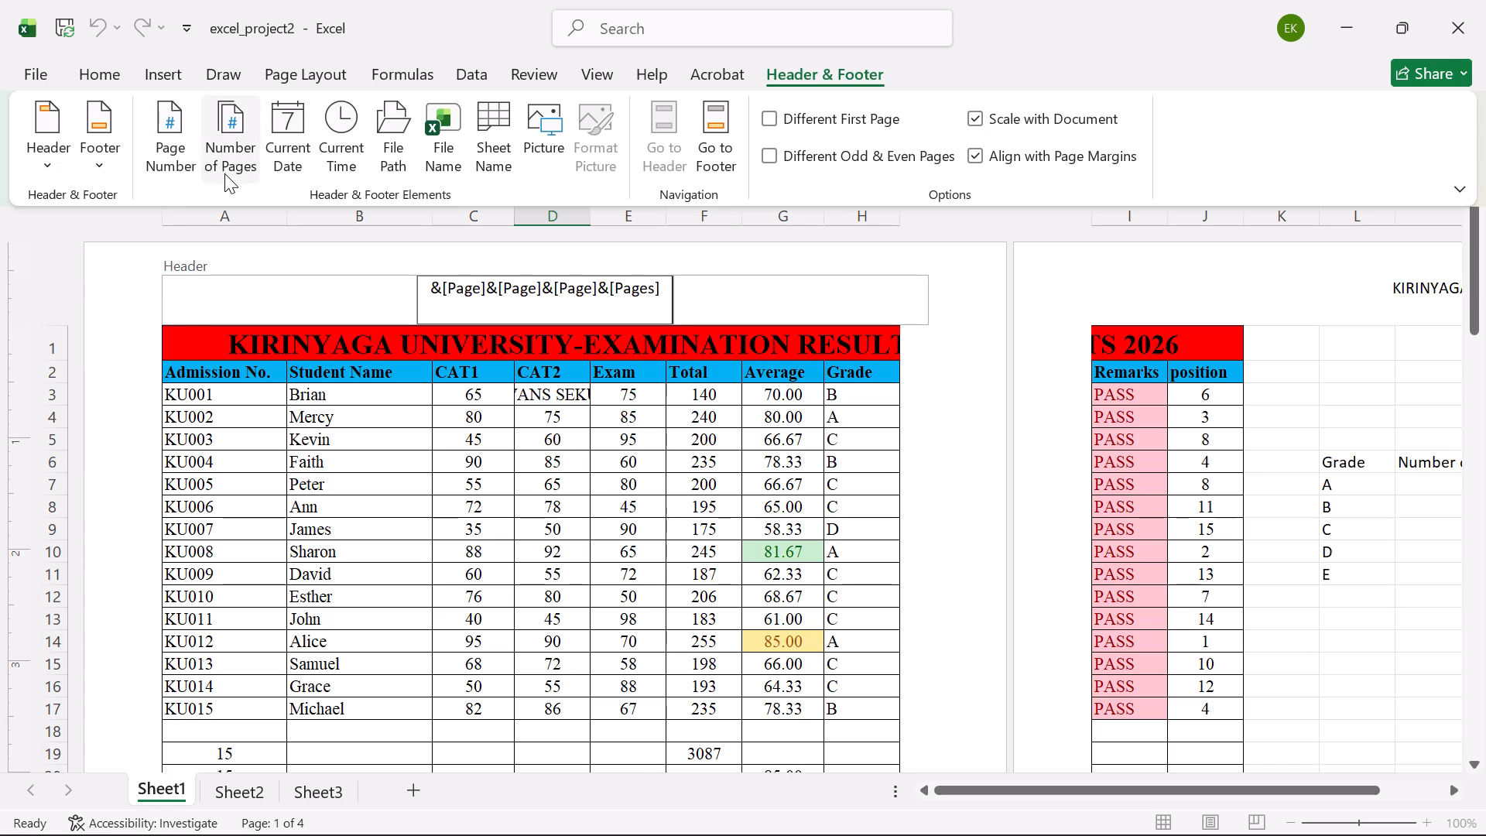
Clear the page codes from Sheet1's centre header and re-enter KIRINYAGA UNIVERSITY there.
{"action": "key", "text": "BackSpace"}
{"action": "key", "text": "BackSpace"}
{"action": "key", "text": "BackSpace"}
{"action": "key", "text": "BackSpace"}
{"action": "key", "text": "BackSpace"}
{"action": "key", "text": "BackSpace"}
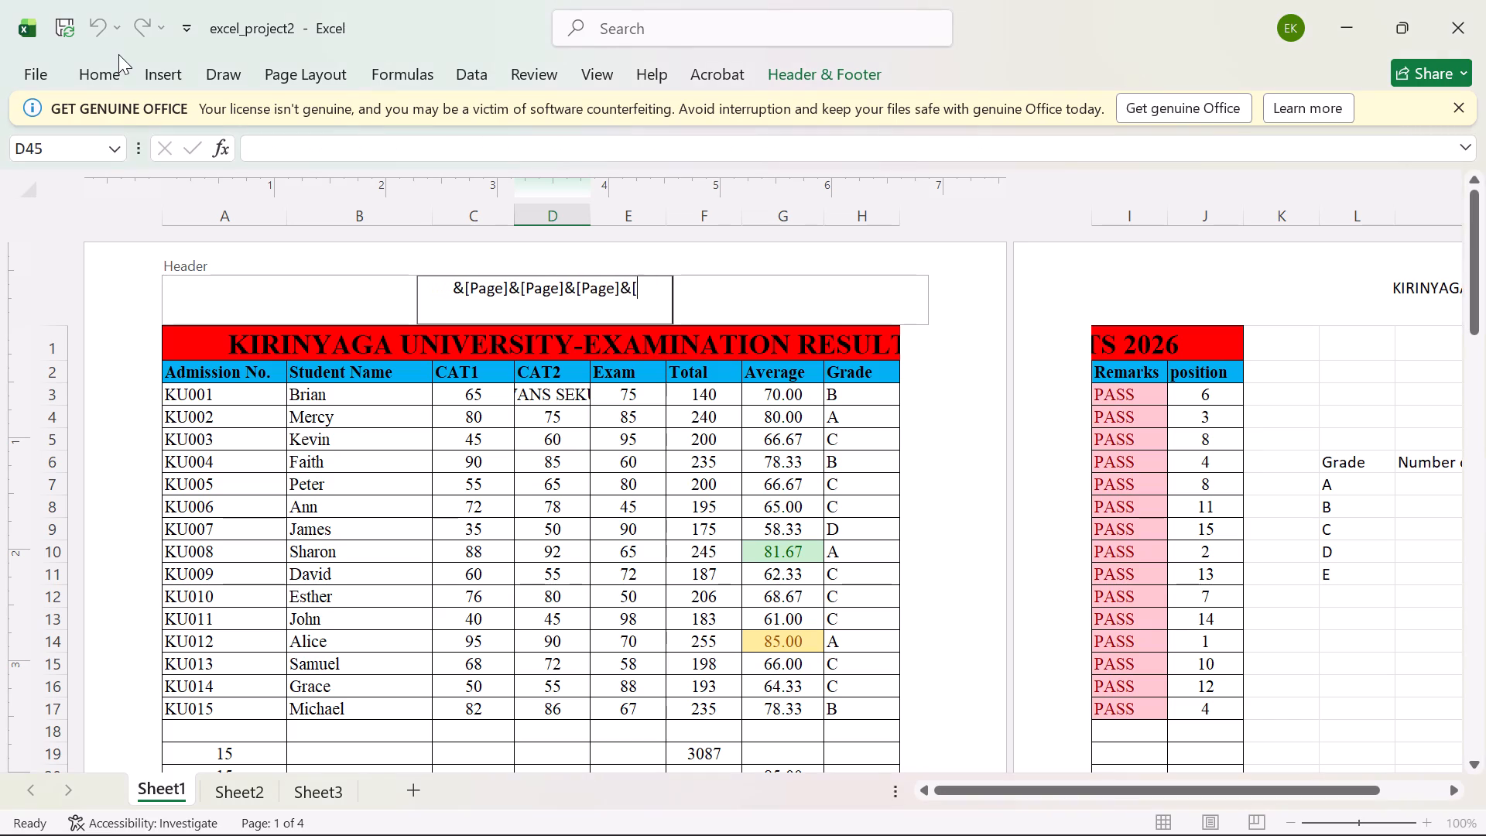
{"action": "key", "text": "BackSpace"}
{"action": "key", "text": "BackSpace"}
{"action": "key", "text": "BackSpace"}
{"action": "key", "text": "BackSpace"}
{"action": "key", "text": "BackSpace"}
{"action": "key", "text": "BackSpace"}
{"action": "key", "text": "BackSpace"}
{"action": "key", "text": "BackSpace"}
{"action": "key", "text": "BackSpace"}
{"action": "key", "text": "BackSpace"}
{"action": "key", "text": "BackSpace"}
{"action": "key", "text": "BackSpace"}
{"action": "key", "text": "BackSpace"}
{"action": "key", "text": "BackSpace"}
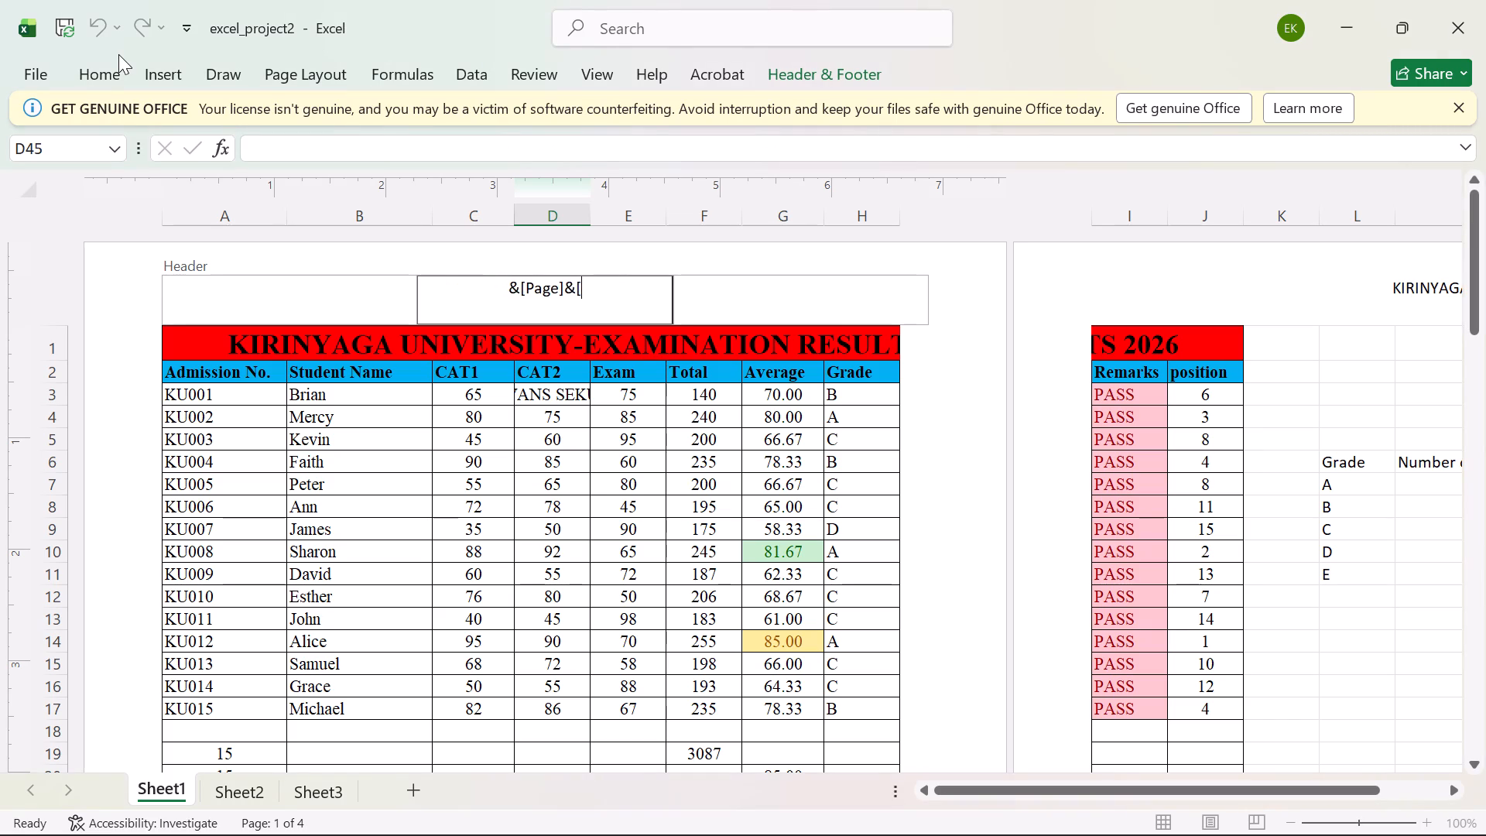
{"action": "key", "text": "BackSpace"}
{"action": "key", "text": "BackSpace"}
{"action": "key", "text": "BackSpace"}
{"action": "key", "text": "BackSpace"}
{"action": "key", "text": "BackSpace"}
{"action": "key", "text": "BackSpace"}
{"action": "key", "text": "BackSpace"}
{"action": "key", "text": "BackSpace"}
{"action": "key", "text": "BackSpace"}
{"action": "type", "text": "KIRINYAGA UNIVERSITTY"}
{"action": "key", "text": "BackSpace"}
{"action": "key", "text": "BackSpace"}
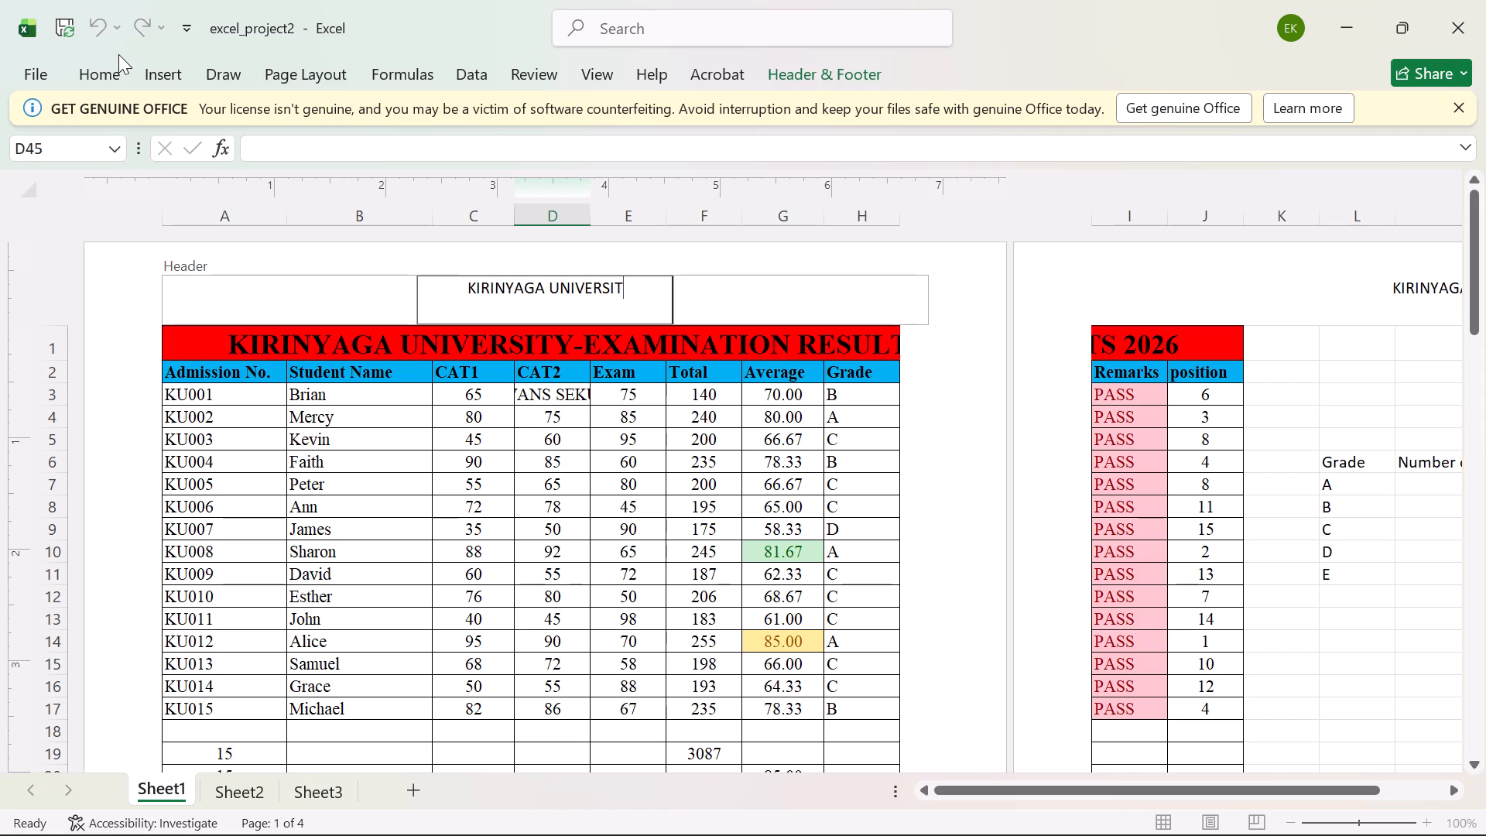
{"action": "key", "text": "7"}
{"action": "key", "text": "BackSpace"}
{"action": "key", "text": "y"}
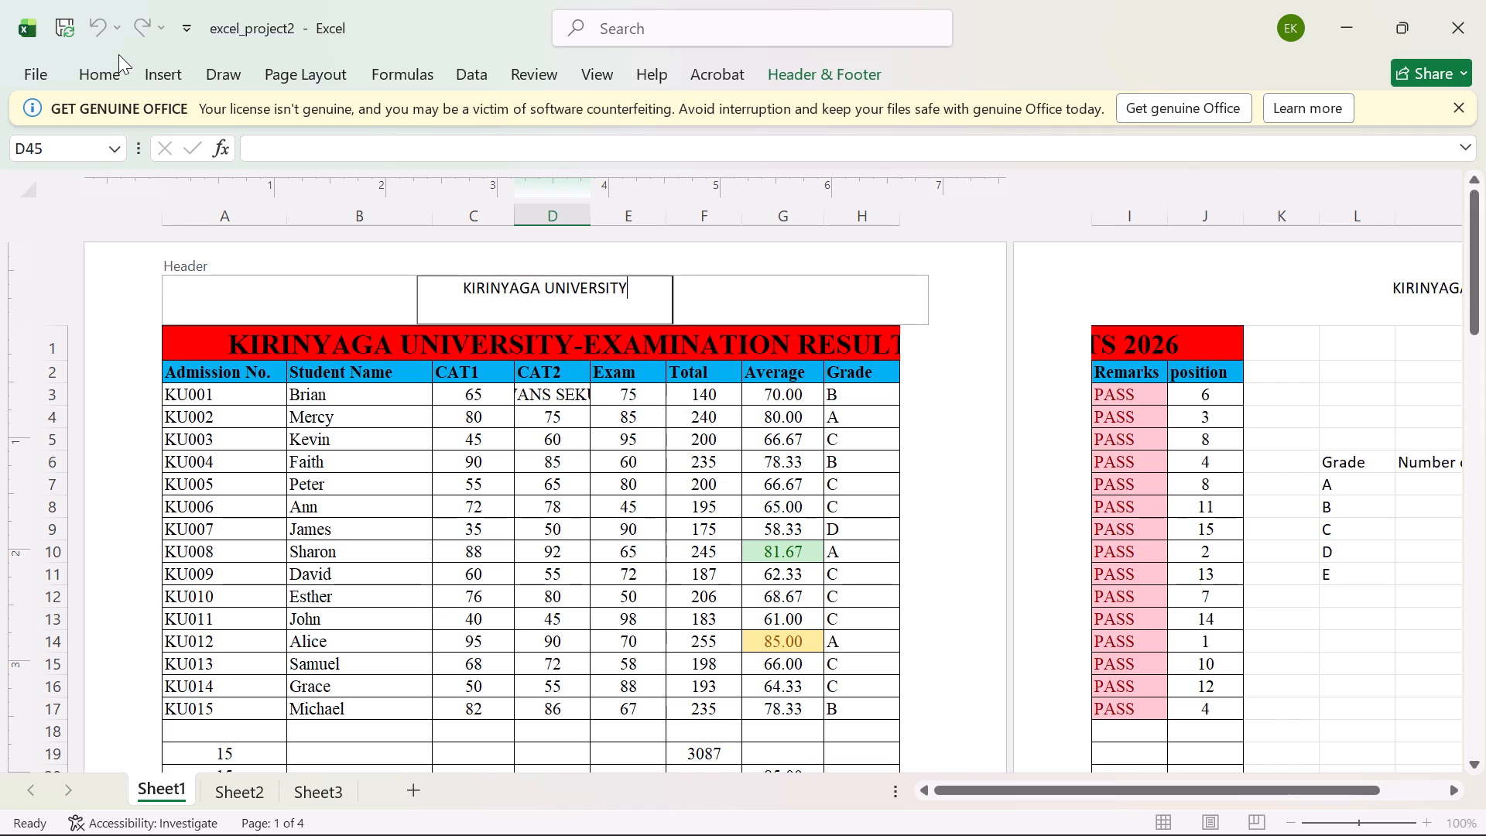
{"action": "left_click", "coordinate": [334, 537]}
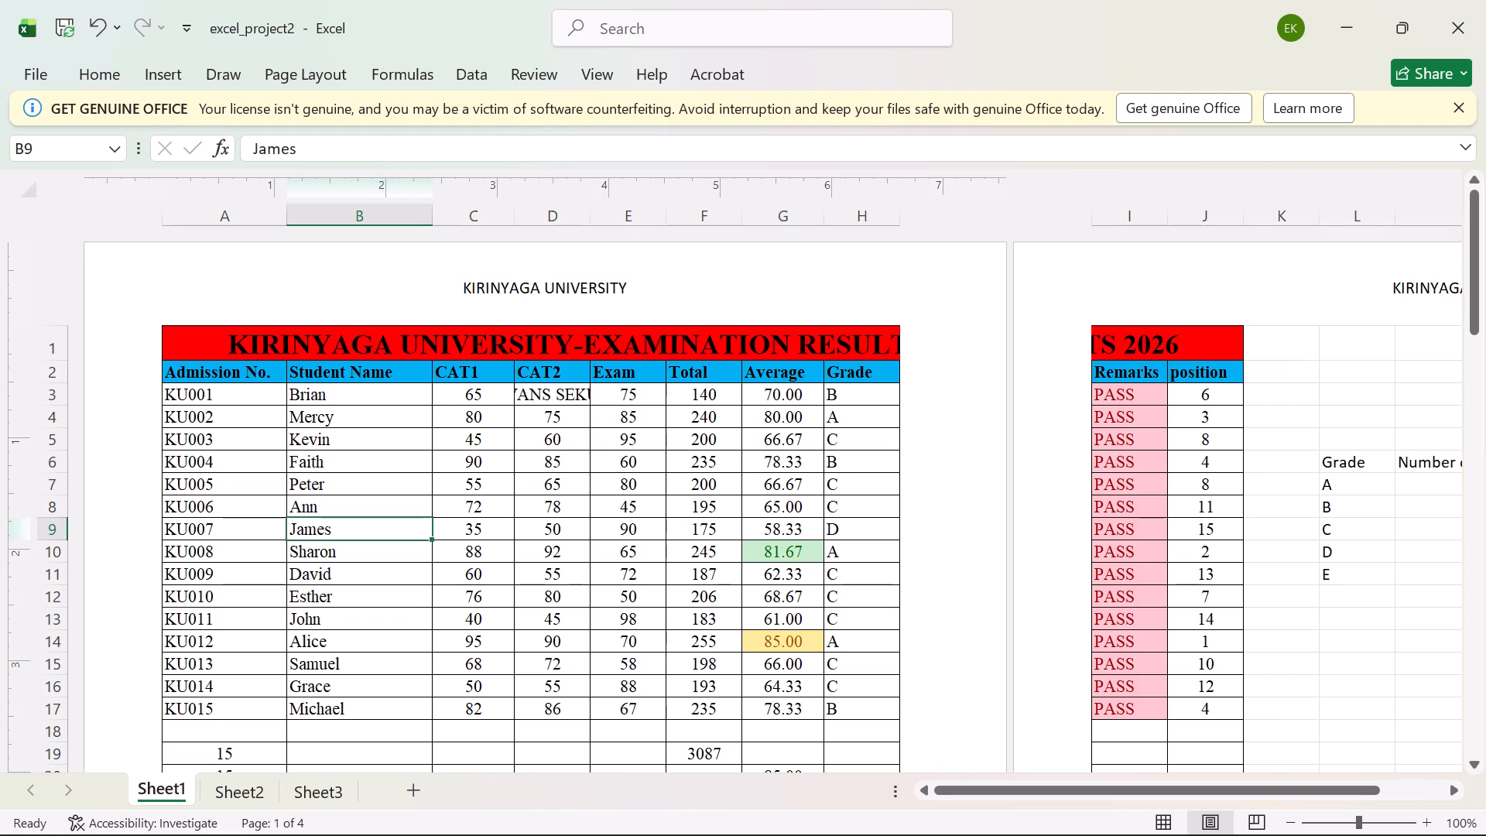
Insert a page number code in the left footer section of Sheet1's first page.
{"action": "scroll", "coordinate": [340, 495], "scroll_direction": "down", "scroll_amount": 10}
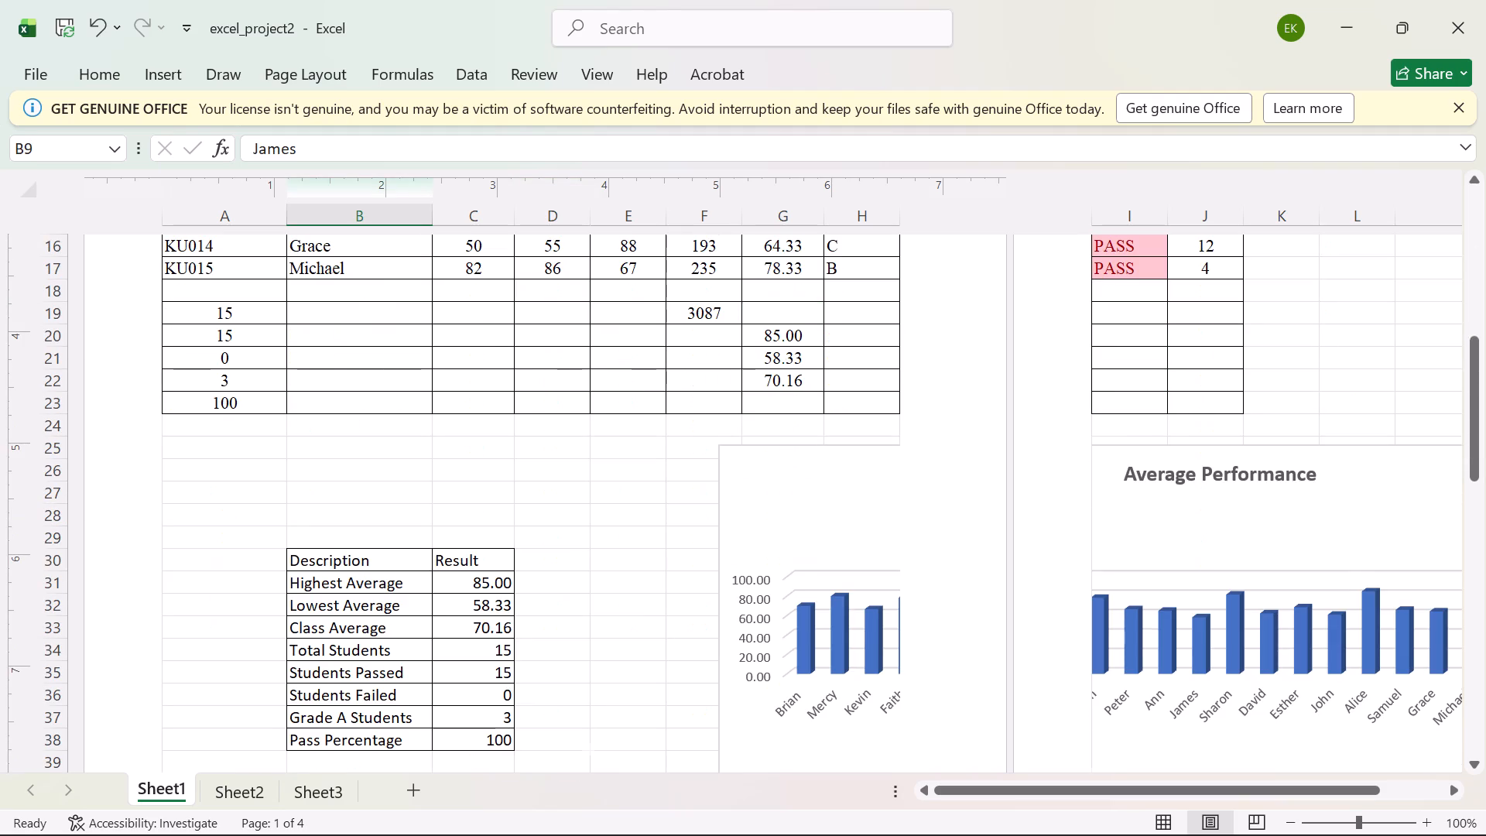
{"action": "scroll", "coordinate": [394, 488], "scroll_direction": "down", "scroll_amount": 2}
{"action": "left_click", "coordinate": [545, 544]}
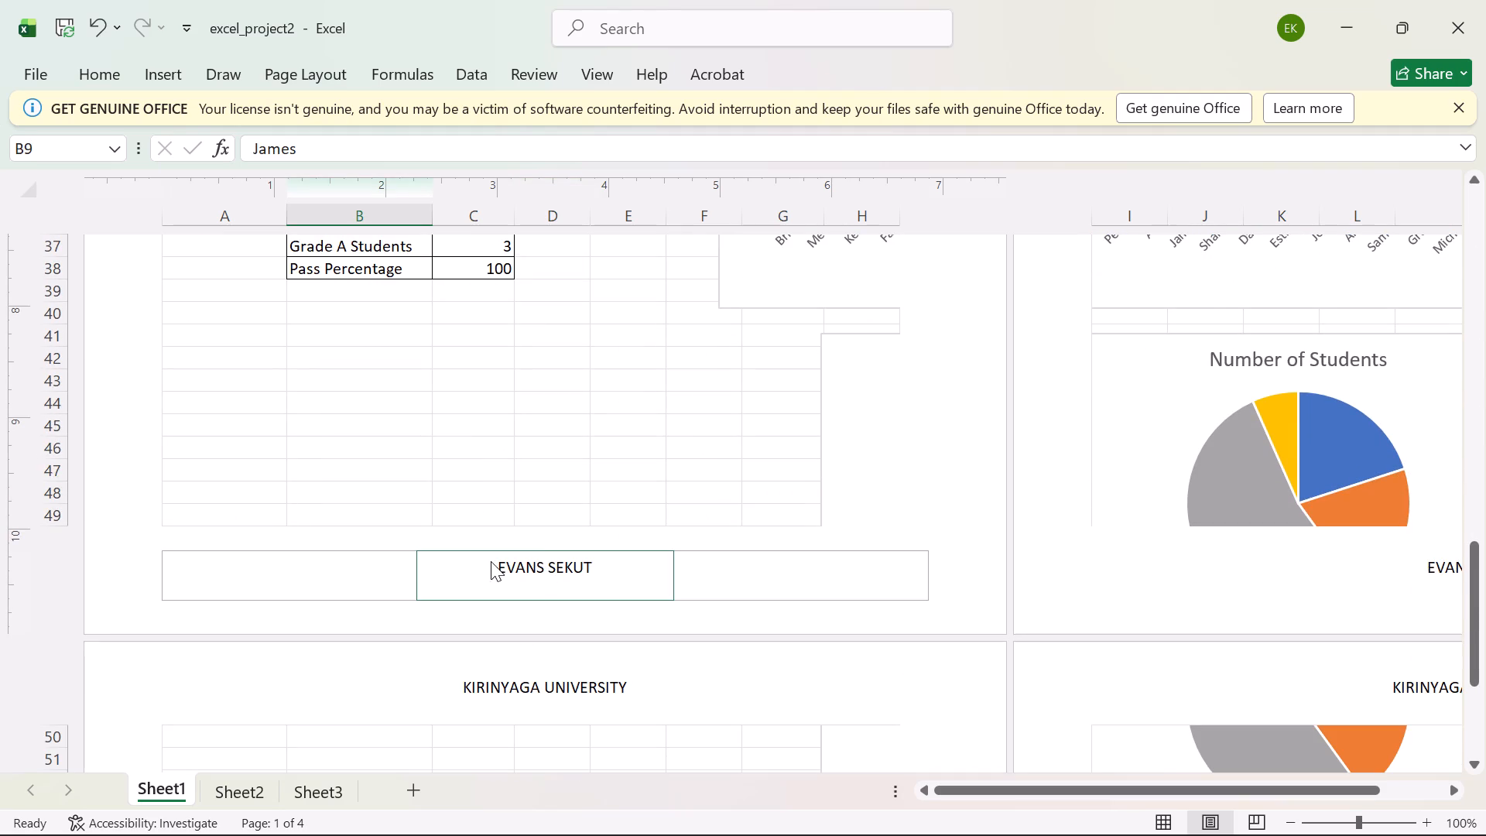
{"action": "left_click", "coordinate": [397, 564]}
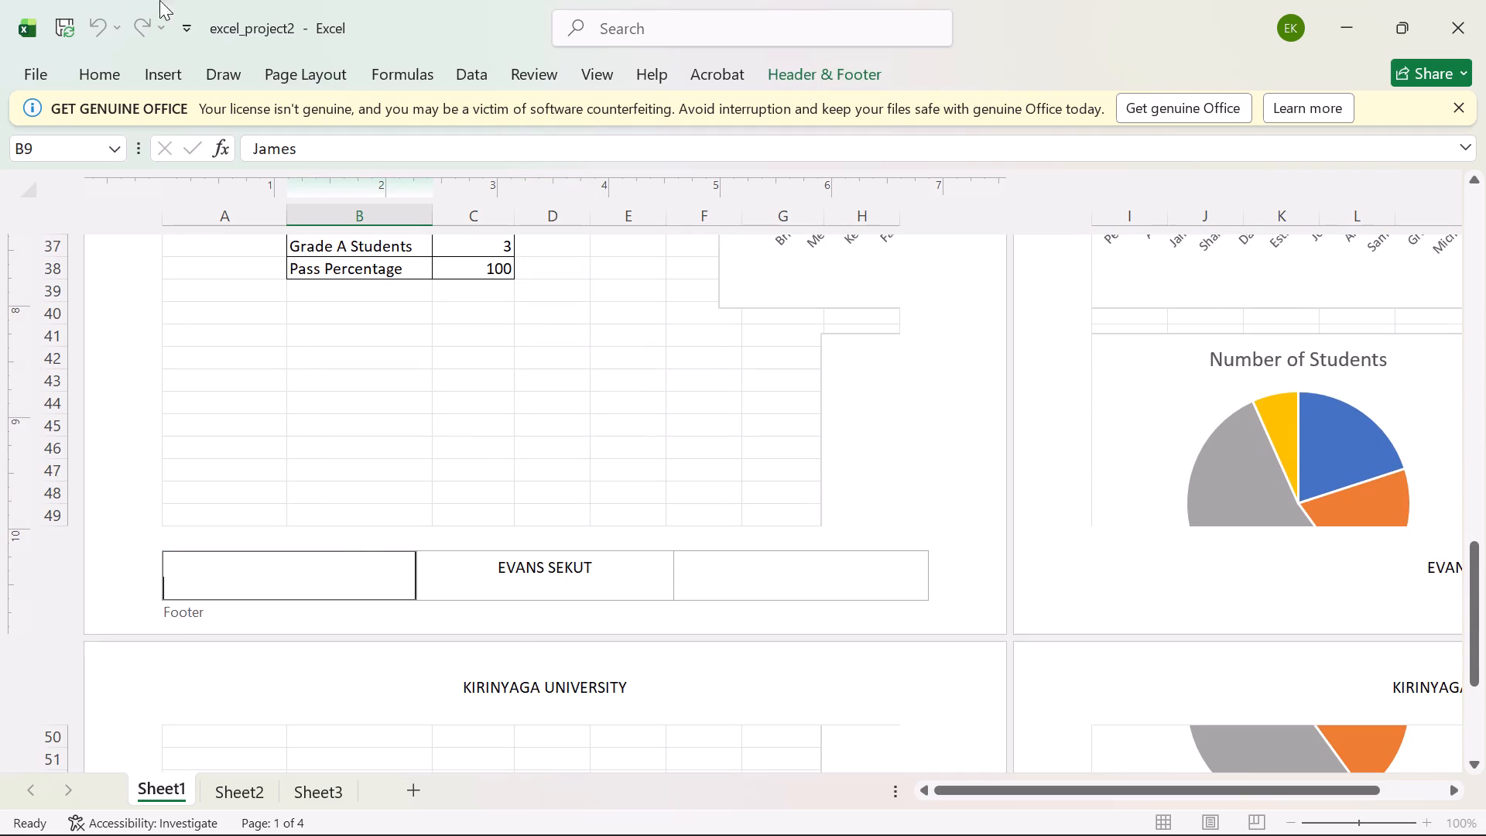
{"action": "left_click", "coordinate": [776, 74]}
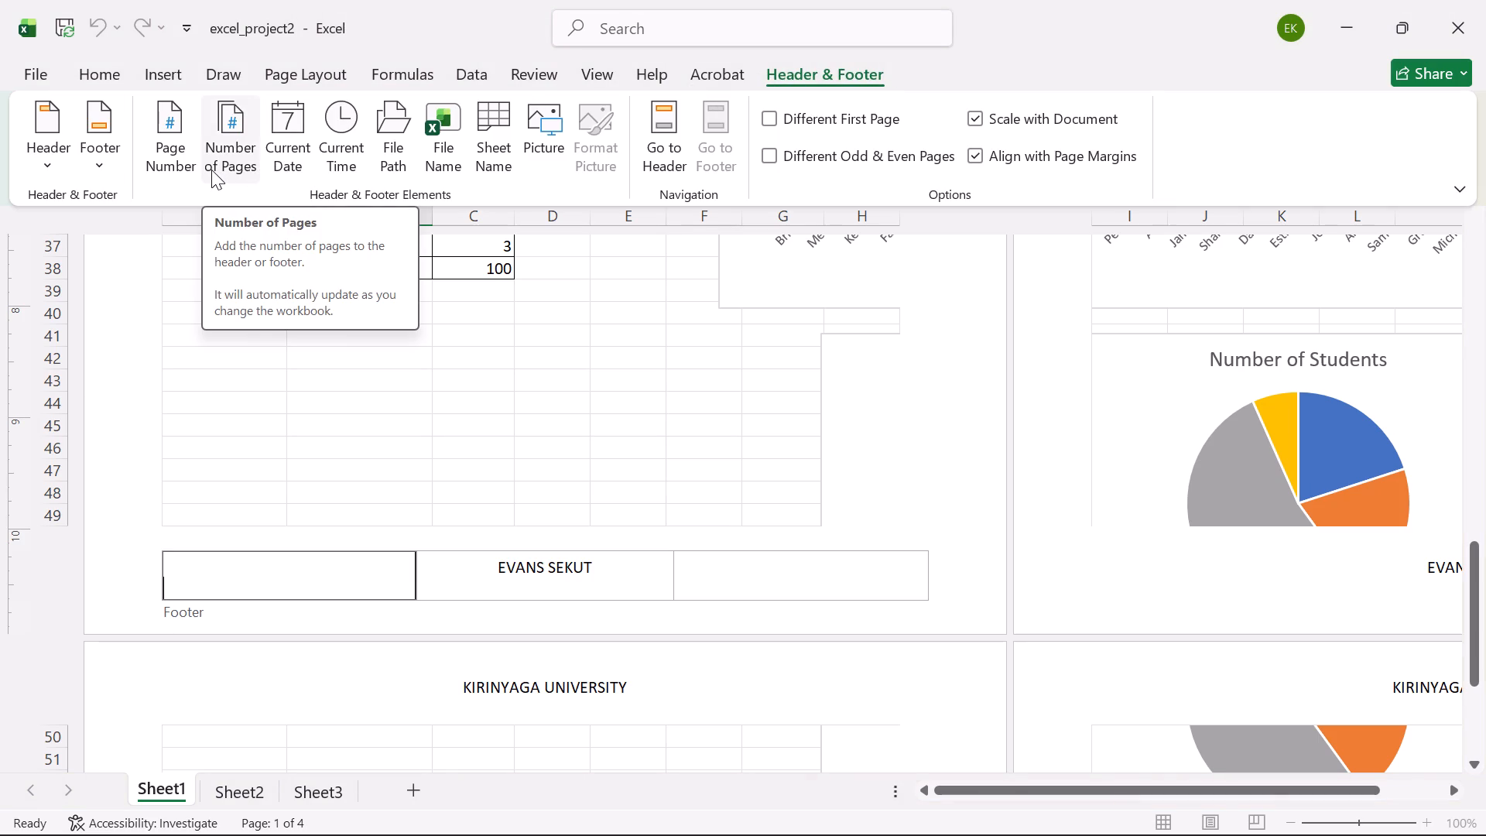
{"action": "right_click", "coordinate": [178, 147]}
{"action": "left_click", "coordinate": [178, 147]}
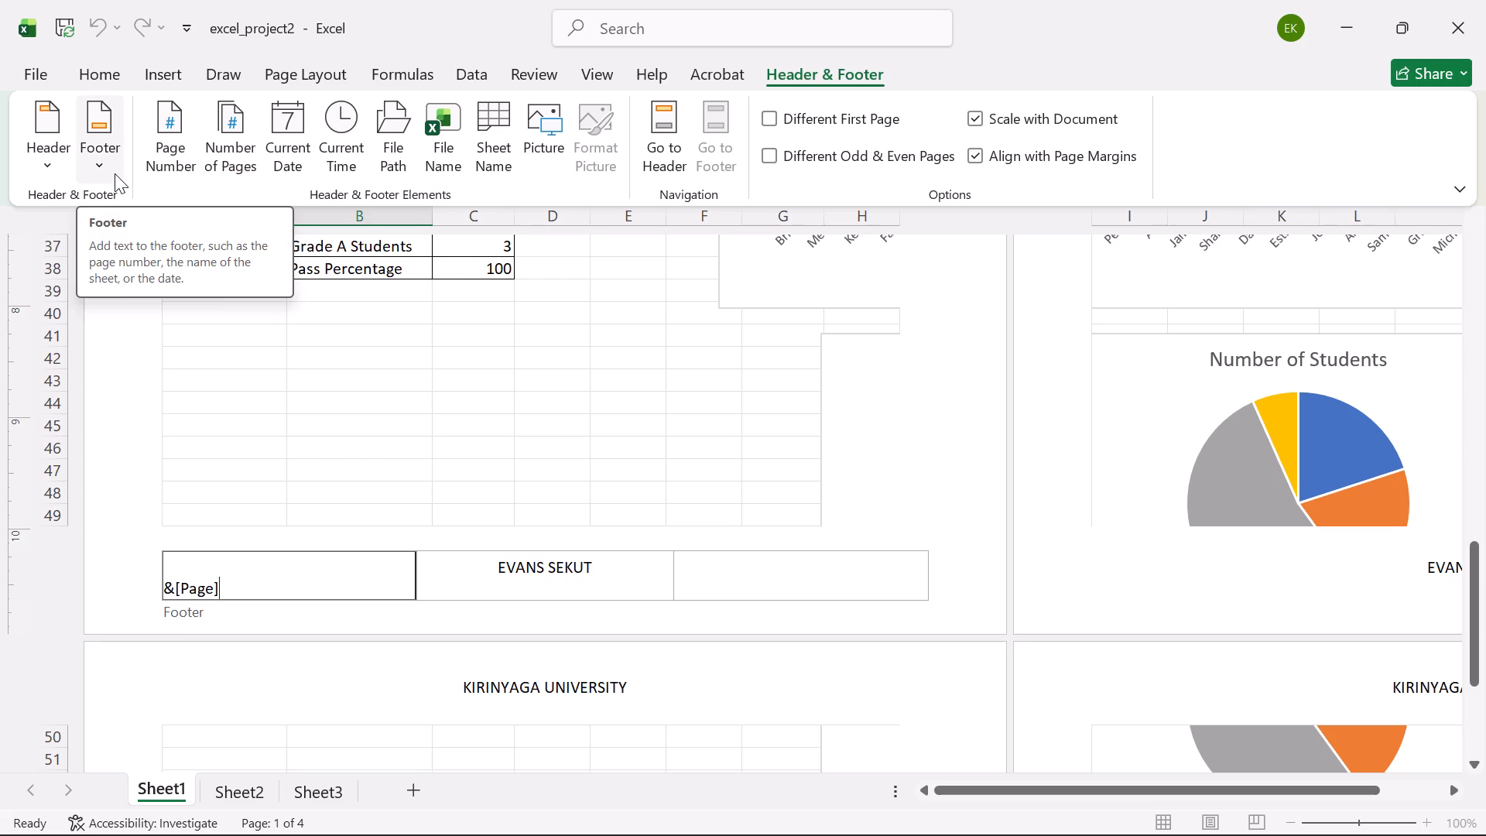
Apply the preset footer "Page 1 of ?" to Sheet1.
{"action": "left_click", "coordinate": [86, 165]}
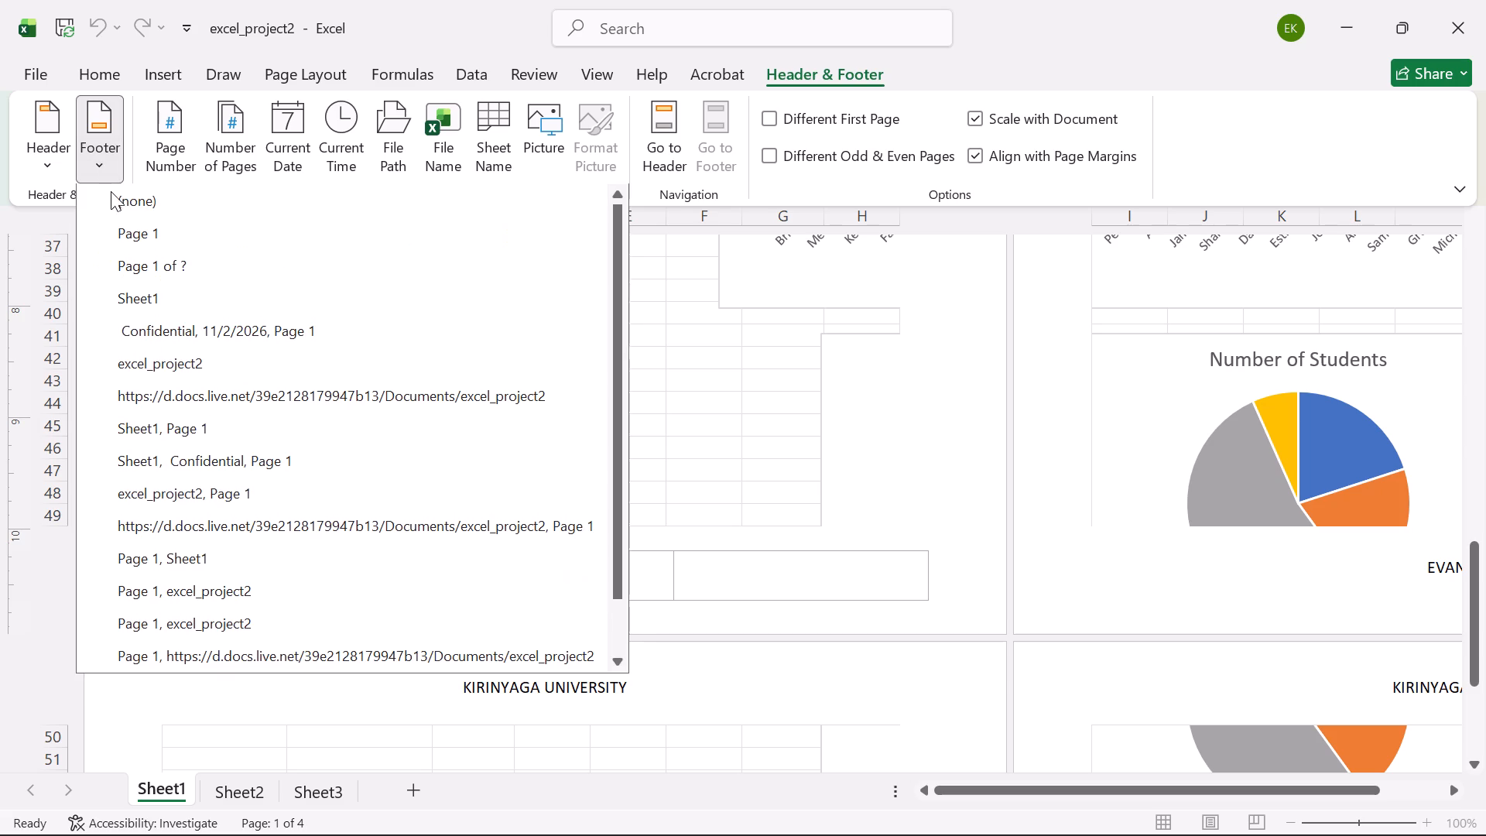
{"action": "left_click", "coordinate": [146, 271]}
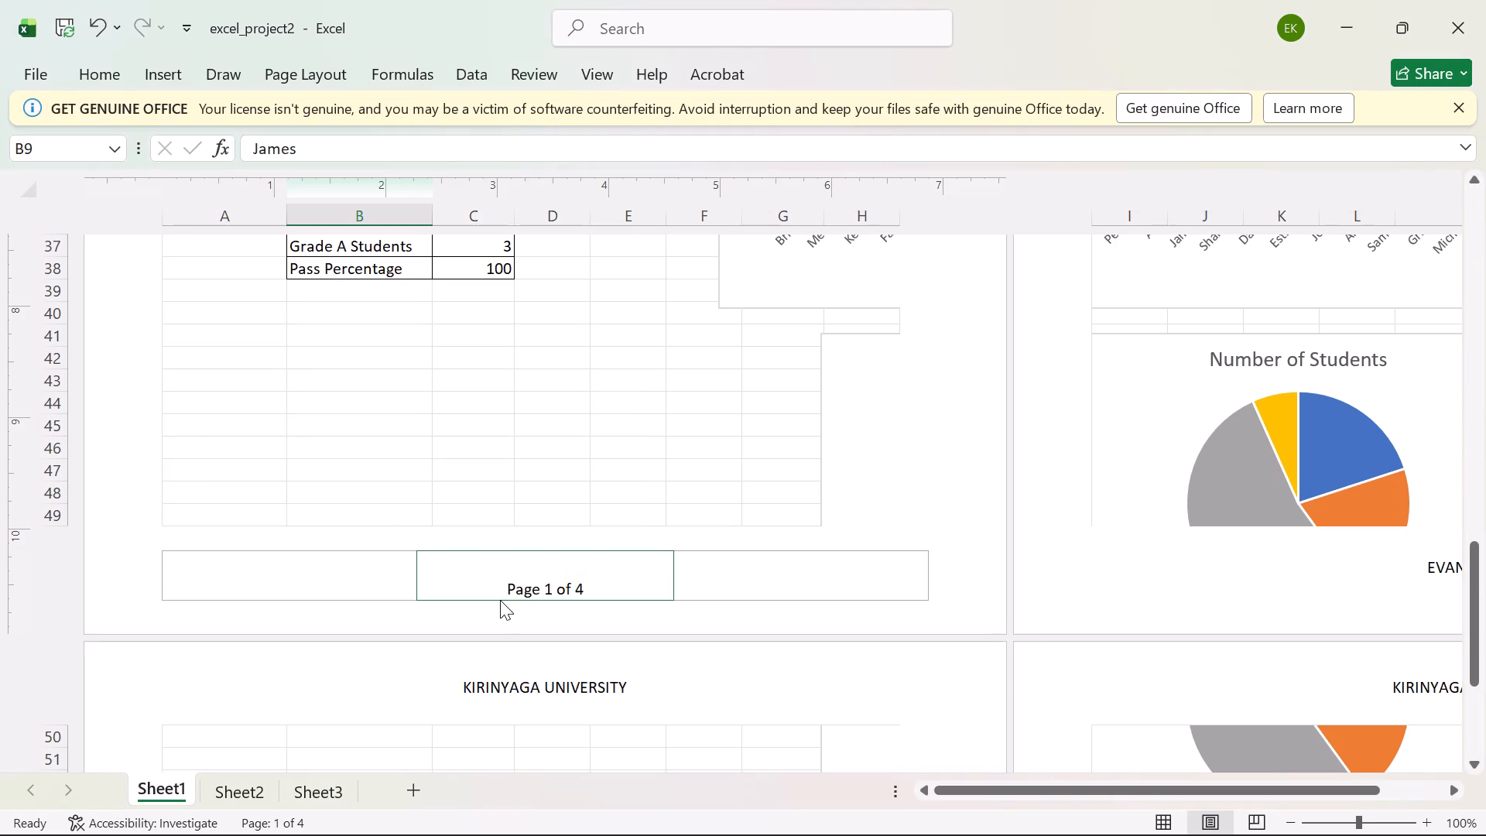
Examine the headers and footers across Sheet1's pages.
{"action": "scroll", "coordinate": [489, 593], "scroll_direction": "down", "scroll_amount": 8}
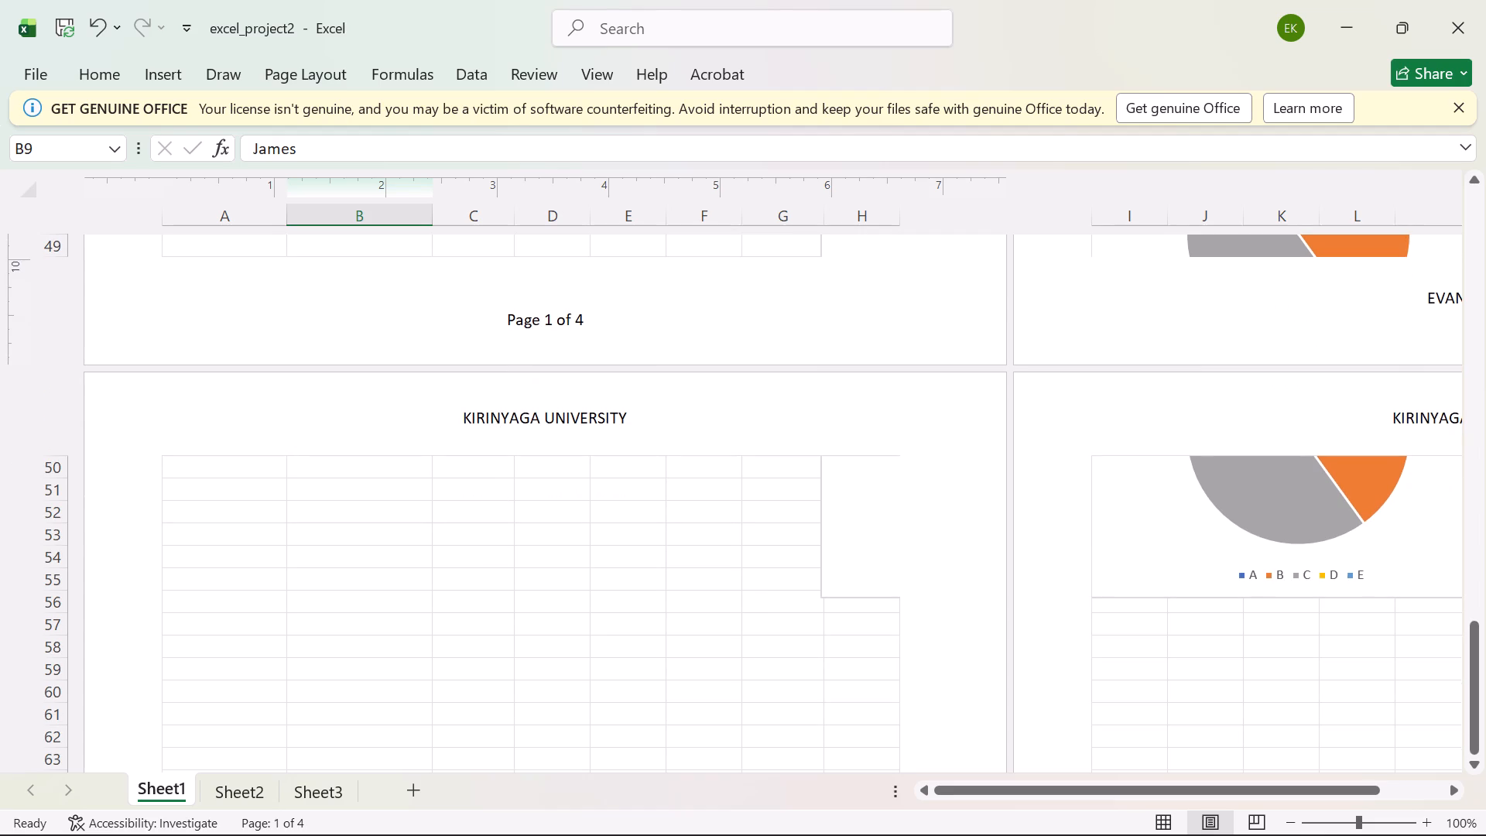
{"action": "scroll", "coordinate": [490, 535], "scroll_direction": "down", "scroll_amount": 5}
{"action": "scroll", "coordinate": [488, 504], "scroll_direction": "up", "scroll_amount": 16}
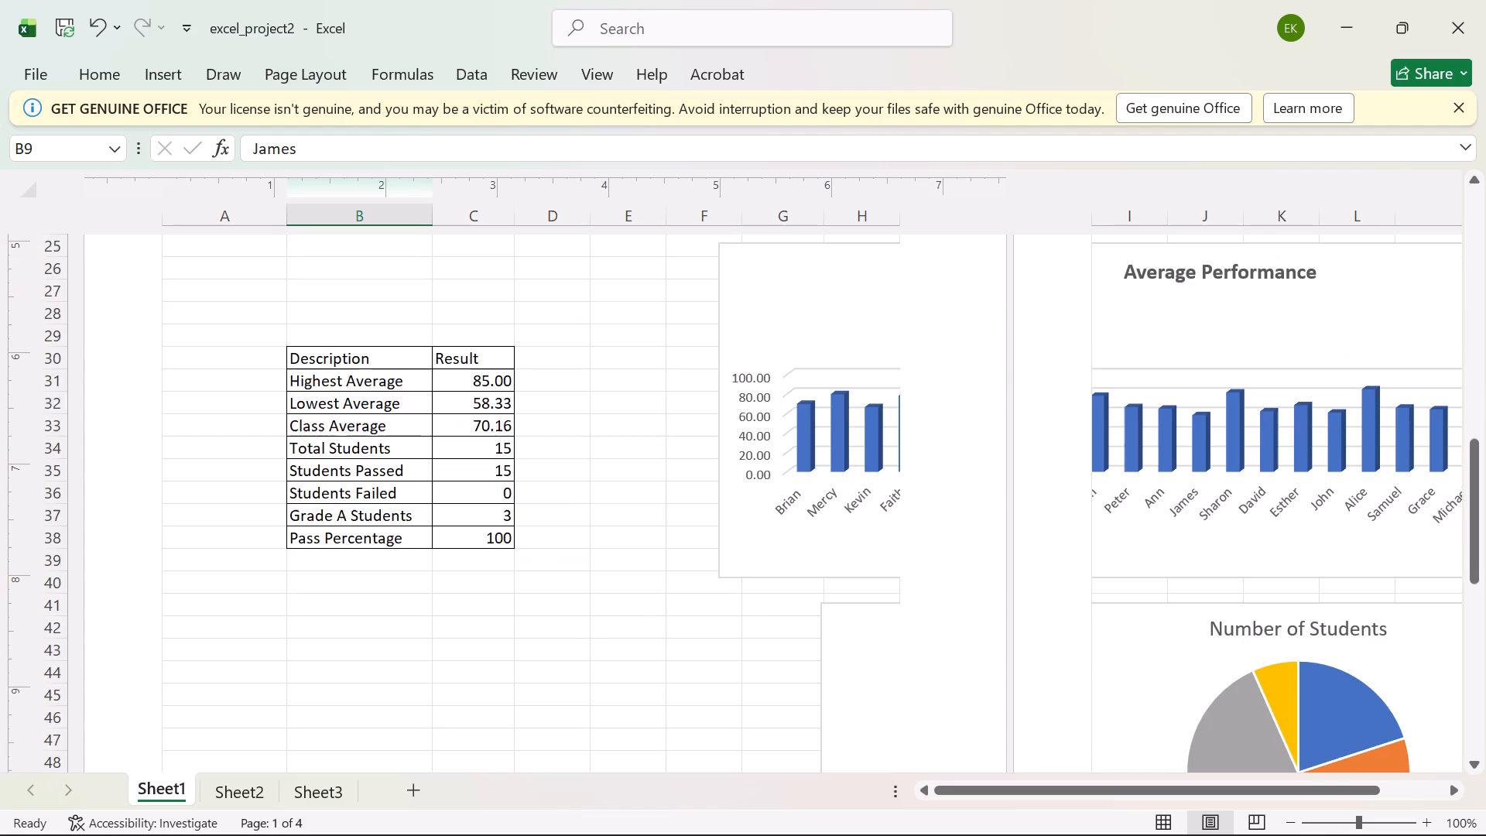
{"action": "scroll", "coordinate": [1340, 553], "scroll_direction": "up", "scroll_amount": 15}
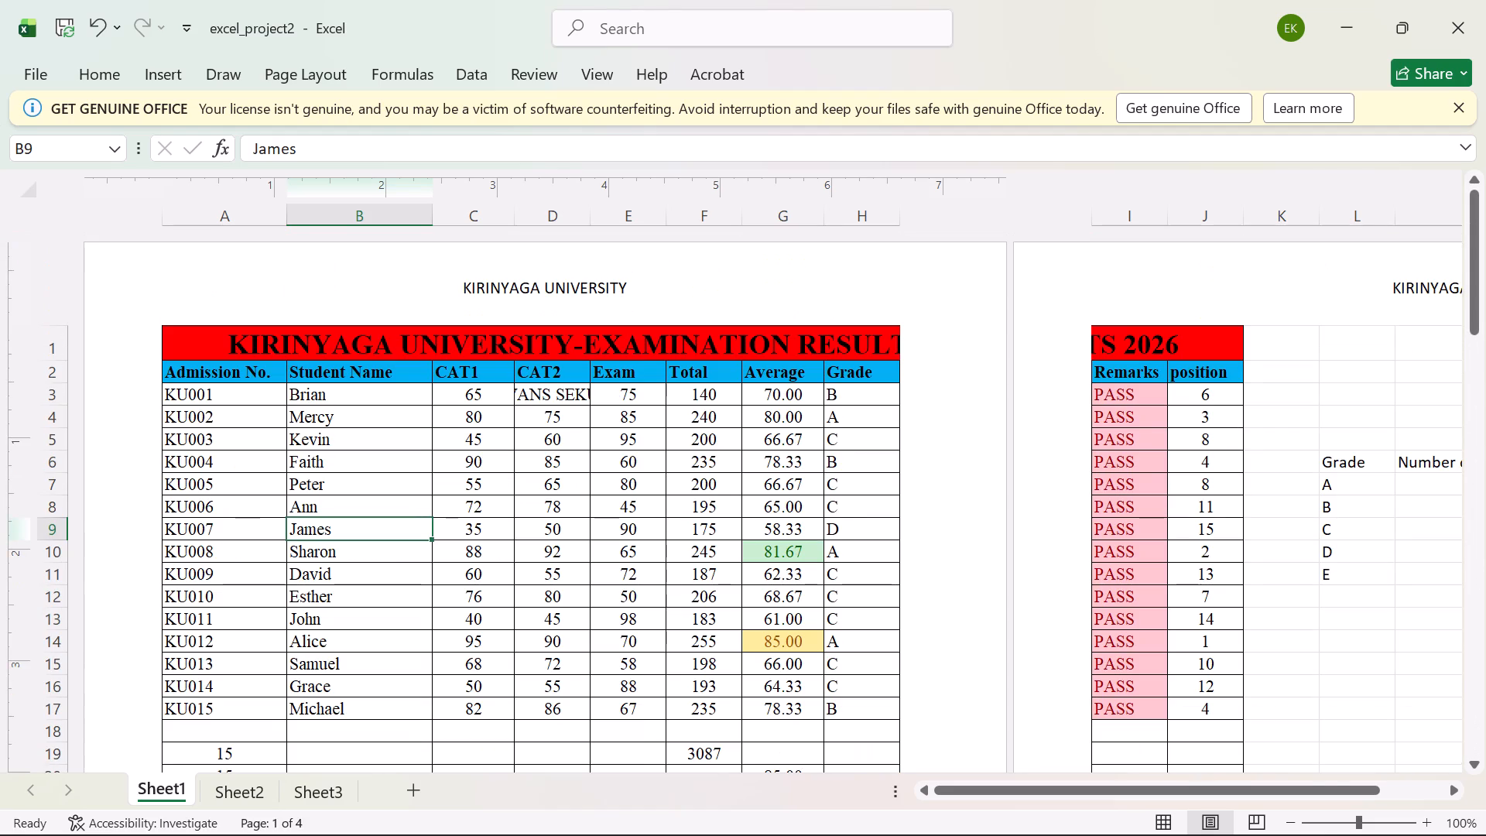
{"action": "scroll", "coordinate": [1264, 553], "scroll_direction": "down", "scroll_amount": 3}
{"action": "scroll", "coordinate": [892, 432], "scroll_direction": "down", "scroll_amount": 4}
{"action": "scroll", "coordinate": [625, 418], "scroll_direction": "down", "scroll_amount": 4}
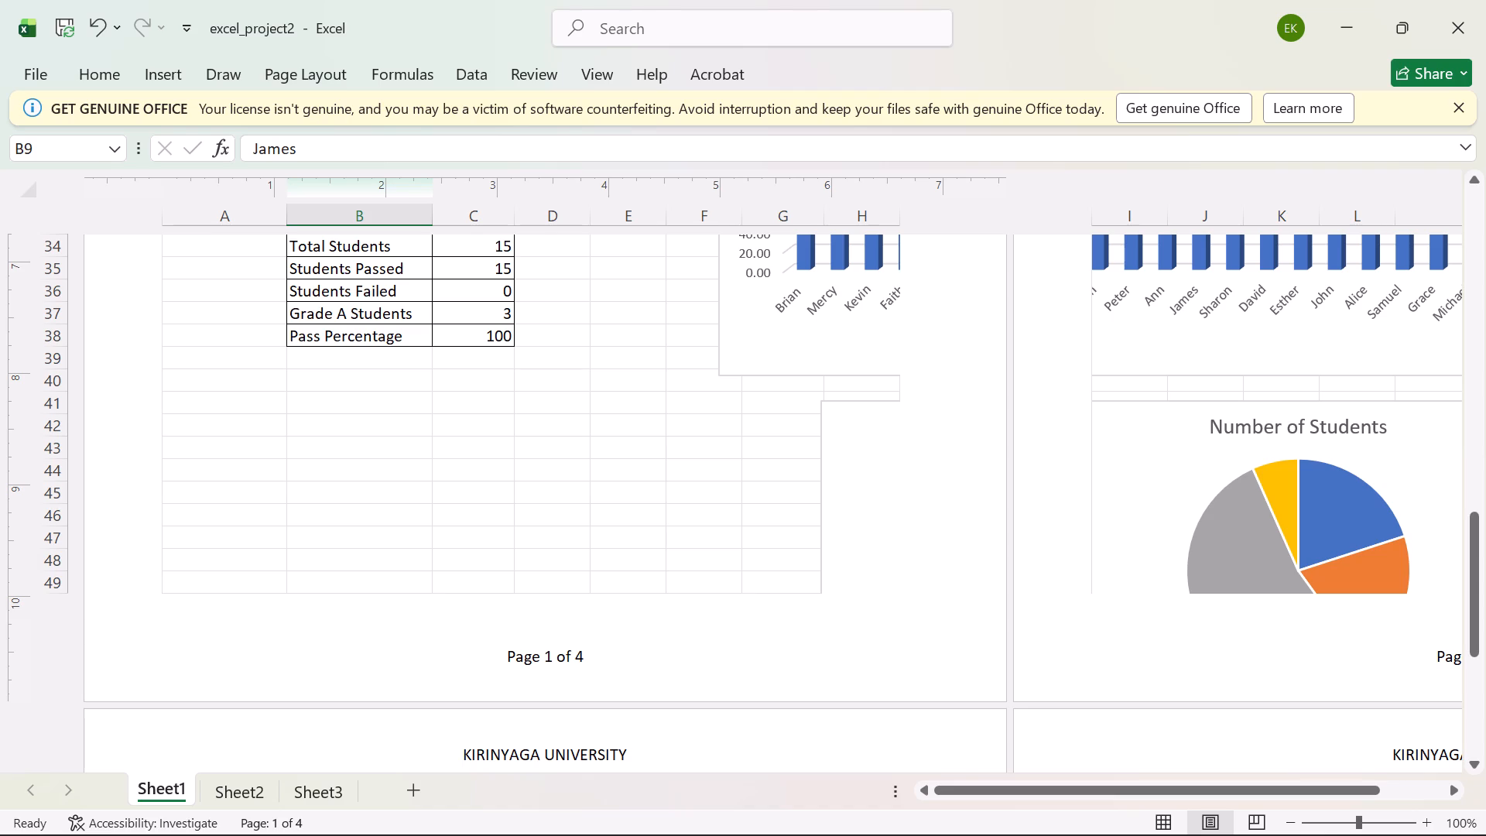
{"action": "scroll", "coordinate": [260, 335], "scroll_direction": "up", "scroll_amount": 12}
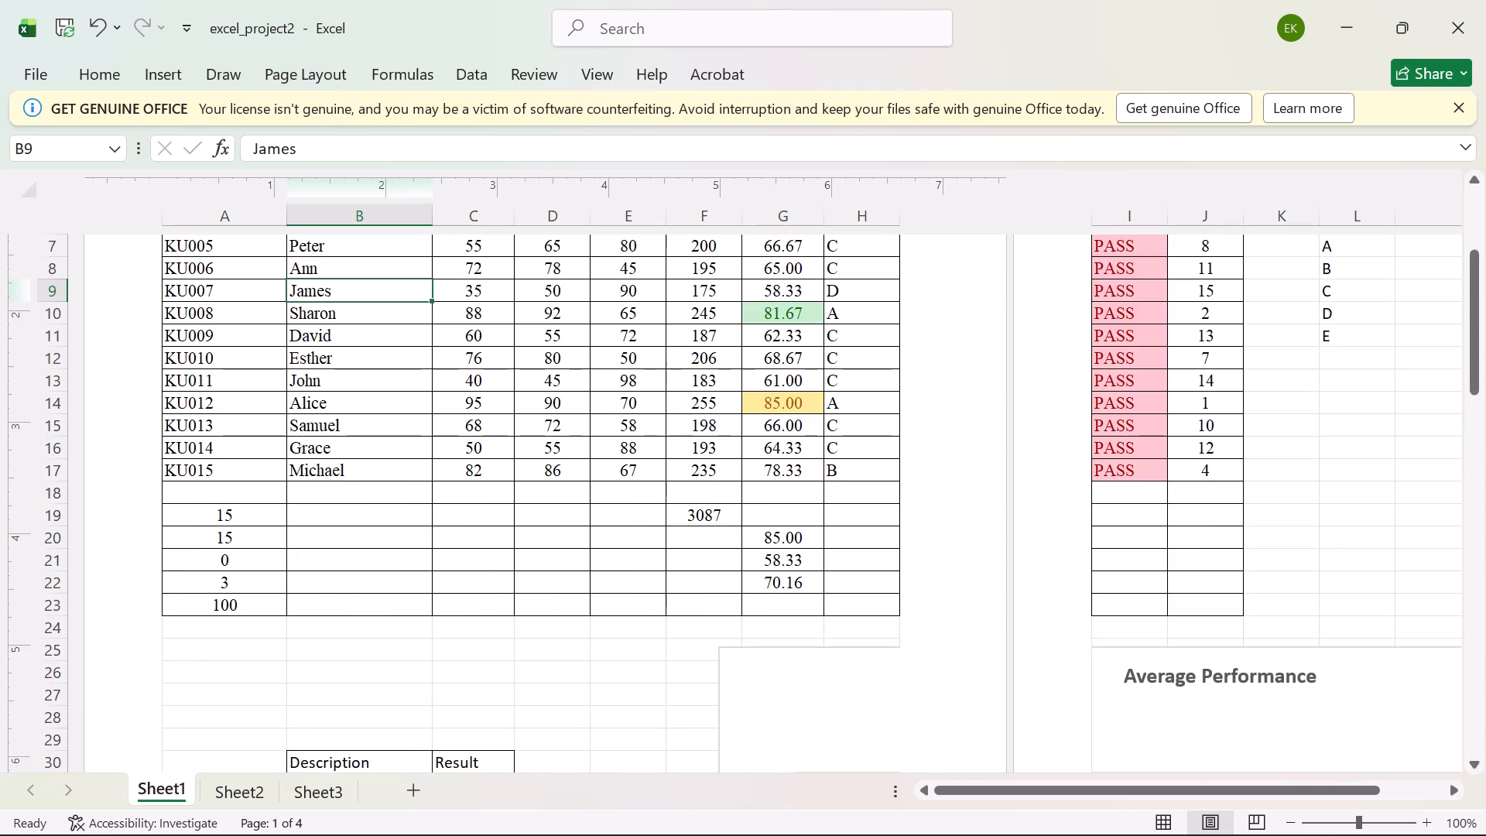
{"action": "scroll", "coordinate": [310, 345], "scroll_direction": "up", "scroll_amount": 5}
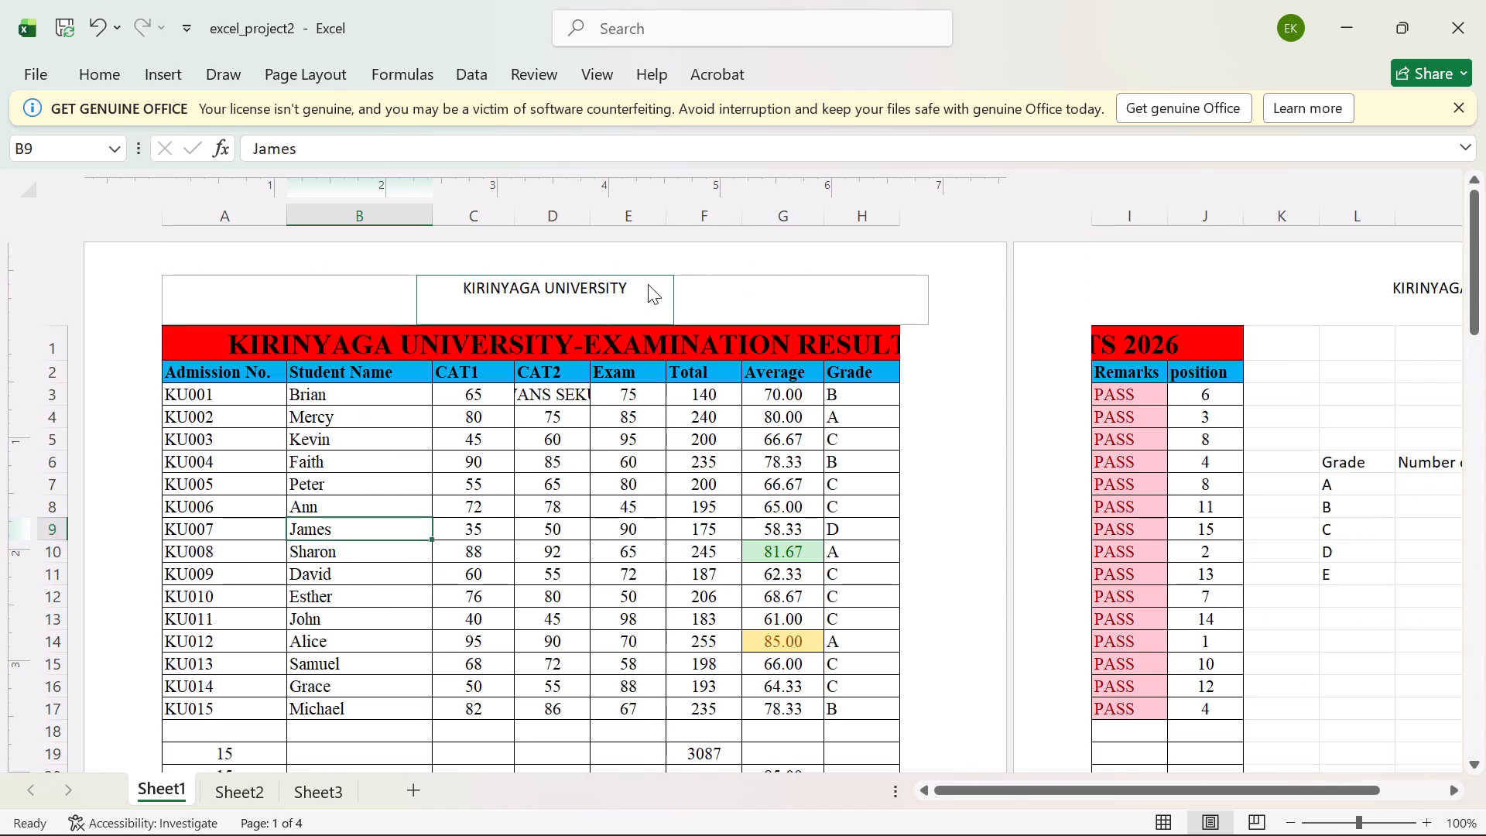
Enter the date 2 OCTOBER, 2026 in the right header section of Sheet1's first page.
{"action": "left_click", "coordinate": [648, 284]}
{"action": "left_click", "coordinate": [703, 287]}
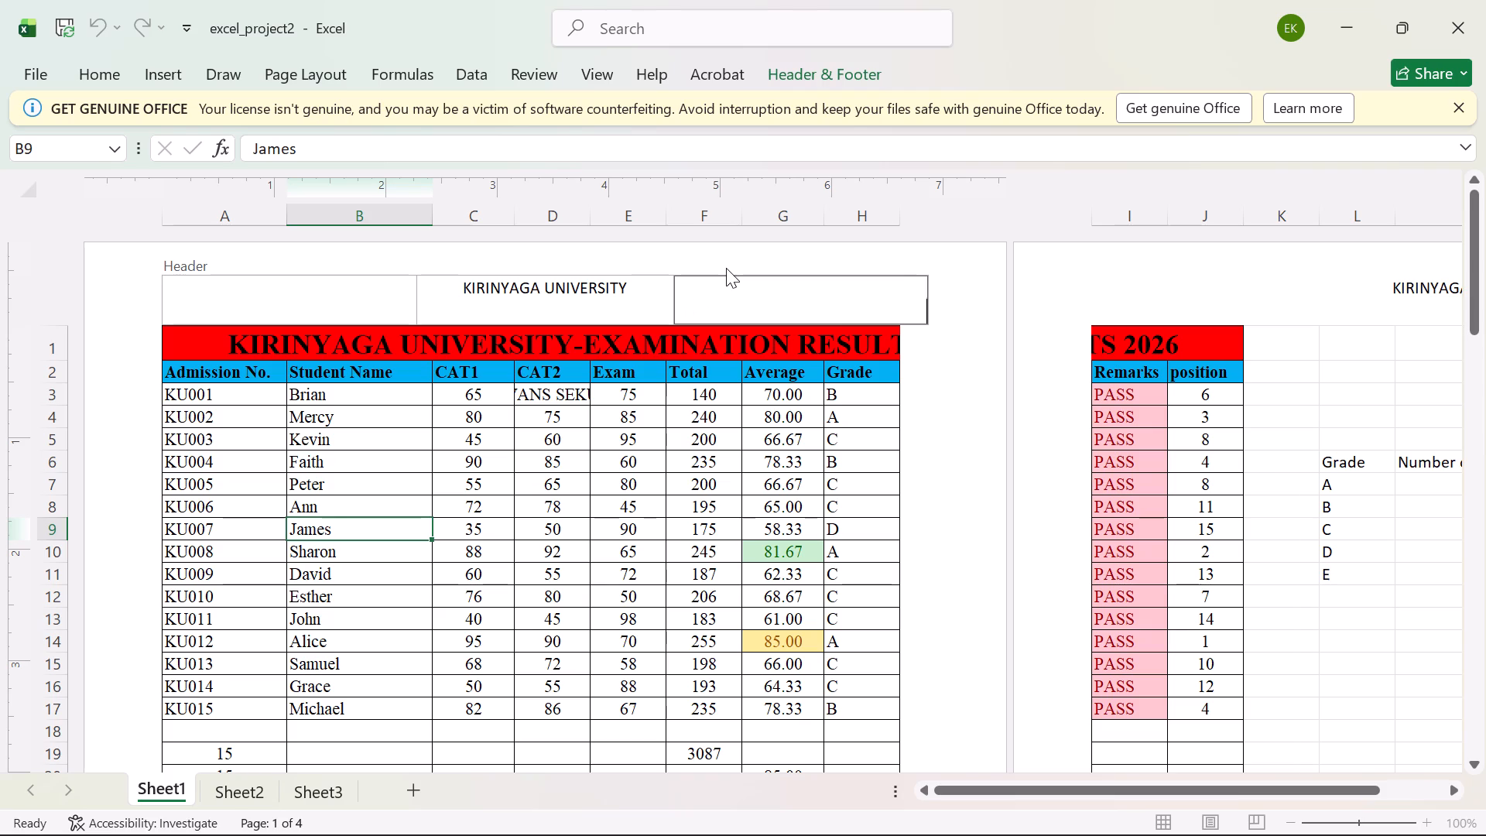
{"action": "key", "text": "2"}
{"action": "key", "text": "space"}
{"action": "type", "text": "OCT"}
{"action": "type", "text": "OBER"}
{"action": "key", "text": "comma"}
{"action": "key", "text": "space"}
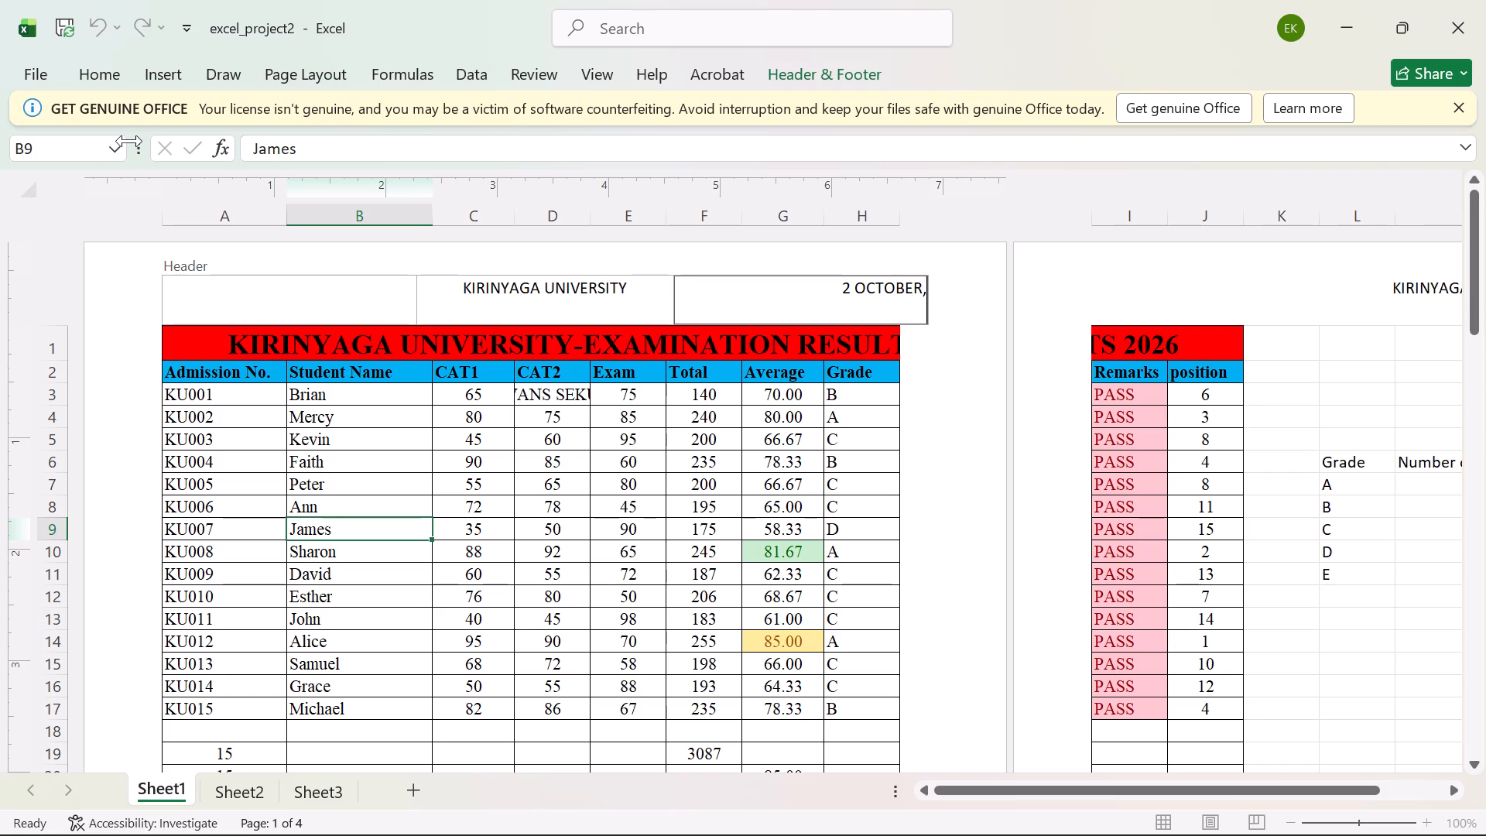
{"action": "type", "text": "202"}
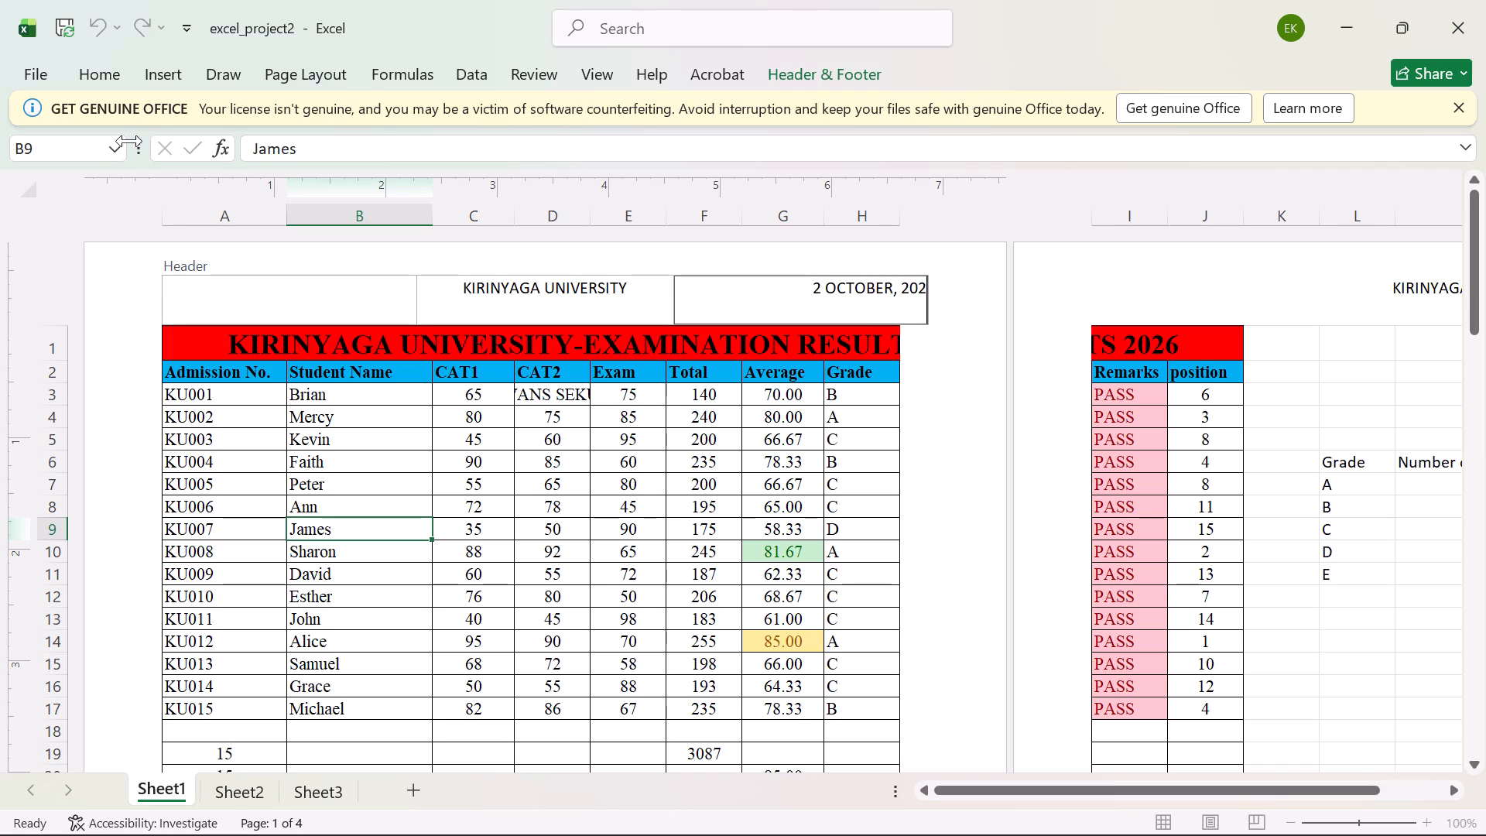
{"action": "key", "text": "6"}
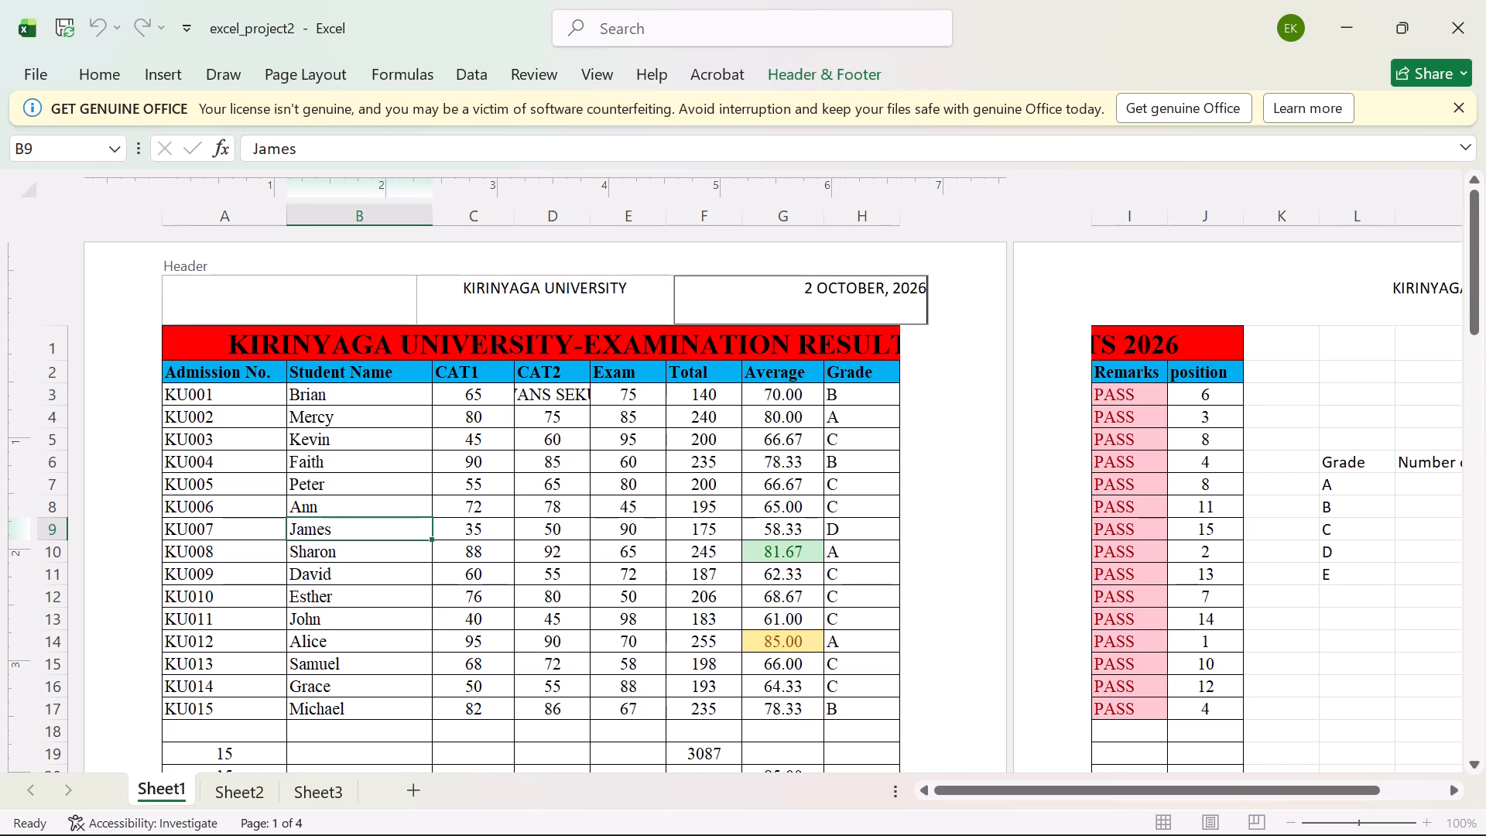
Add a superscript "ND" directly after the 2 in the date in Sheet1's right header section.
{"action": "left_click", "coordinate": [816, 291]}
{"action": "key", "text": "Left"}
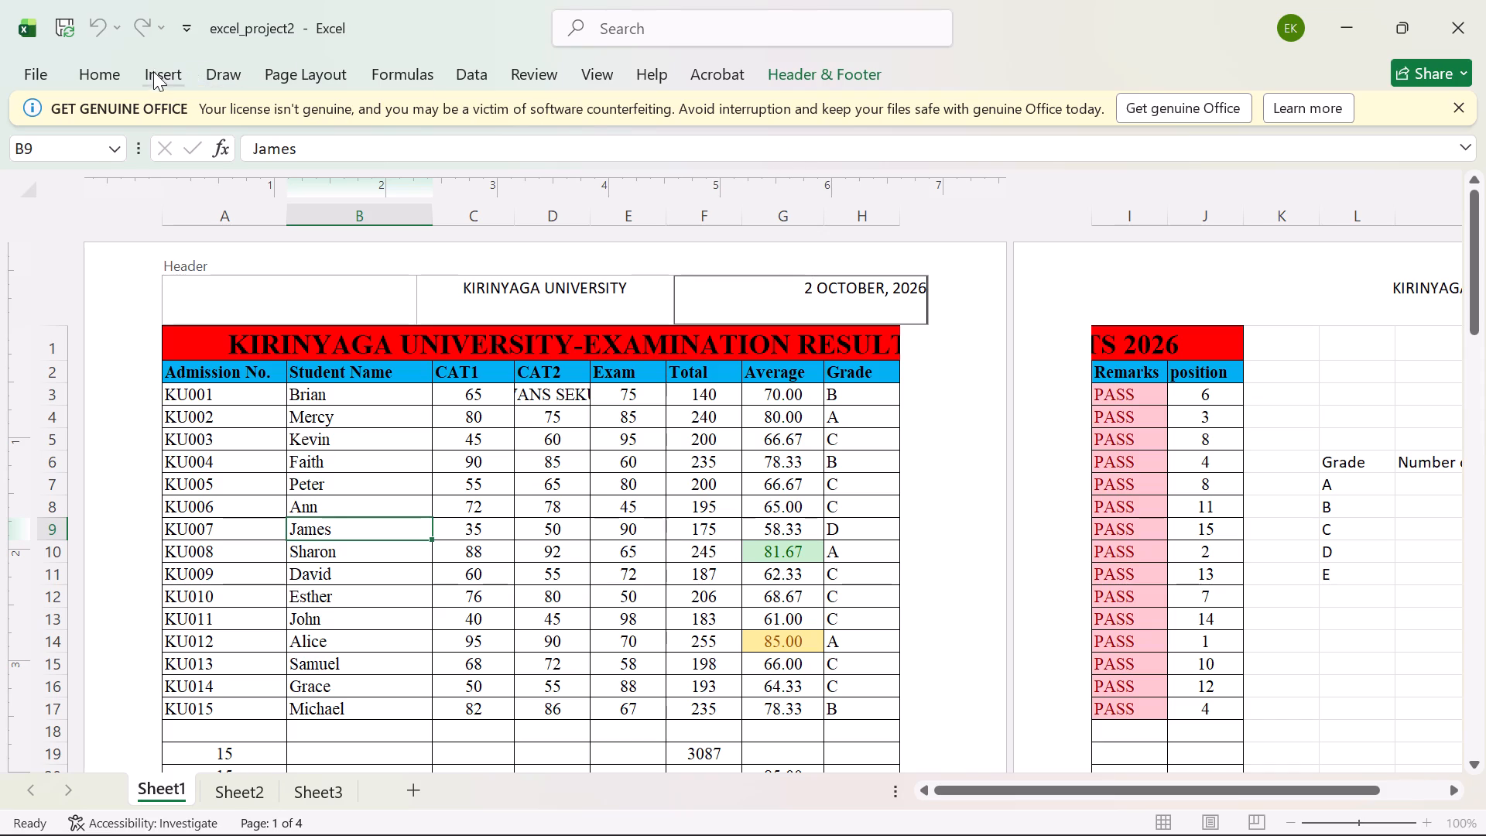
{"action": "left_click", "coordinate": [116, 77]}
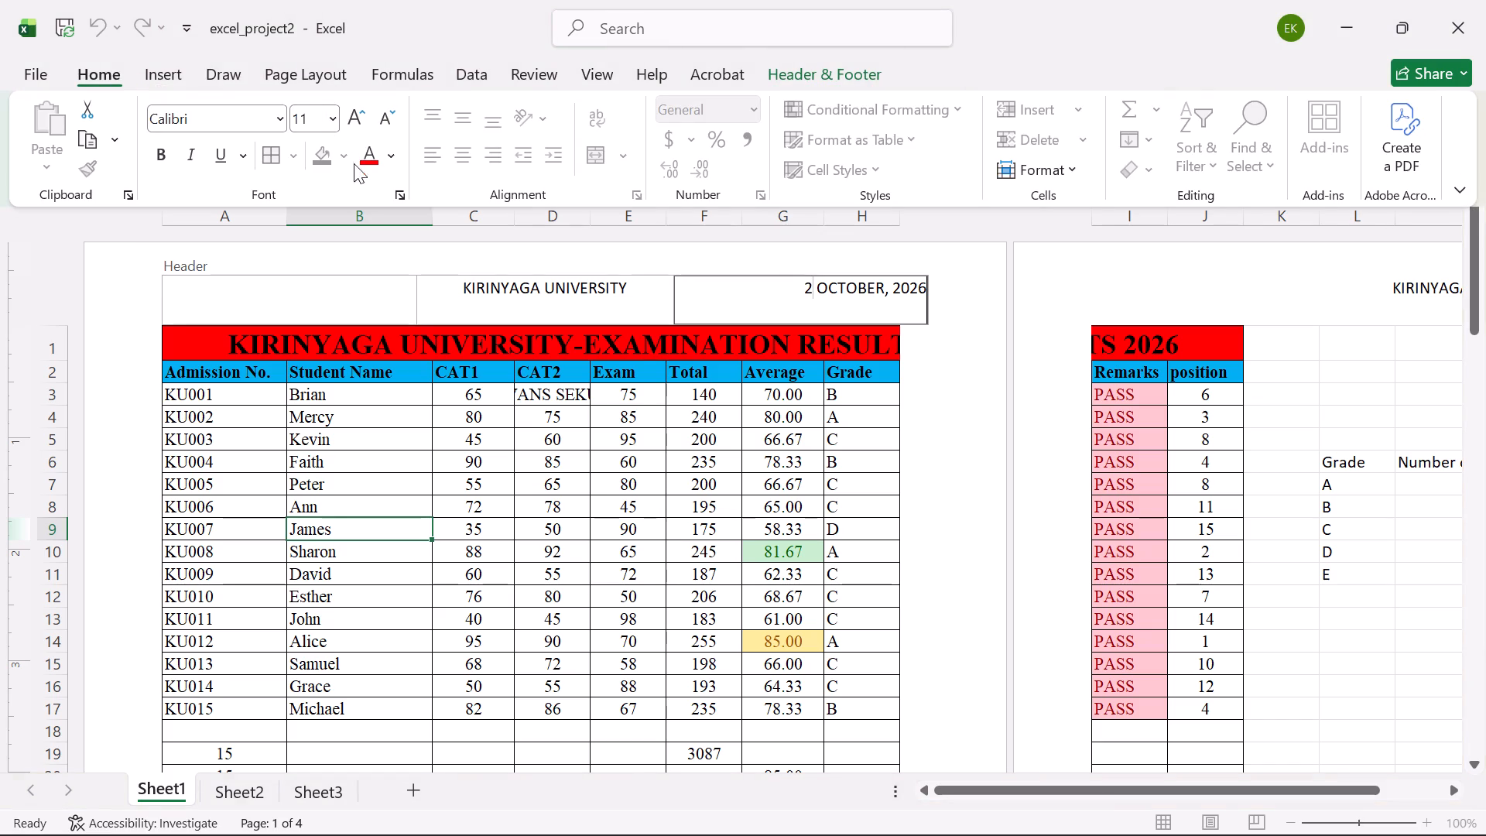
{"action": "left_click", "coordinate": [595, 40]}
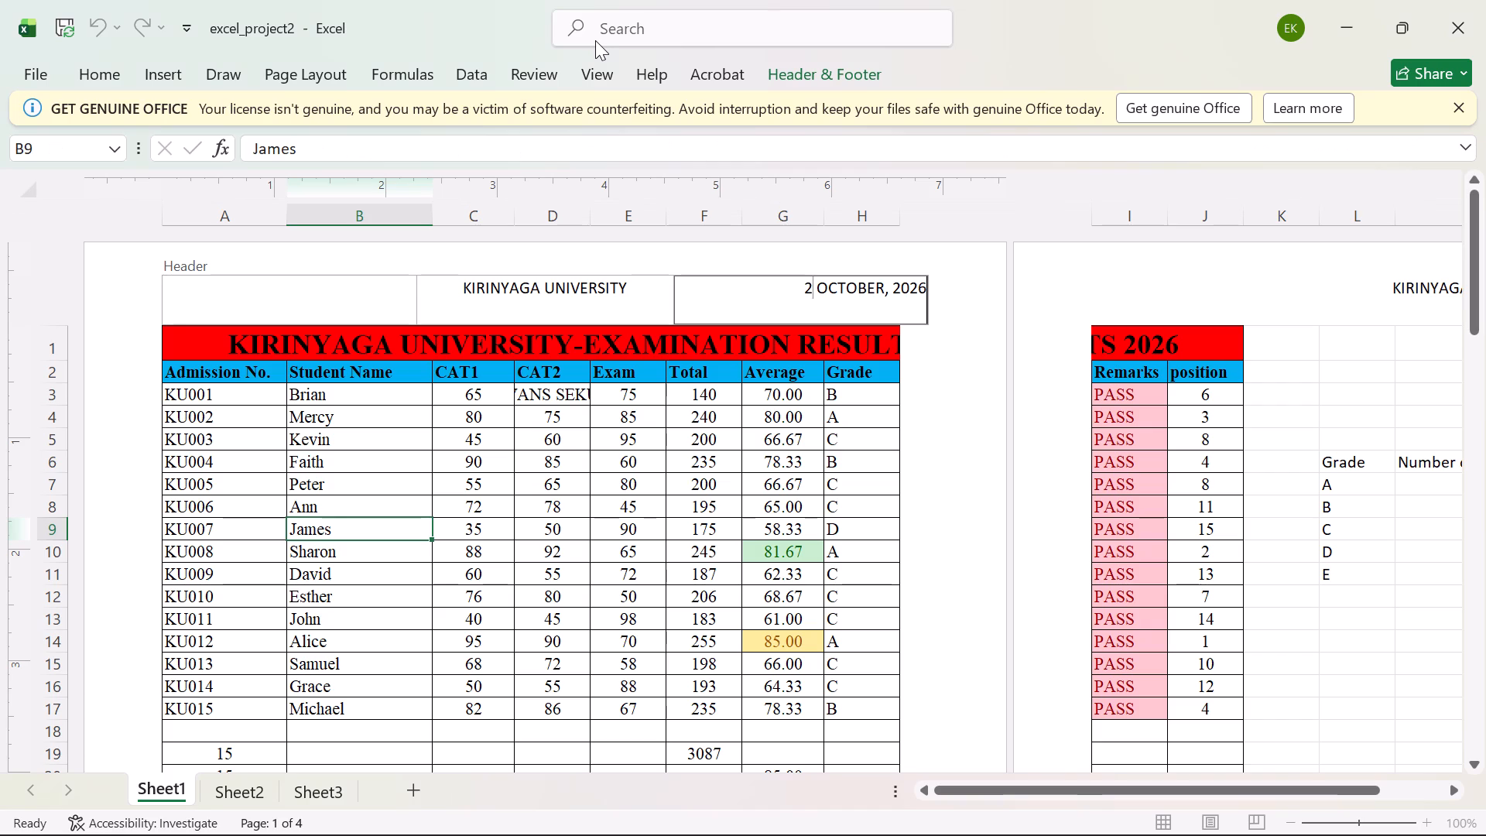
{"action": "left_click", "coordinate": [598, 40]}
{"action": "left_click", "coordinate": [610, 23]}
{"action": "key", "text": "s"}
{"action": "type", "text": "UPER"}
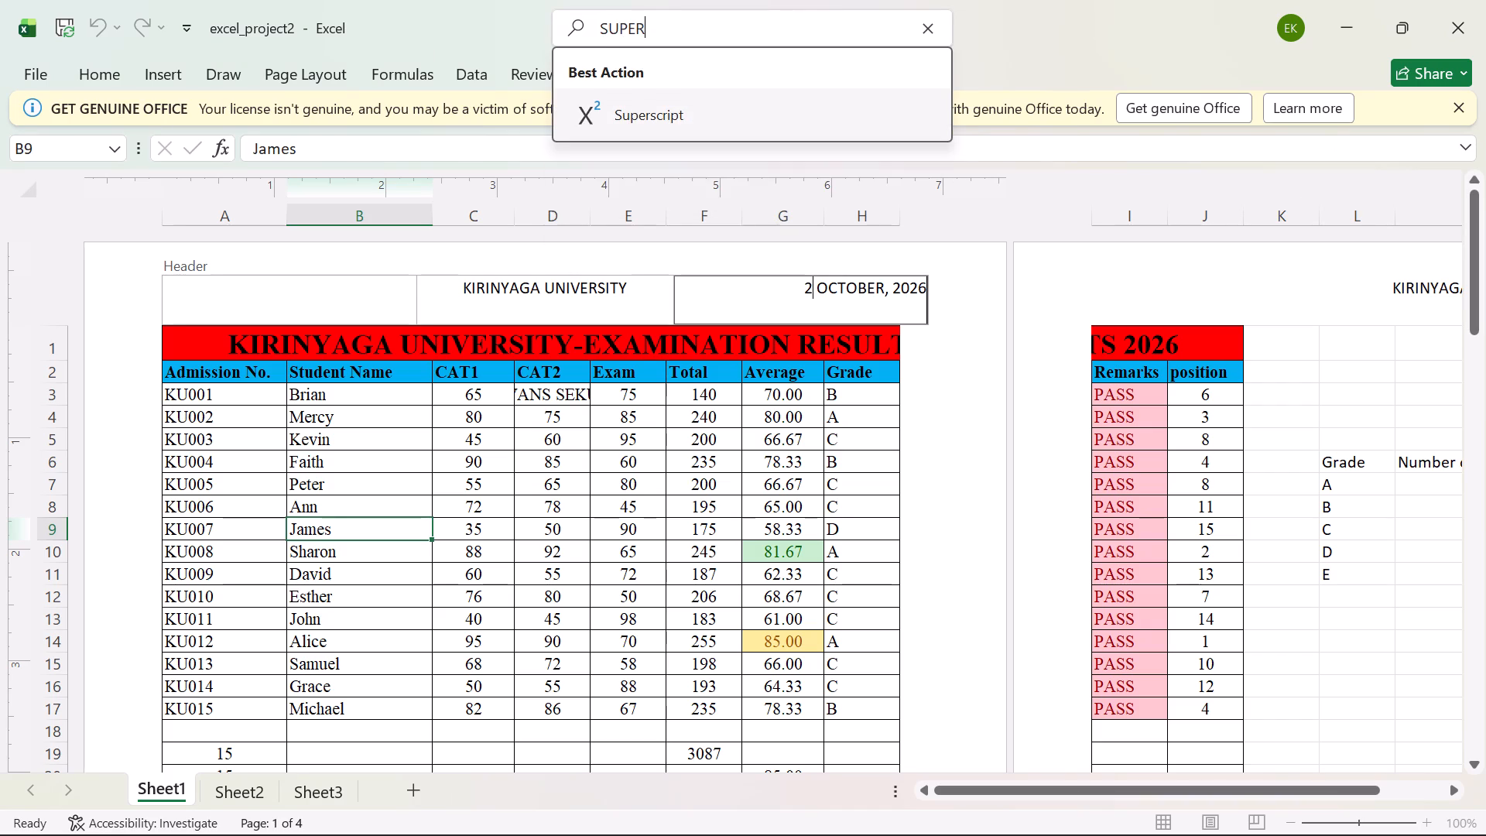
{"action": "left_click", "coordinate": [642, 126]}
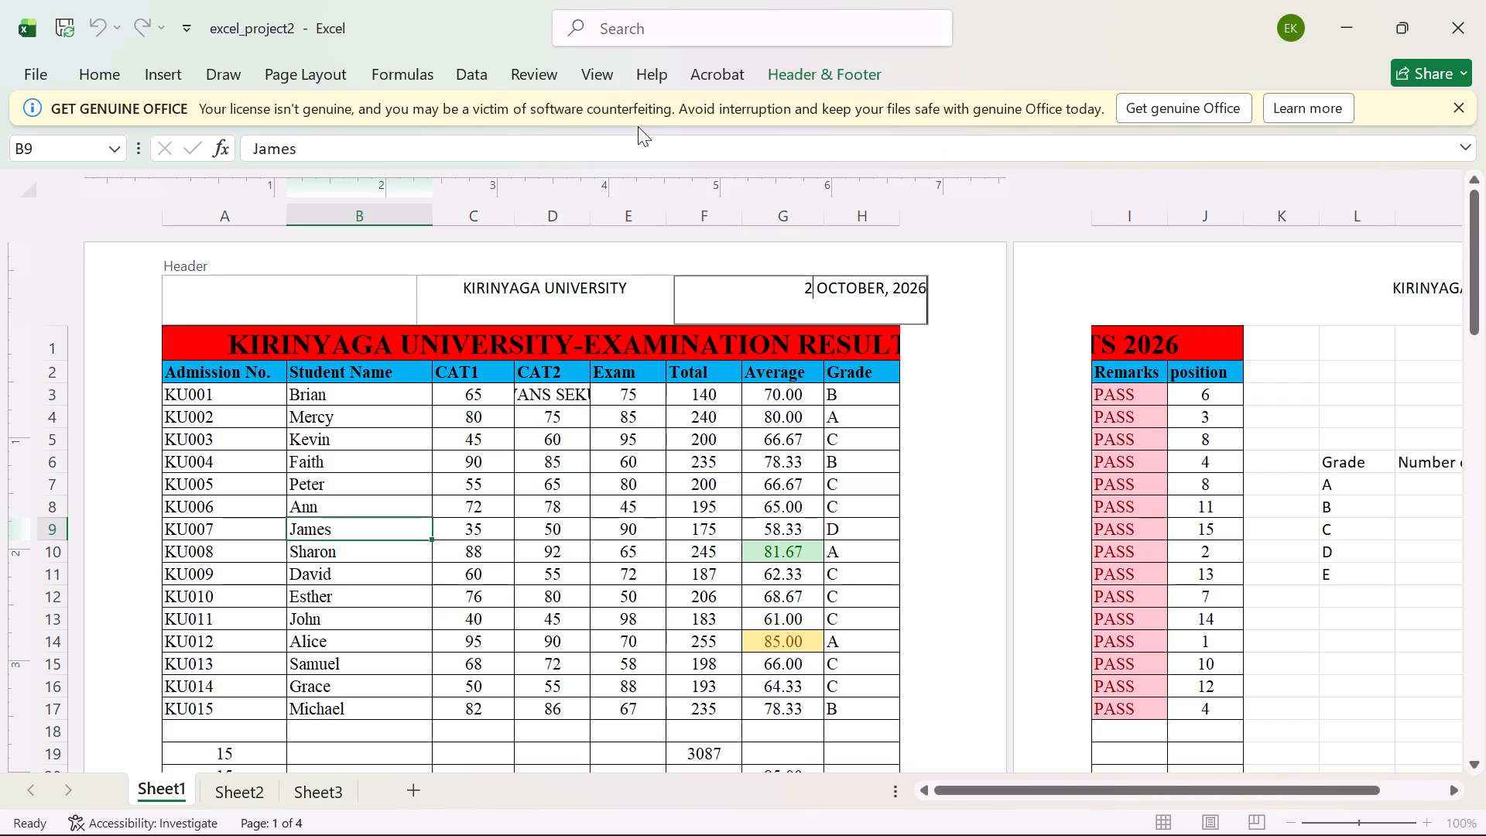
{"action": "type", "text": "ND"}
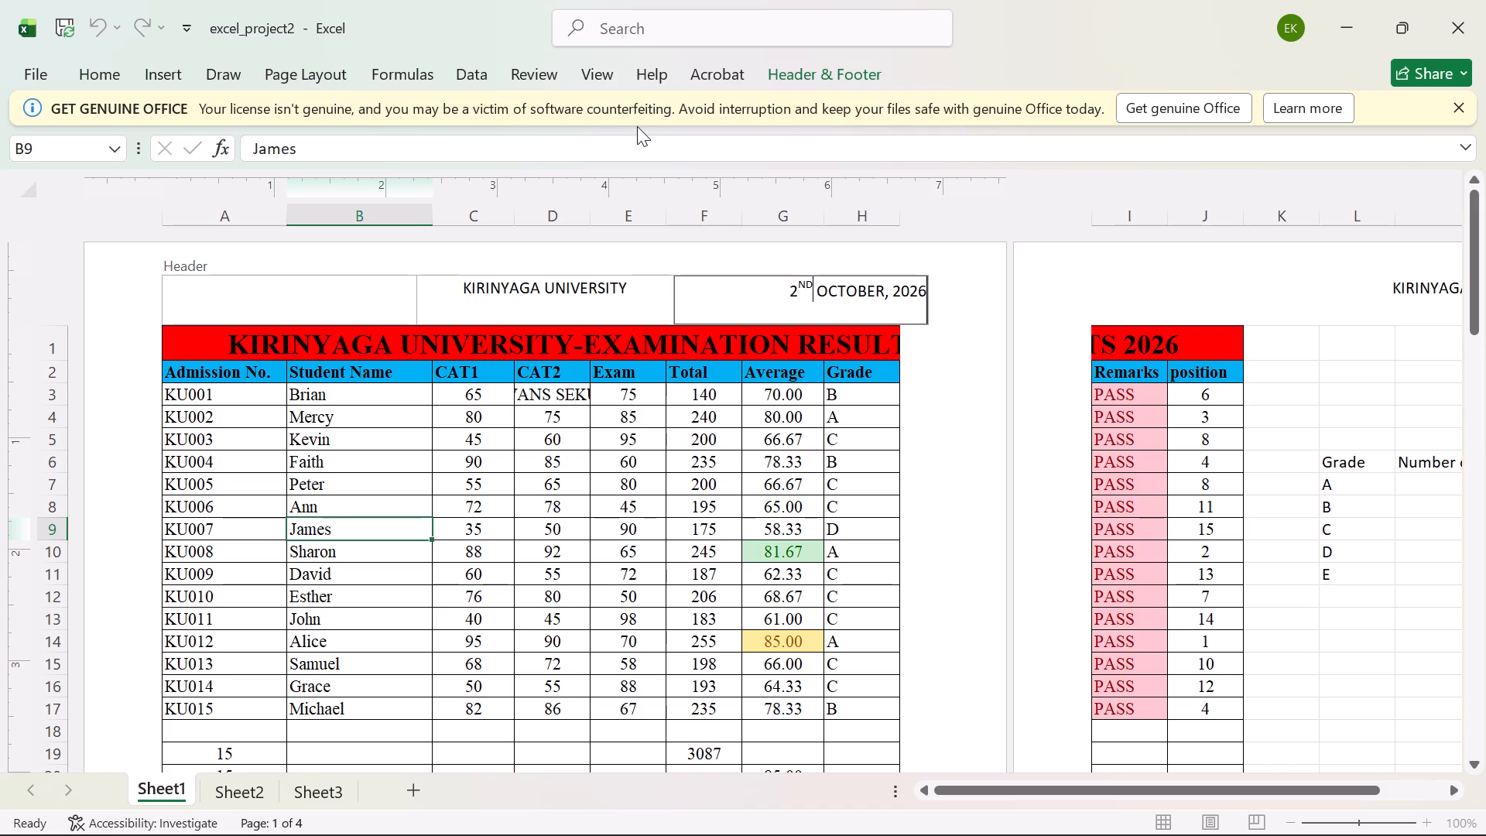
Replace the ordinal suffix after the 2 in Sheet1's header date with a lowercase superscript "nd".
{"action": "key", "text": "BackSpace"}
{"action": "key", "text": "BackSpace"}
{"action": "key", "text": "shift+n"}
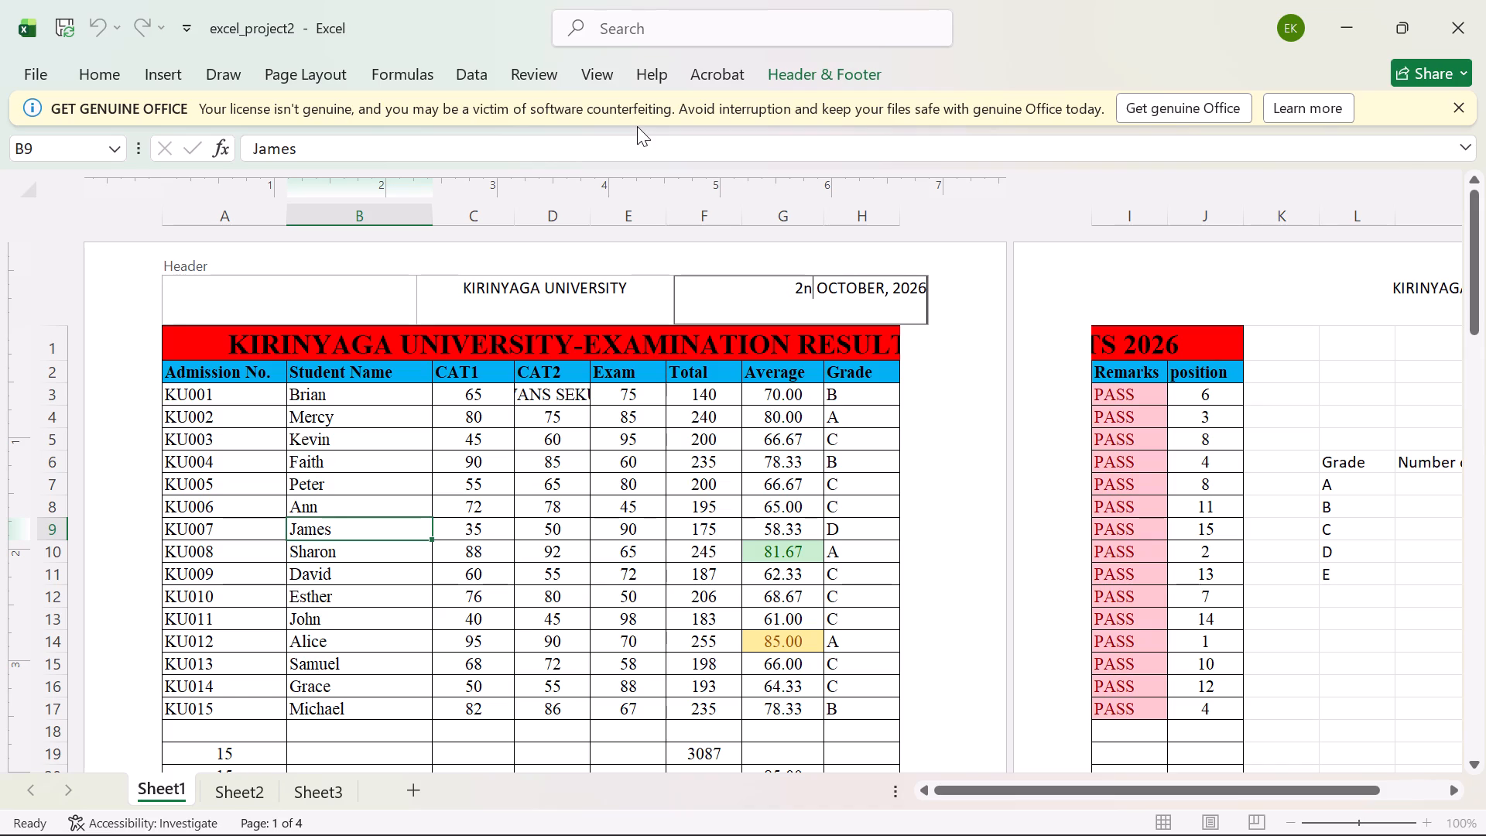
{"action": "key", "text": "BackSpace"}
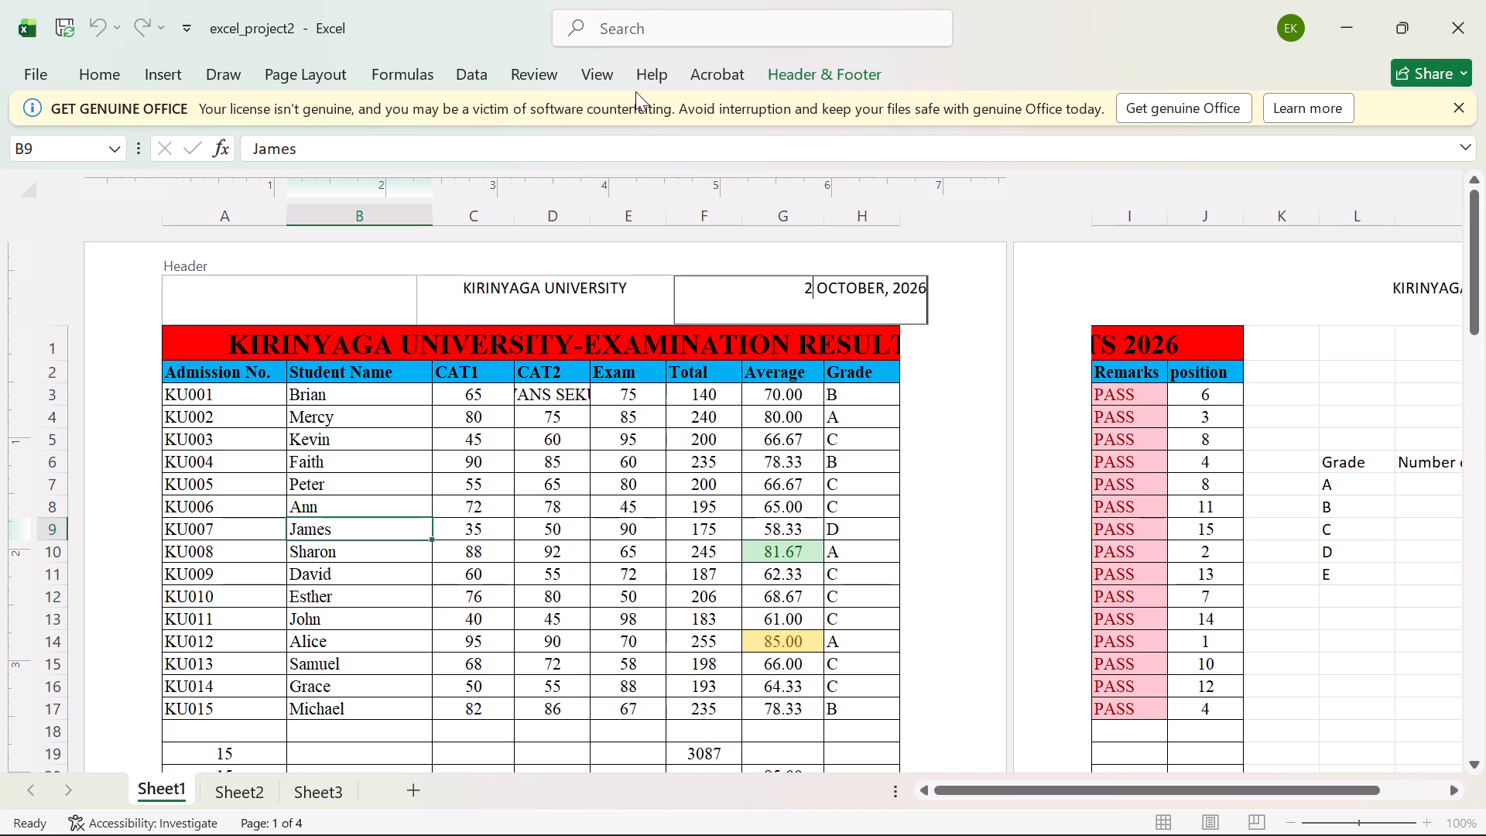
{"action": "left_click", "coordinate": [644, 25]}
{"action": "type", "text": "SUP"}
{"action": "left_click", "coordinate": [639, 105]}
{"action": "type", "text": "nd"}
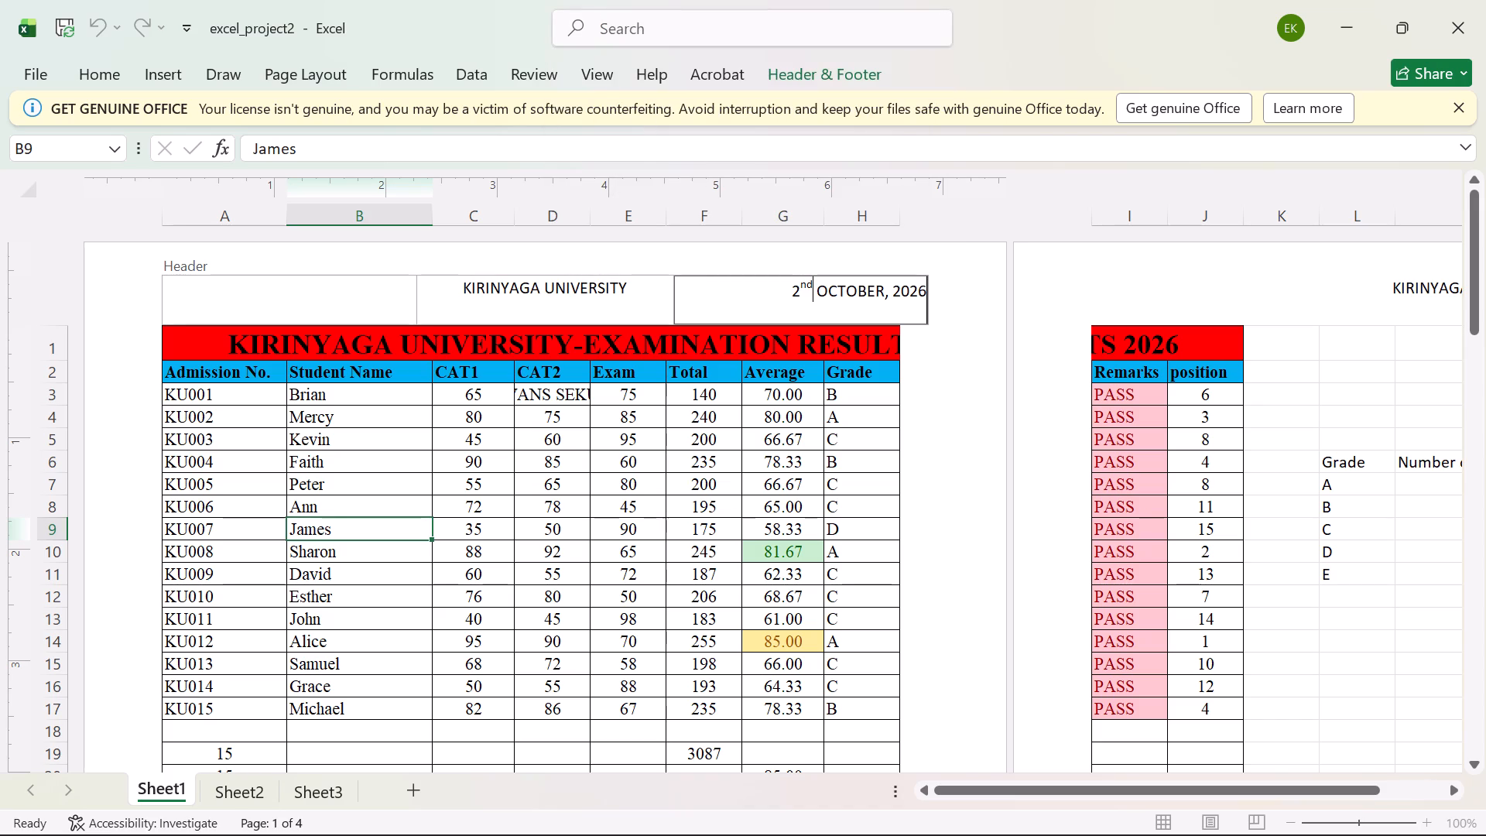
{"action": "left_click", "coordinate": [544, 534]}
Examine the header date and university name across Sheet1's pages.
{"action": "scroll", "coordinate": [647, 492], "scroll_direction": "down", "scroll_amount": 3}
{"action": "scroll", "coordinate": [647, 492], "scroll_direction": "up", "scroll_amount": 3}
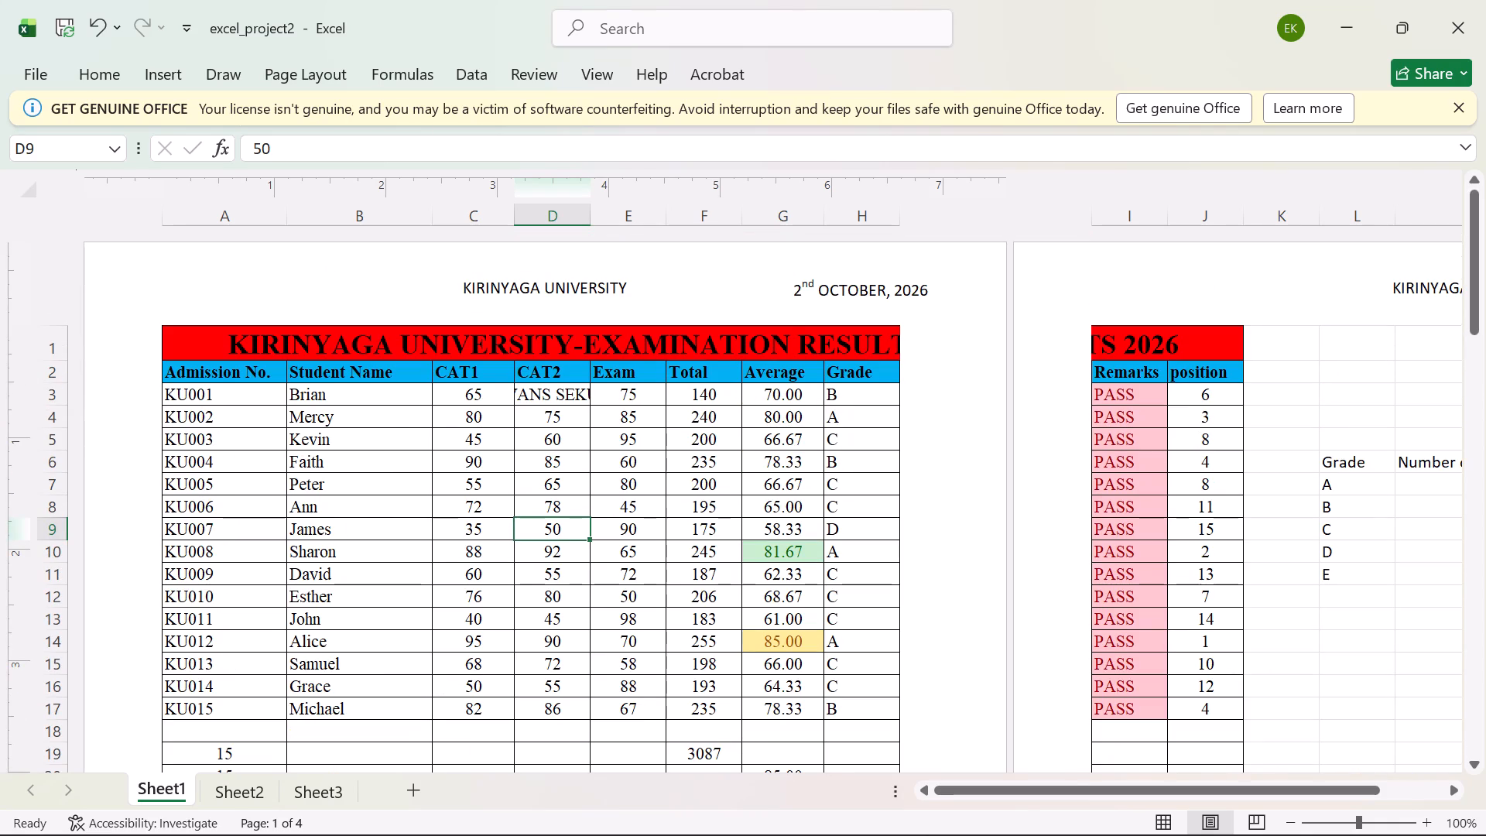
{"action": "left_click_drag", "start_coordinate": [1089, 787], "coordinate": [1218, 789]}
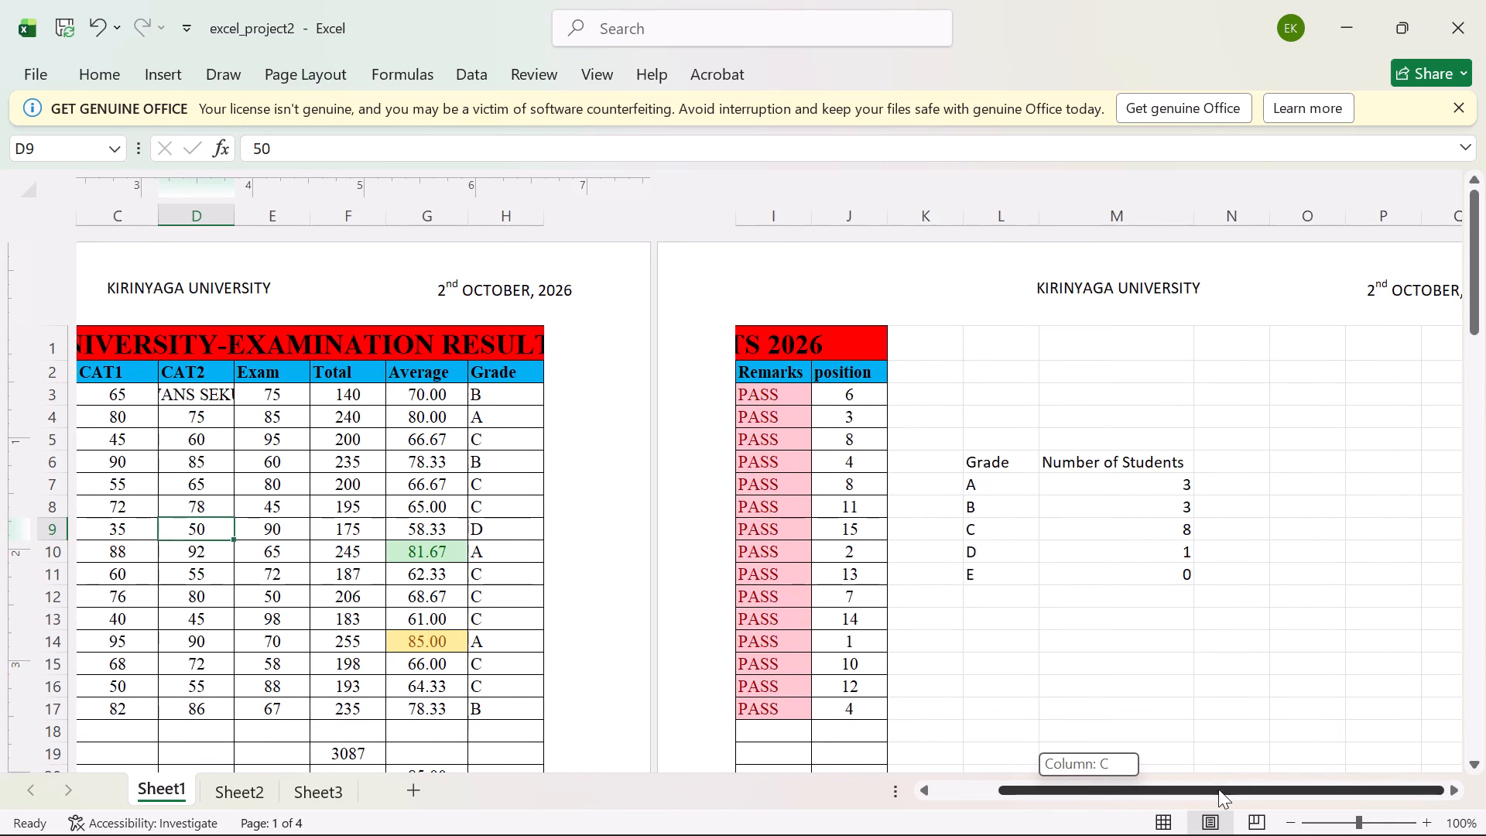
{"action": "left_click_drag", "start_coordinate": [1218, 789], "coordinate": [1378, 752]}
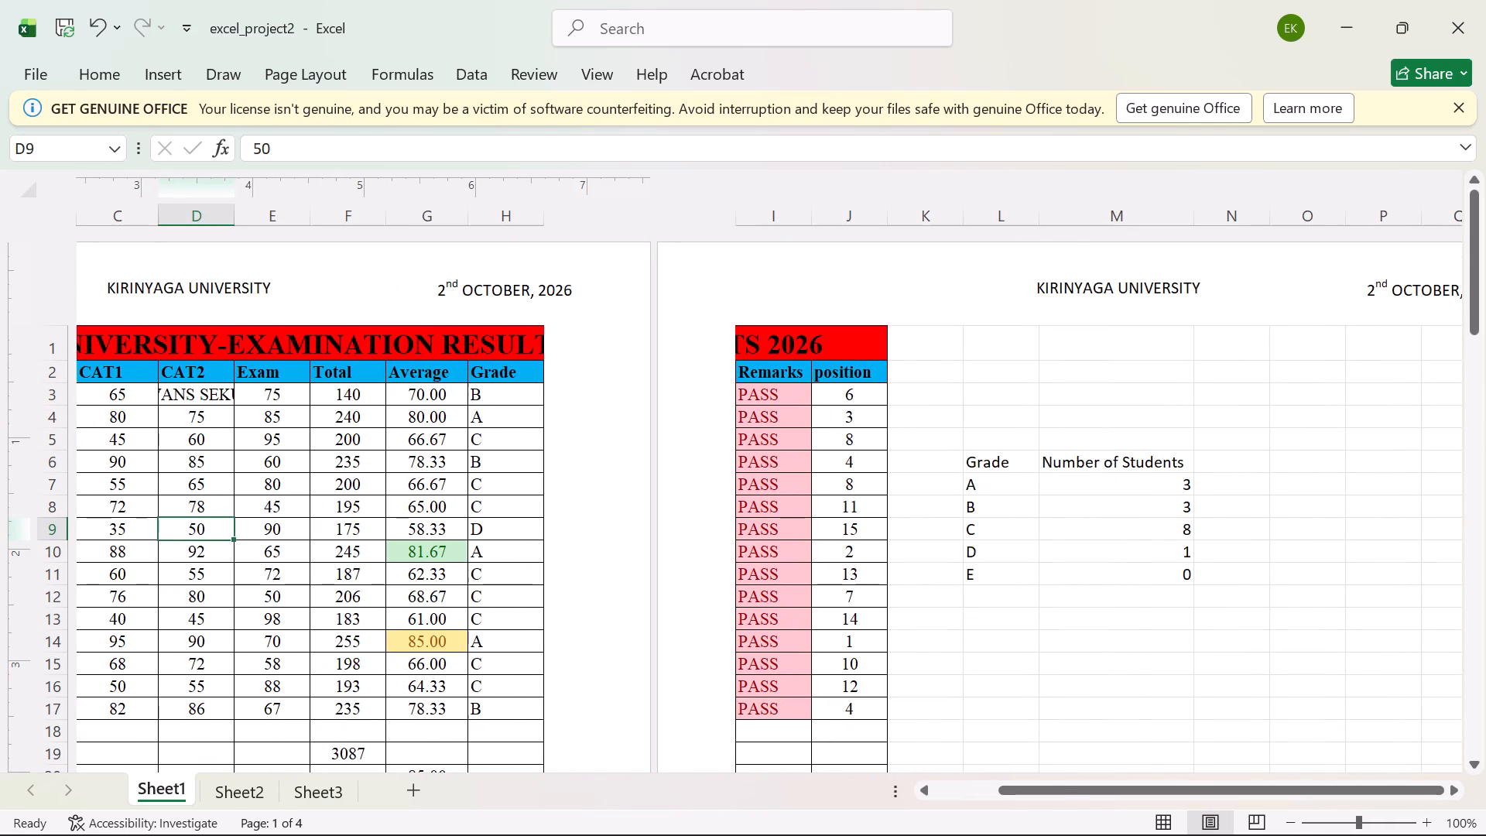
{"action": "left_click_drag", "start_coordinate": [1070, 797], "coordinate": [1062, 783]}
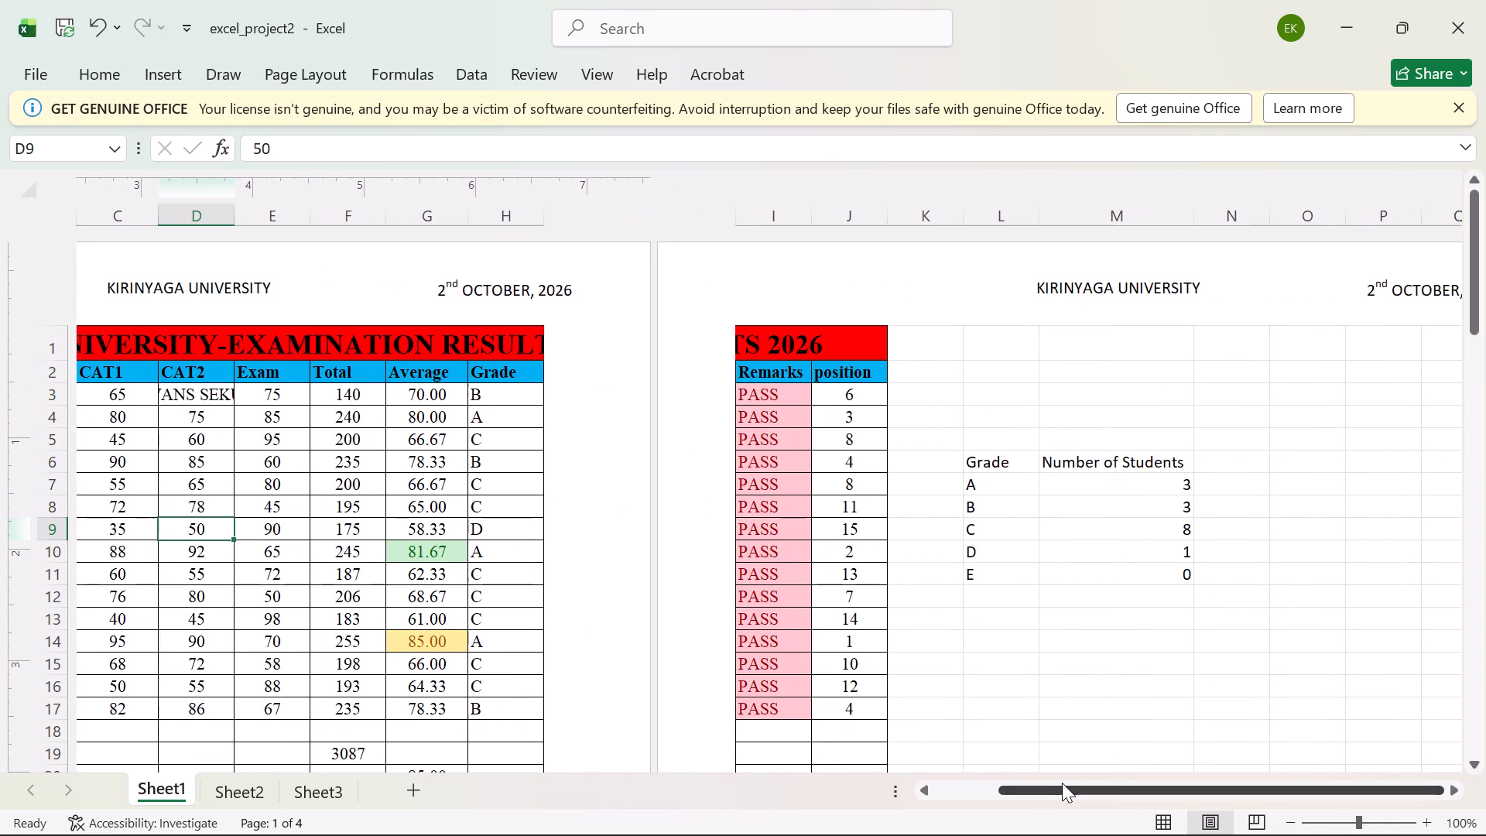
{"action": "left_click_drag", "start_coordinate": [1068, 792], "coordinate": [981, 776]}
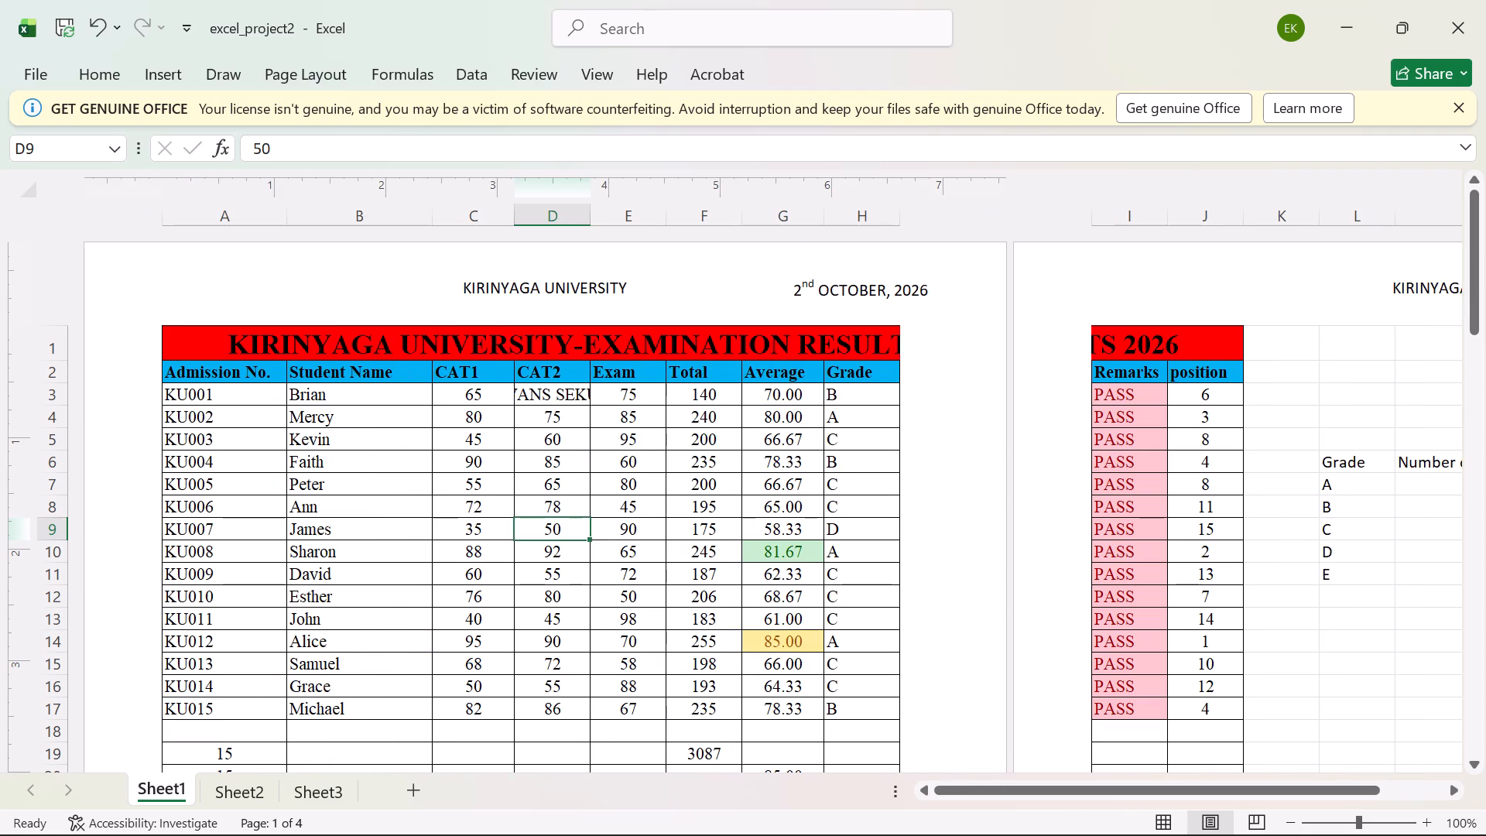
{"action": "scroll", "coordinate": [575, 474], "scroll_direction": "up", "scroll_amount": 1}
{"action": "scroll", "coordinate": [575, 474], "scroll_direction": "down", "scroll_amount": 1}
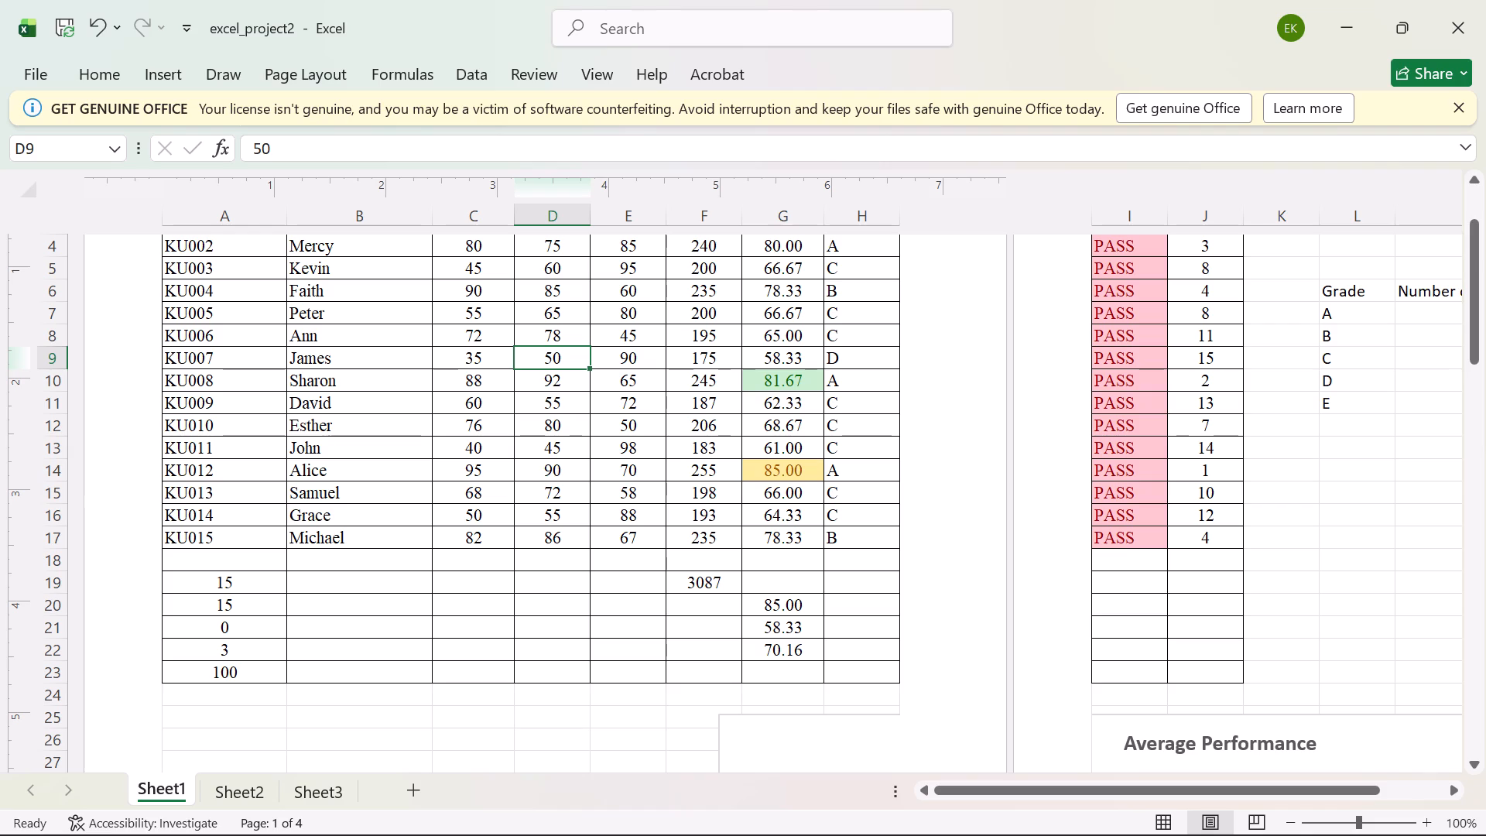
Save the workbook.
{"action": "key", "text": "ctrl+s"}
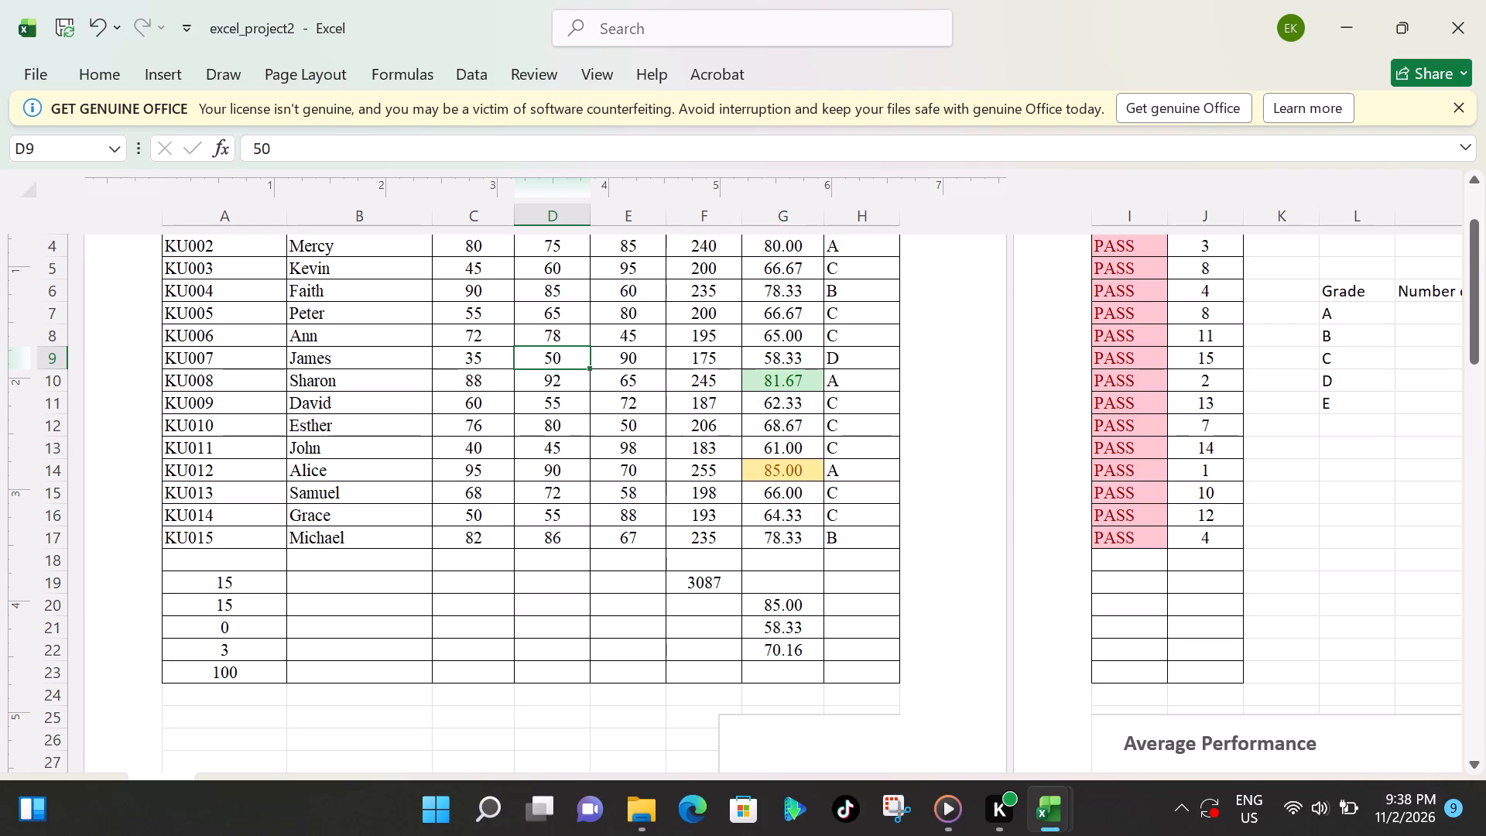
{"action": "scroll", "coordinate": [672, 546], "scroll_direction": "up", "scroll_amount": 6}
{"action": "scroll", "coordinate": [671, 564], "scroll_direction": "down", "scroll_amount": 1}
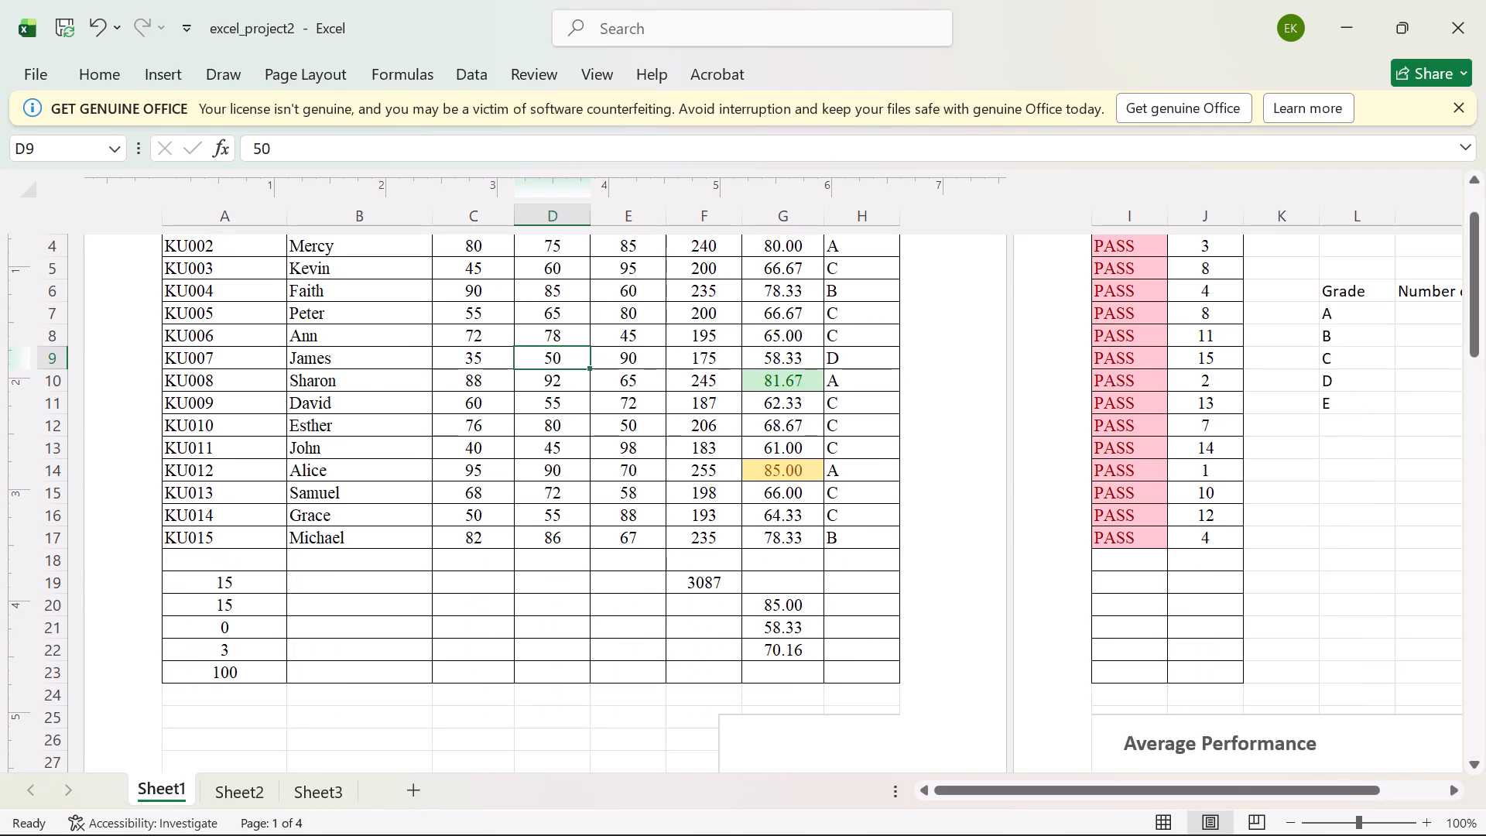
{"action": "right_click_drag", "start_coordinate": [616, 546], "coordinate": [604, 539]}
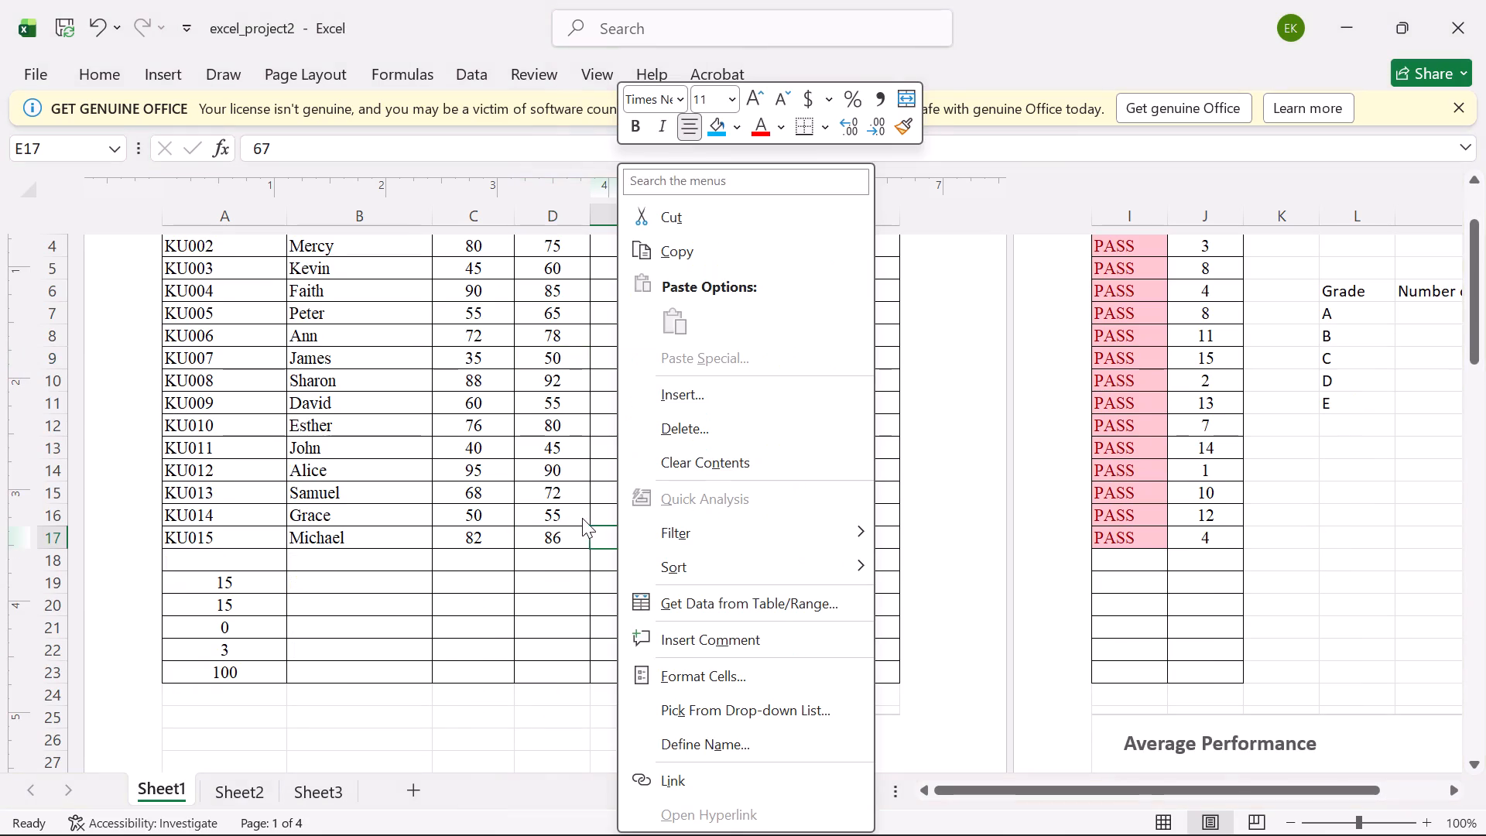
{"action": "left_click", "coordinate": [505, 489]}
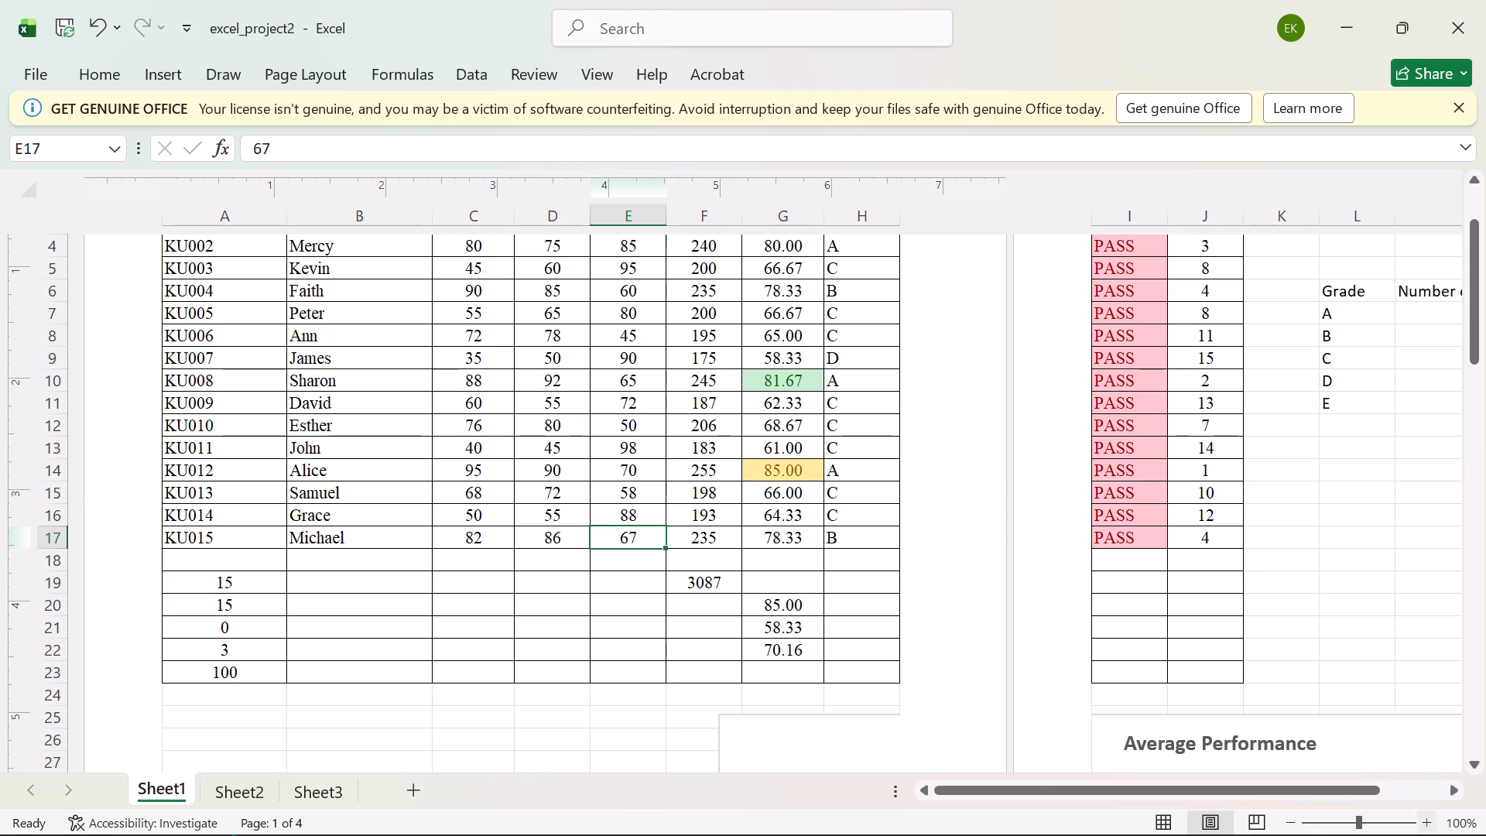
Check the computer's Wi-Fi connection status and the available networks, and return to the workbook.
{"action": "left_click", "coordinate": [1294, 821]}
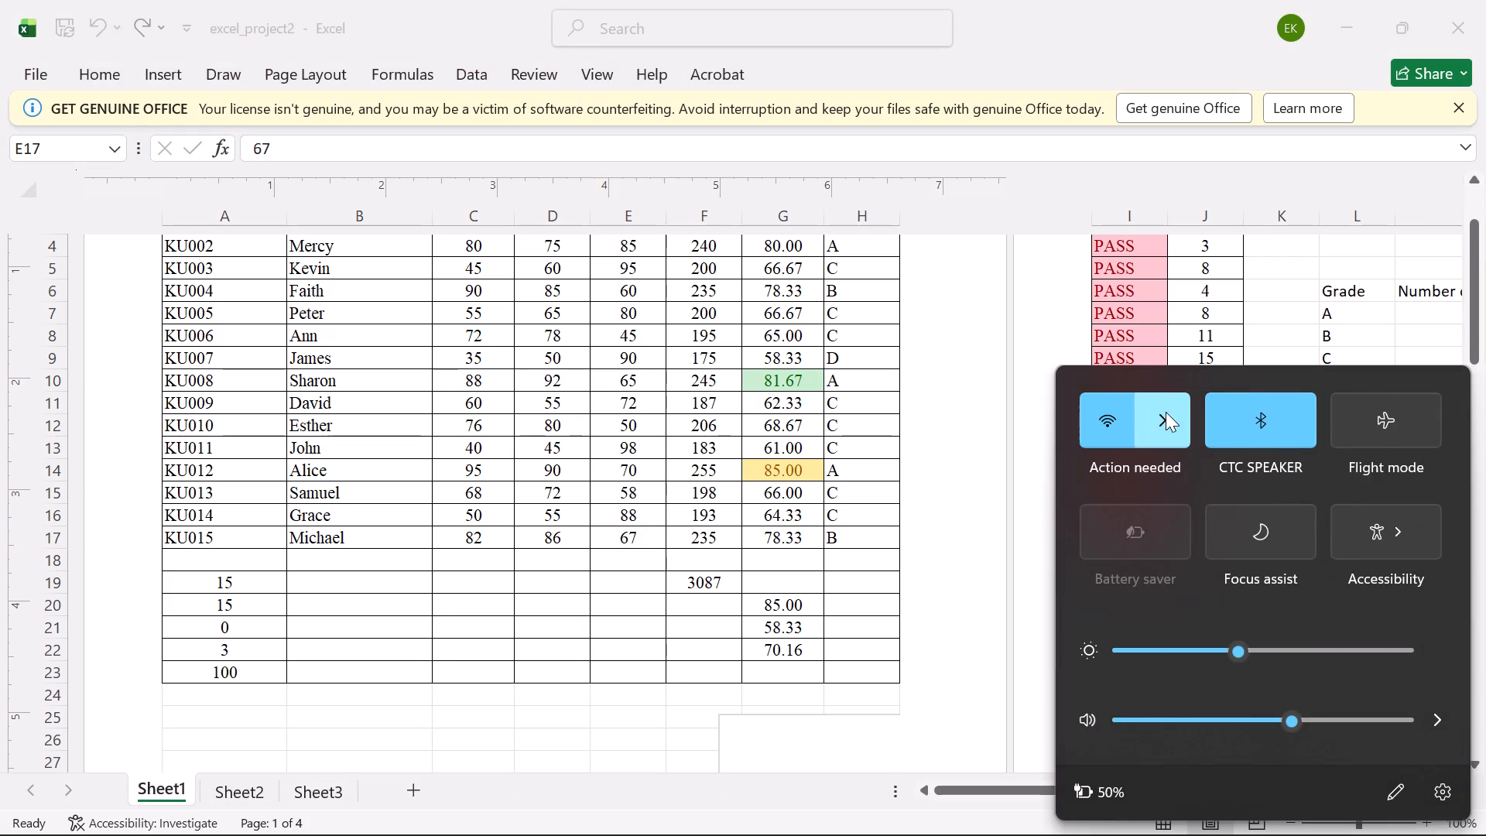
{"action": "left_click", "coordinate": [1168, 416]}
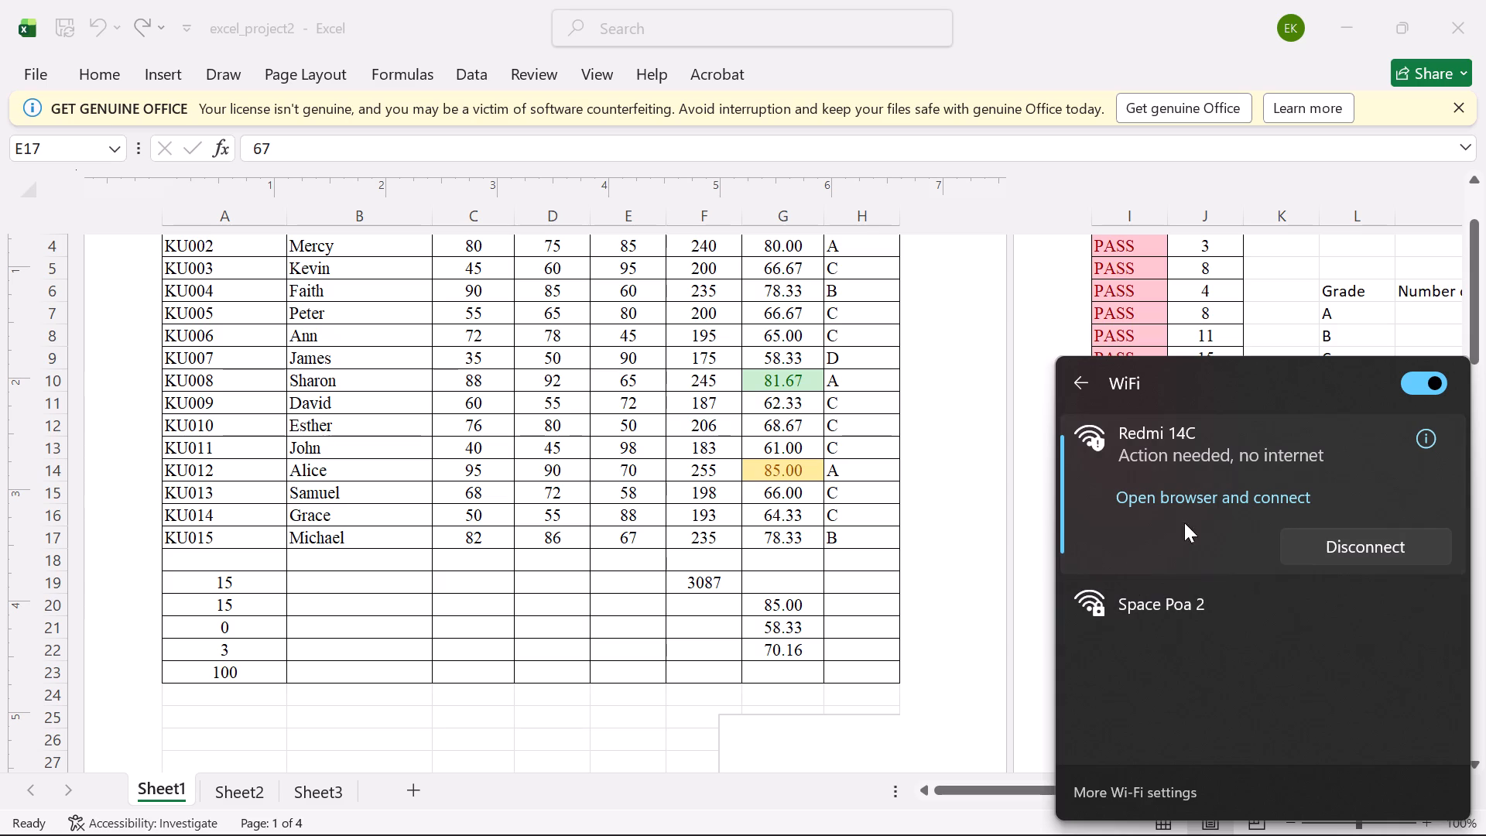
{"action": "left_click", "coordinate": [1185, 610]}
{"action": "left_click", "coordinate": [1185, 462]}
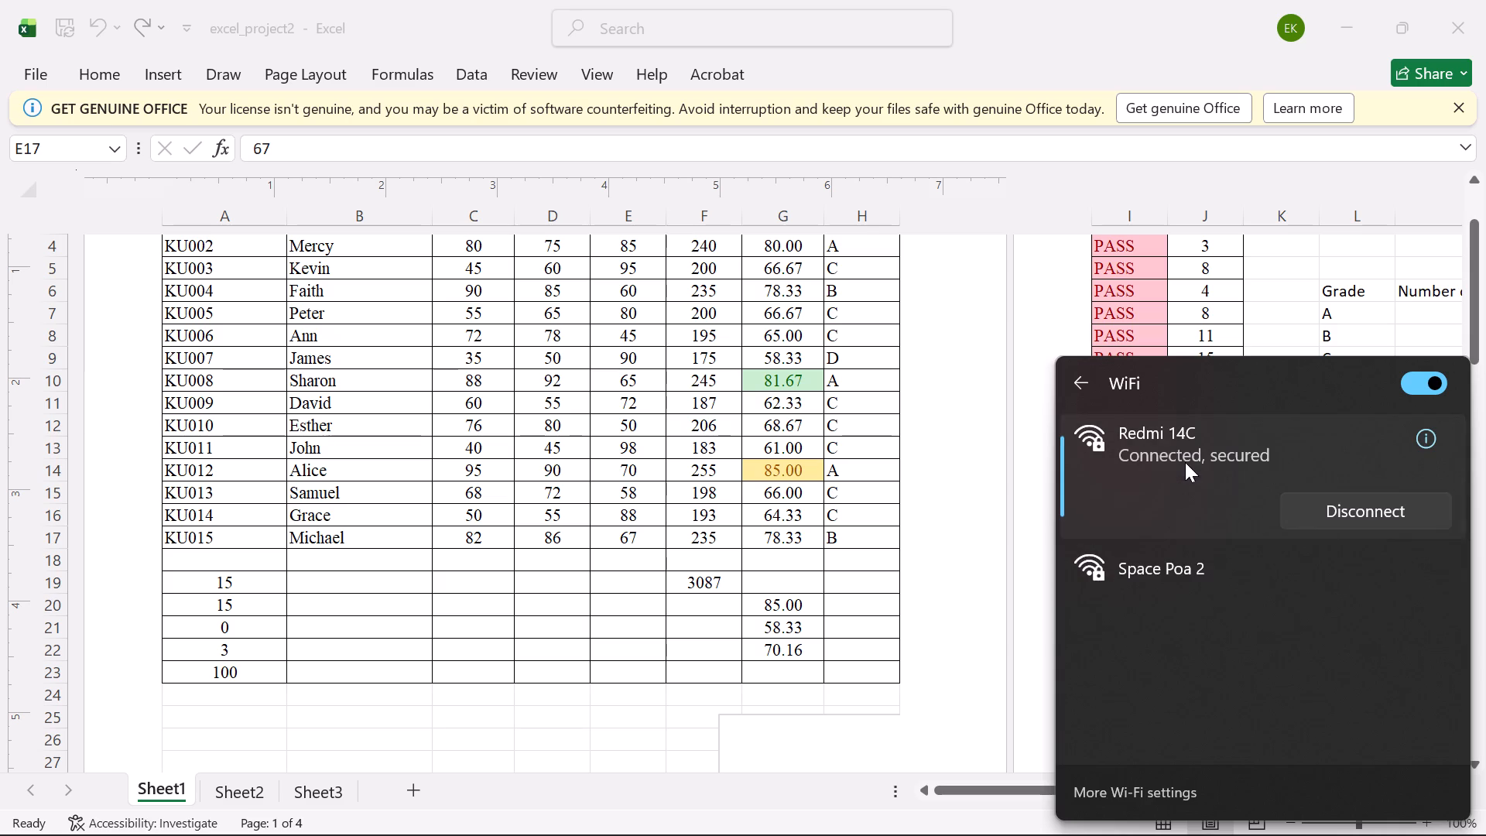
{"action": "left_click", "coordinate": [978, 496]}
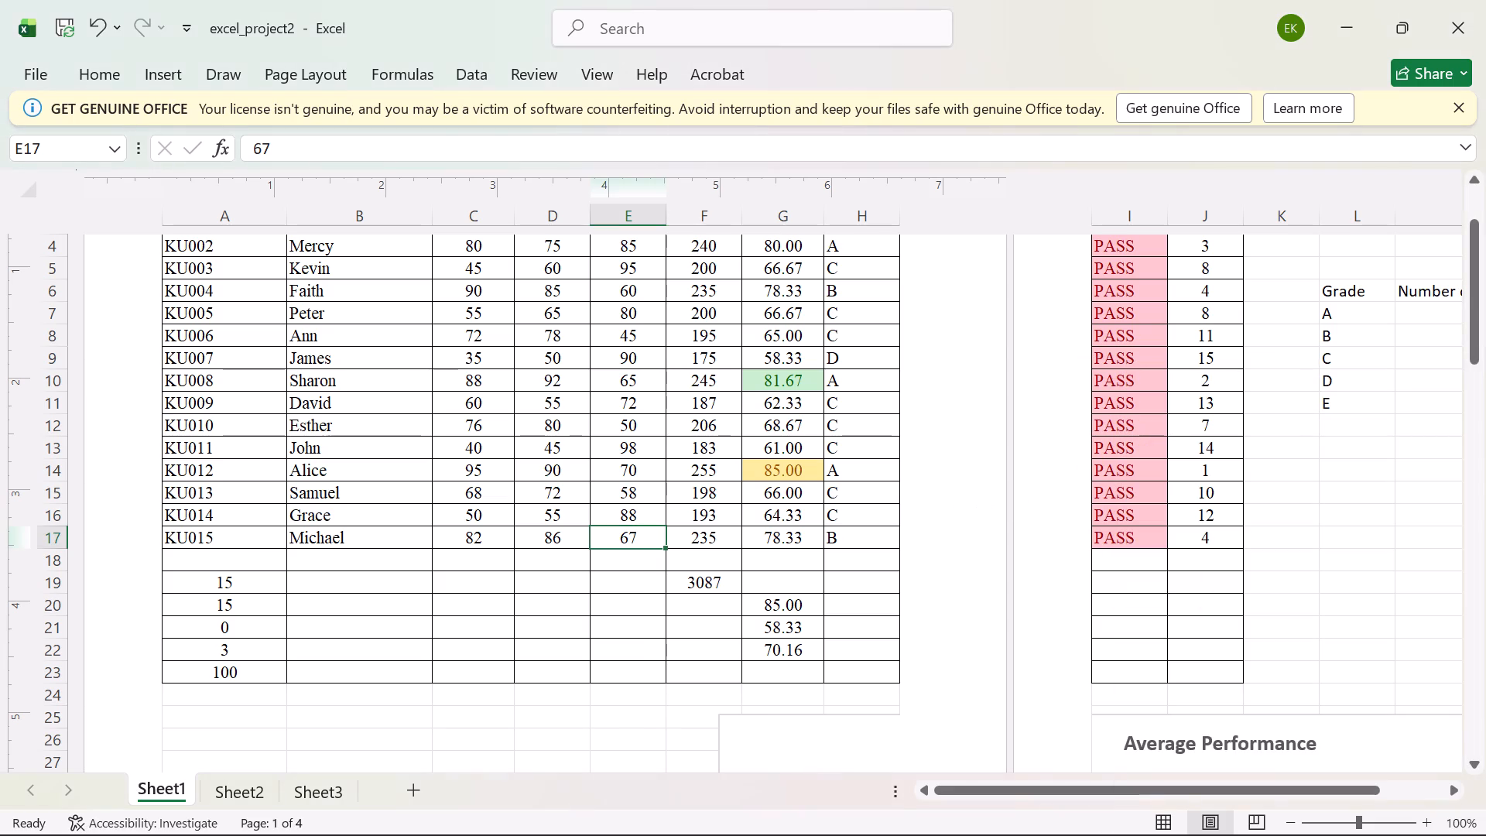
Examine Sheet1's results table, summary table, charts, page headers and page-number footers in the page layout.
{"action": "scroll", "coordinate": [471, 488], "scroll_direction": "down", "scroll_amount": 6}
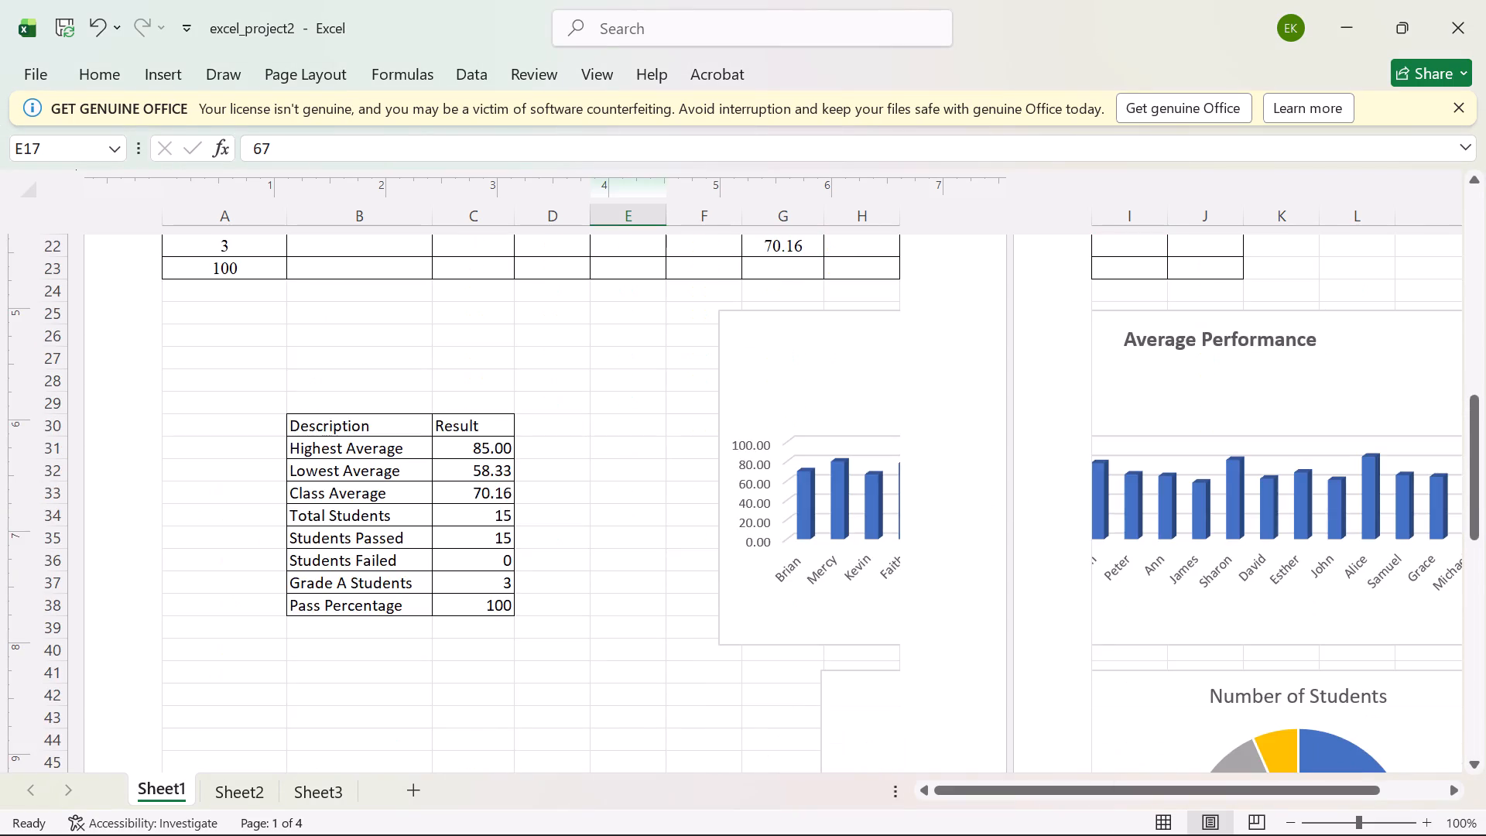
{"action": "scroll", "coordinate": [480, 478], "scroll_direction": "down", "scroll_amount": 4}
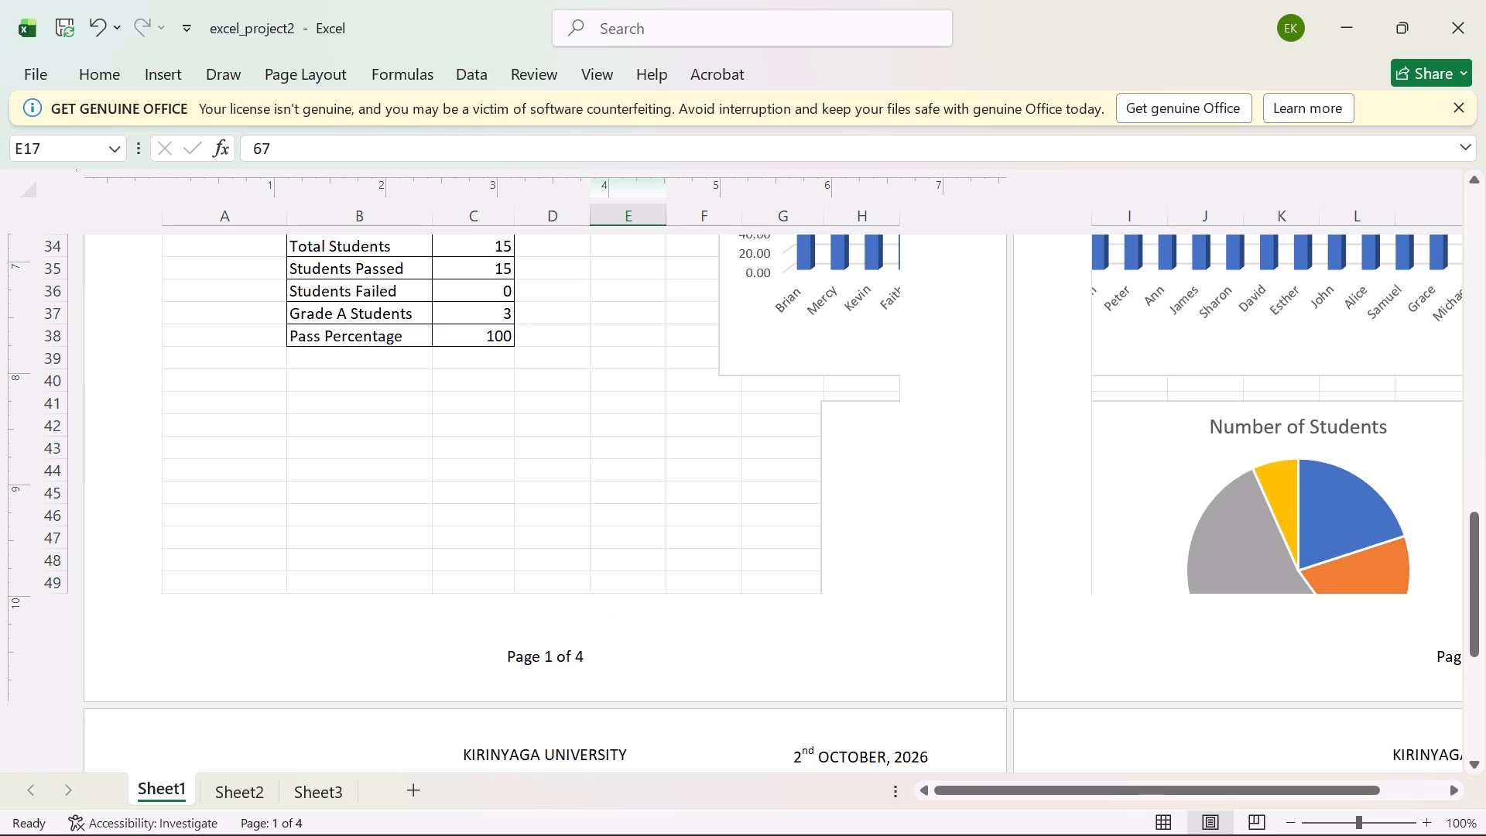
{"action": "scroll", "coordinate": [812, 499], "scroll_direction": "up", "scroll_amount": 13}
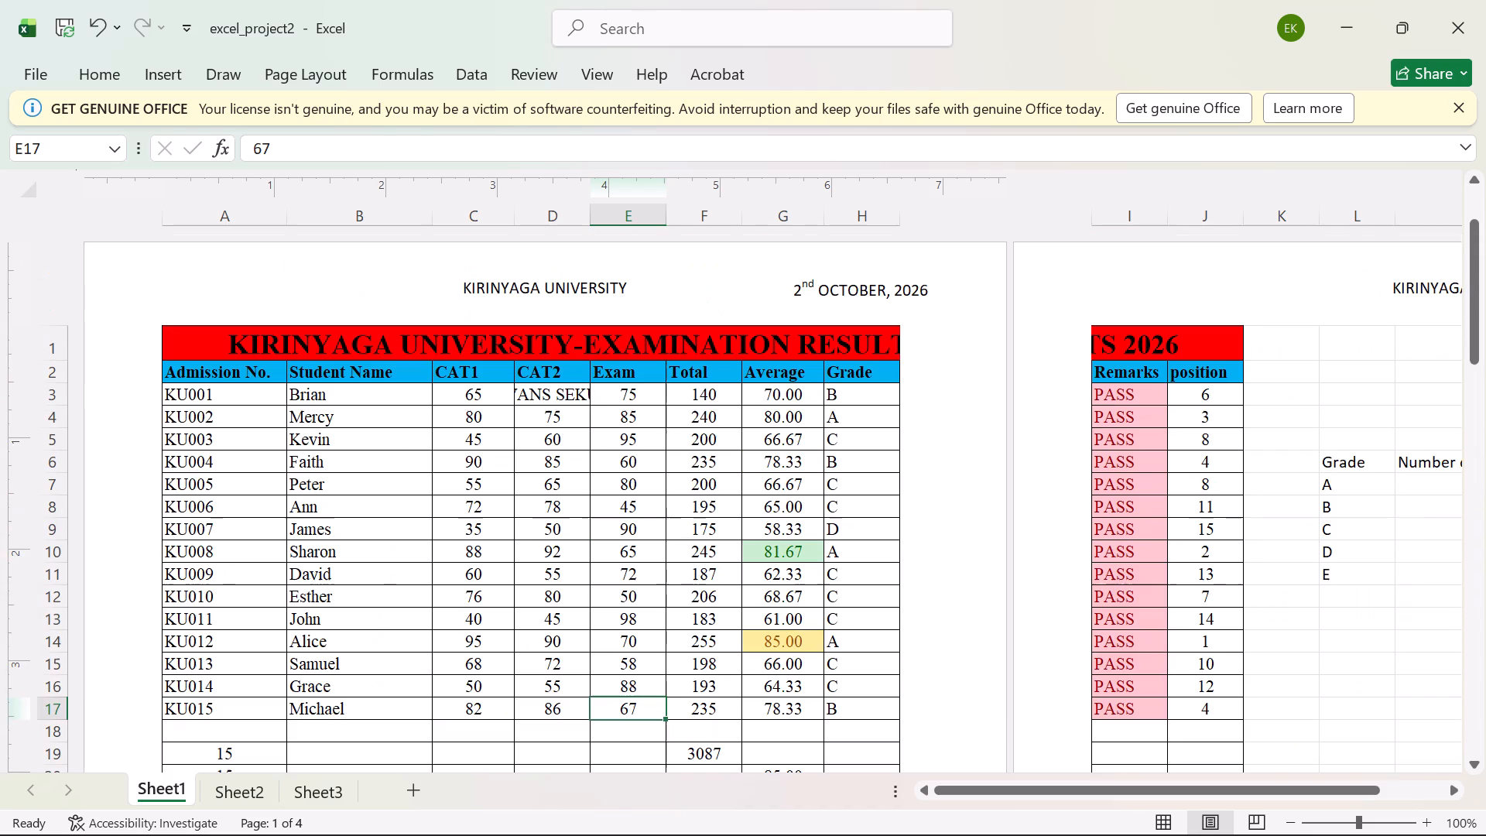
{"action": "scroll", "coordinate": [816, 492], "scroll_direction": "up", "scroll_amount": 5}
{"action": "scroll", "coordinate": [820, 489], "scroll_direction": "down", "scroll_amount": 17}
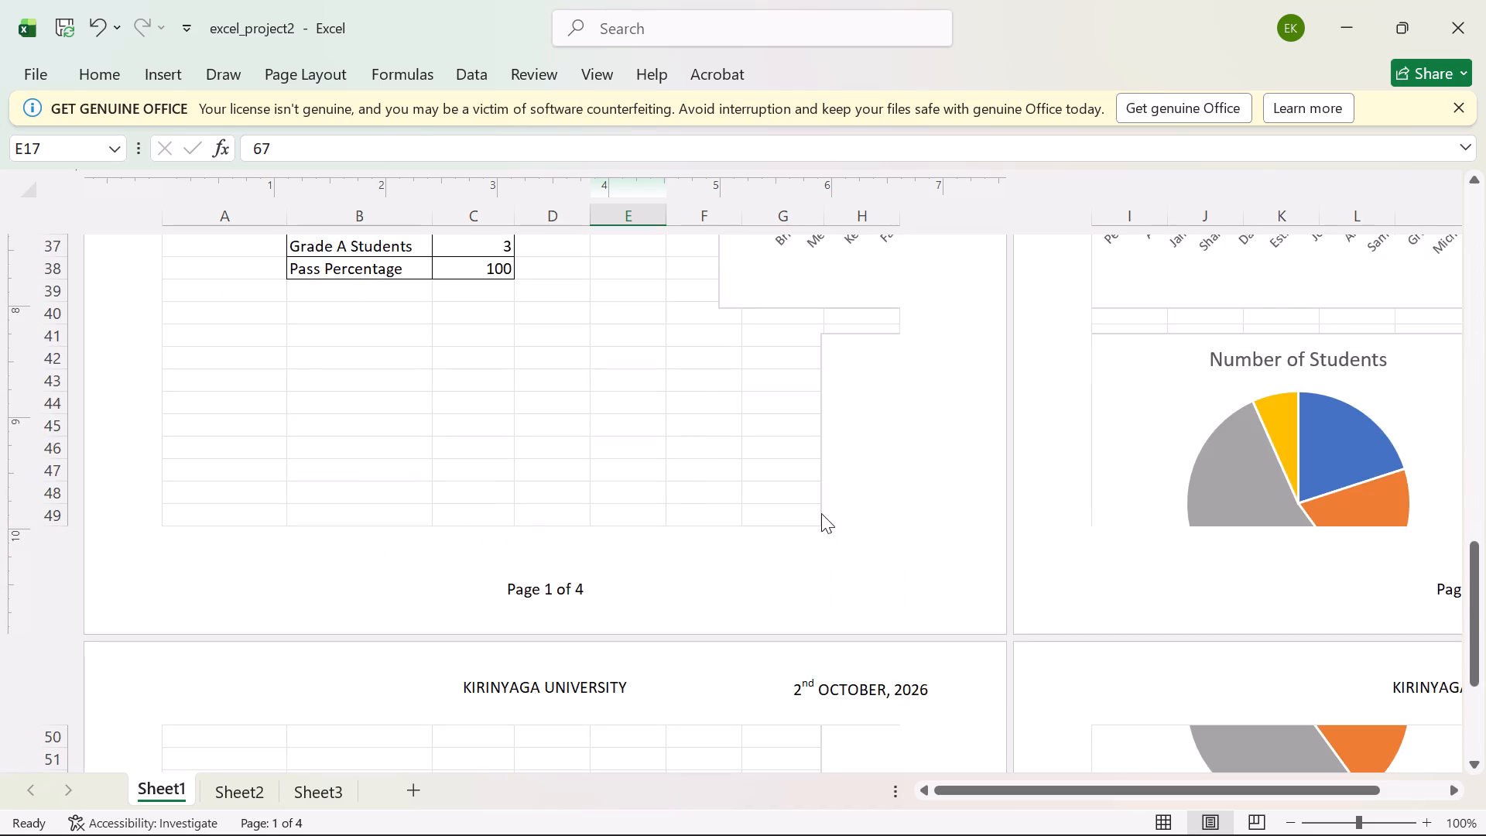
Save the workbook again.
{"action": "key", "text": "ctrl+s"}
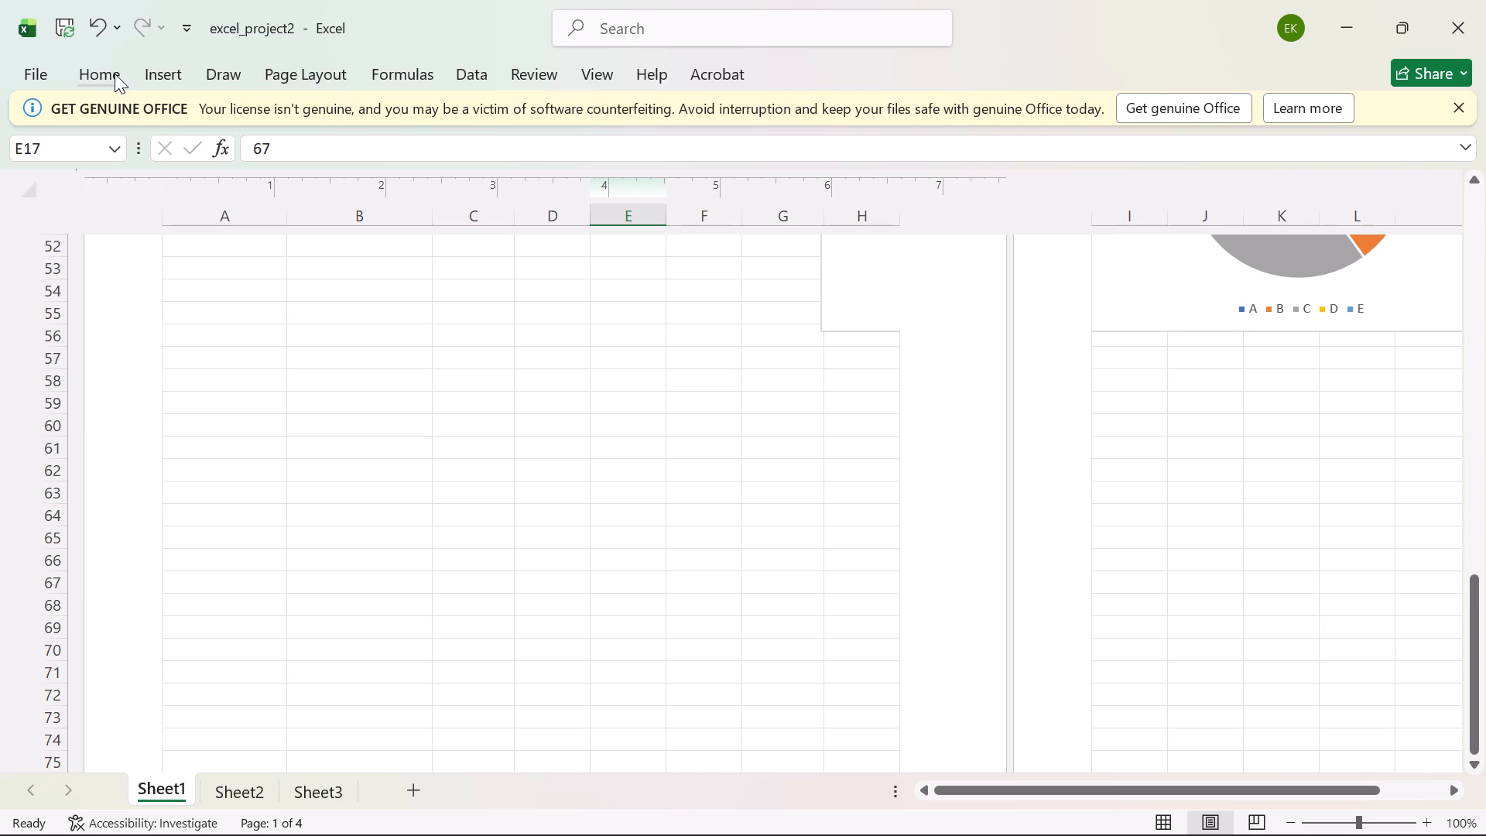
Print the active sheet, Sheet1, with the Microsoft Print to PDF printer.
{"action": "left_click", "coordinate": [44, 67]}
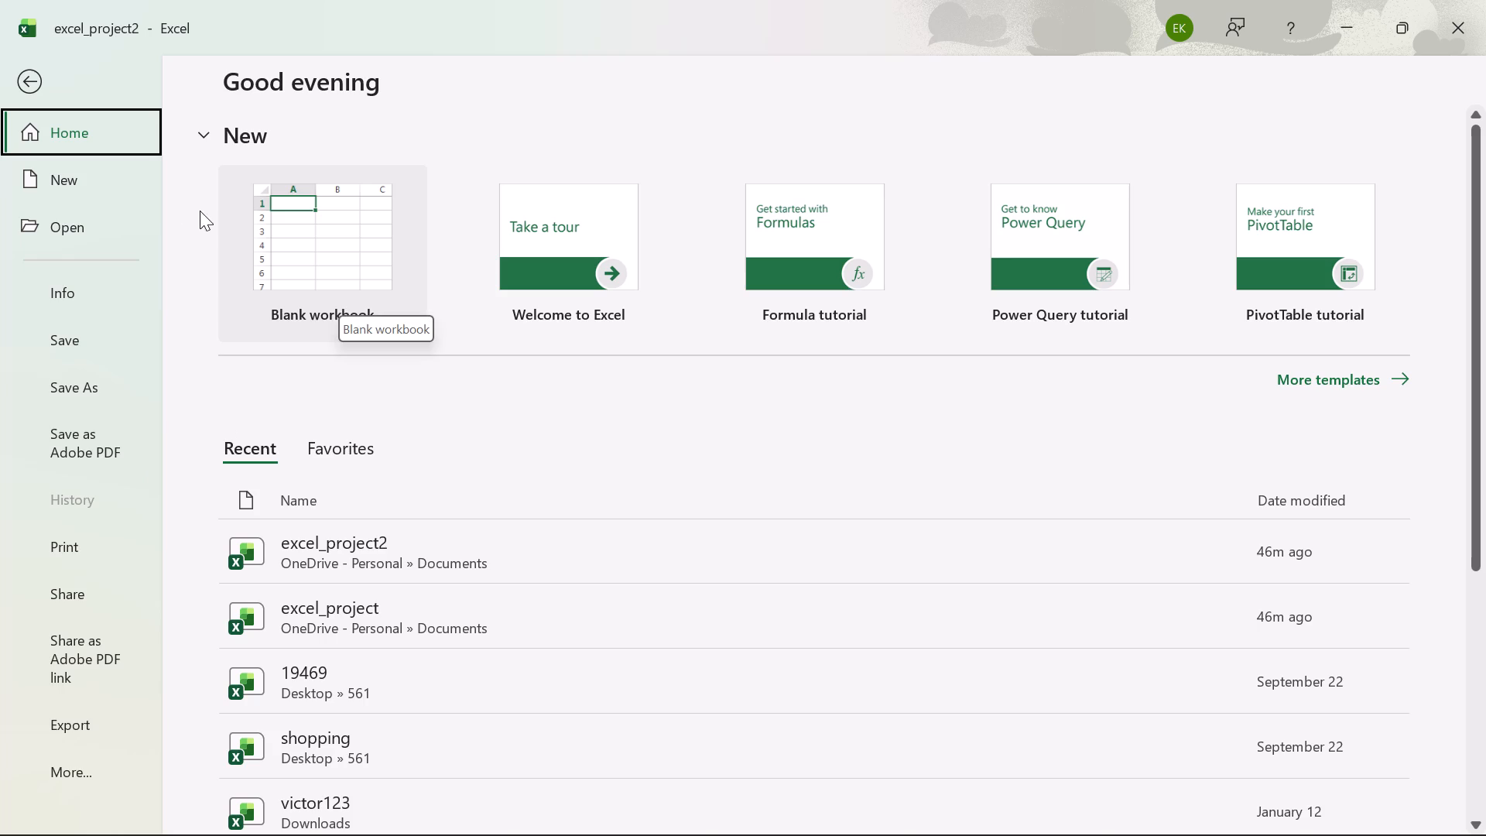
{"action": "left_click", "coordinate": [69, 541]}
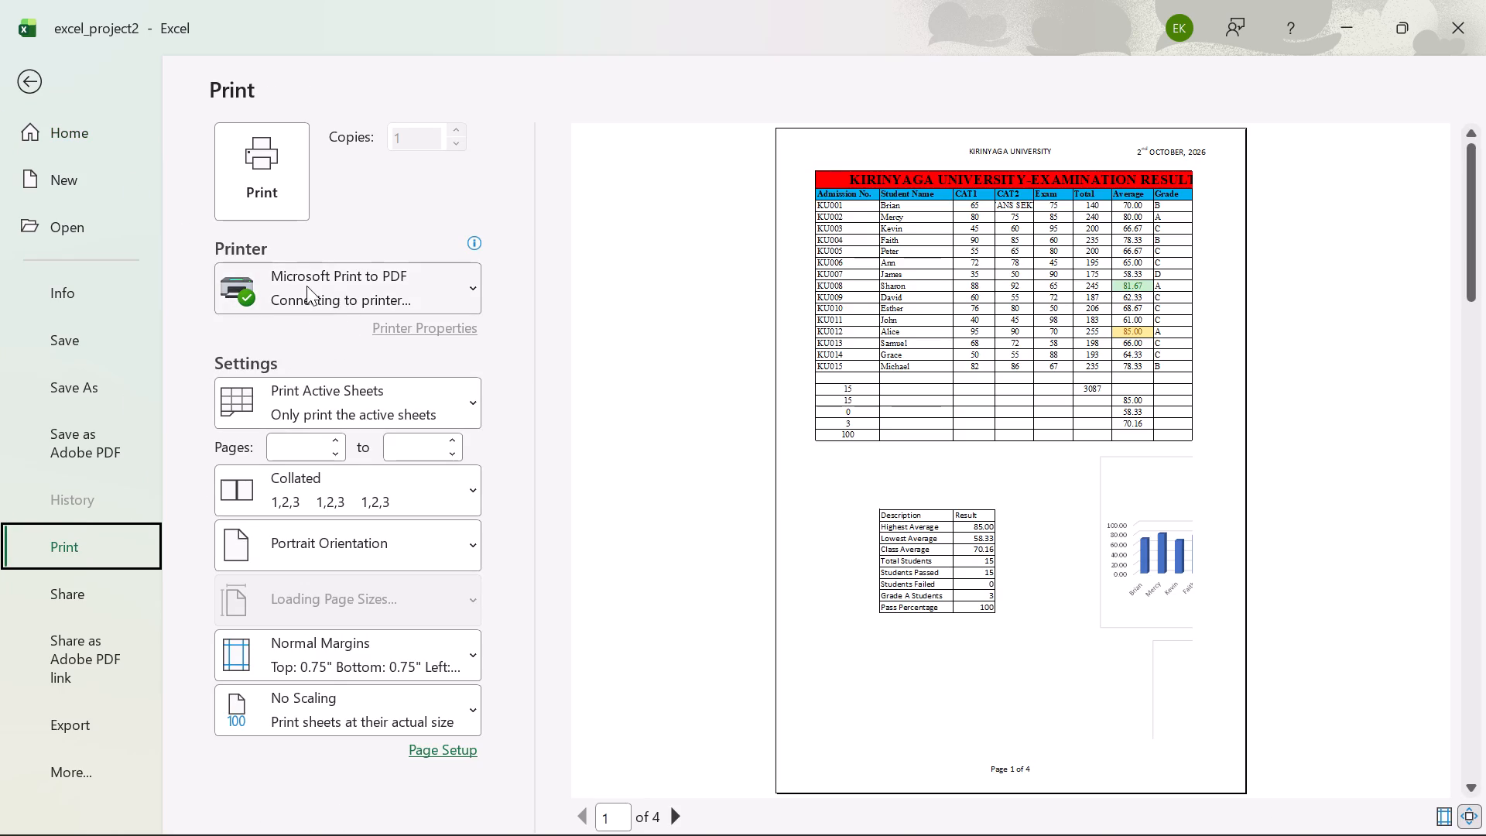
{"action": "left_click", "coordinate": [279, 211]}
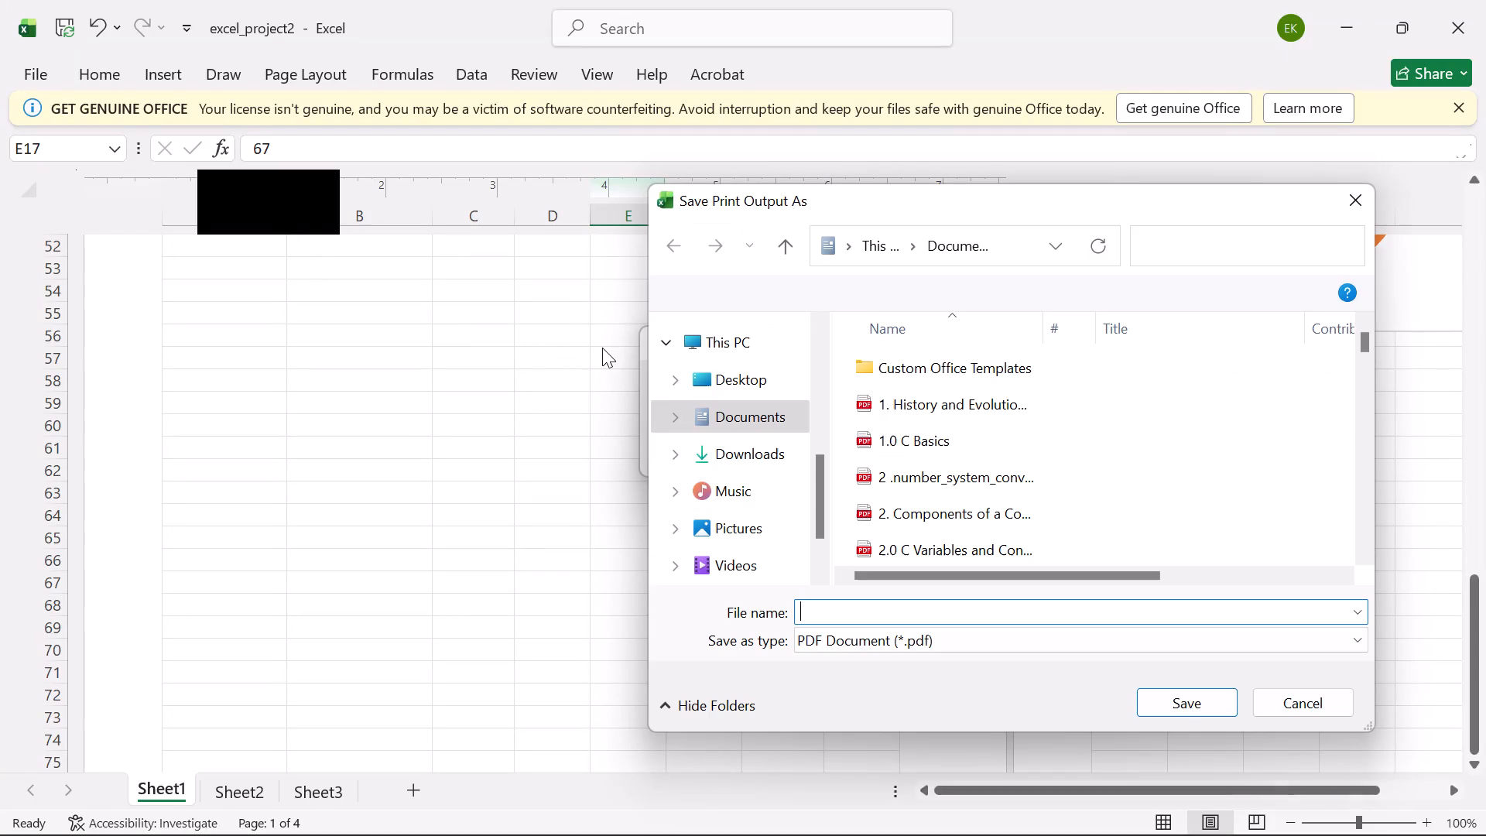
Save the print output as a PDF document named excel_proj2 in the Documents folder.
{"action": "left_click", "coordinate": [875, 606]}
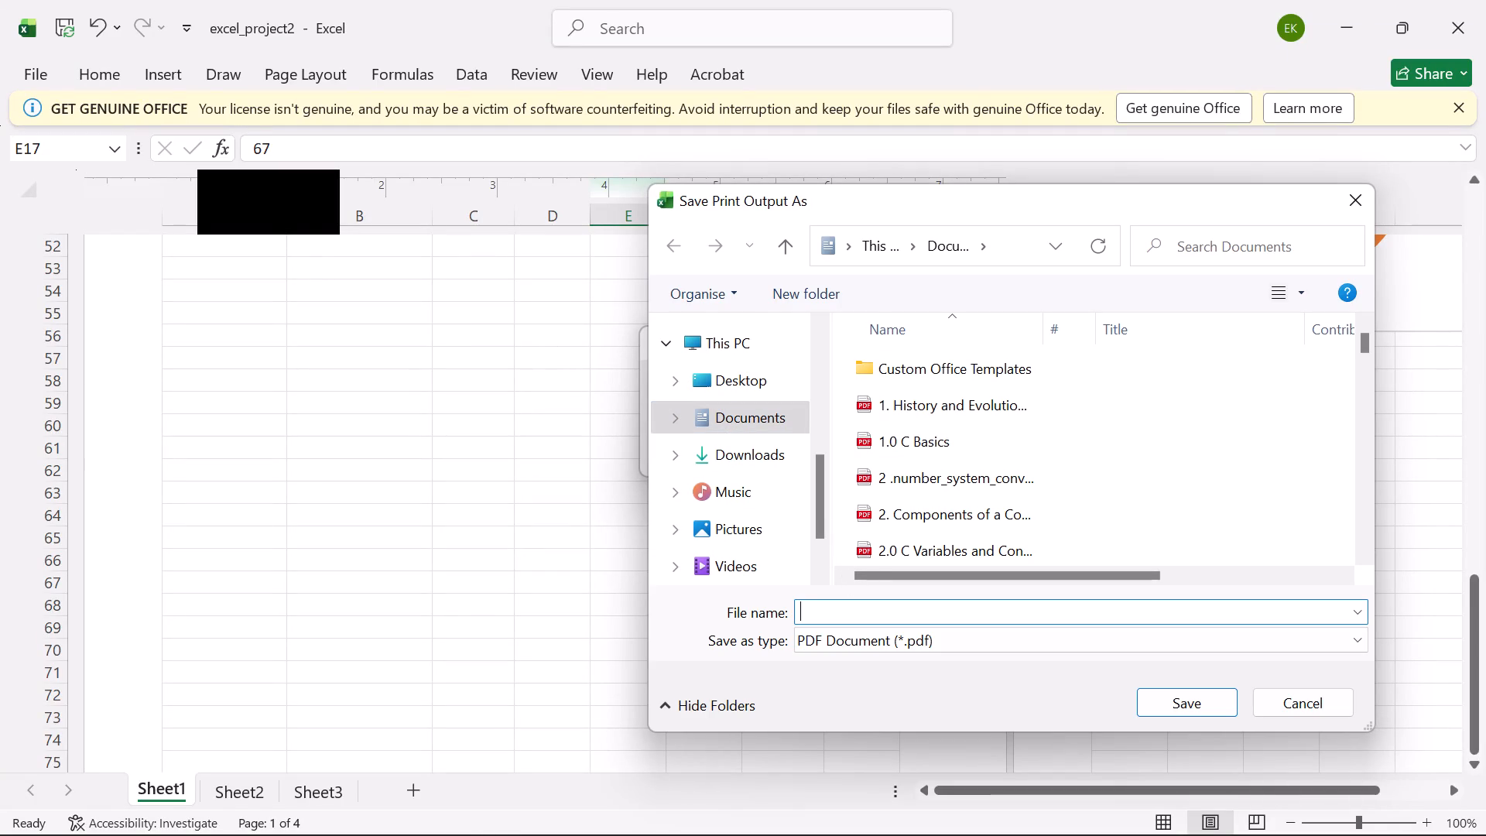
{"action": "type", "text": "EXCE"}
{"action": "key", "text": "BackSpace"}
{"action": "key", "text": "BackSpace"}
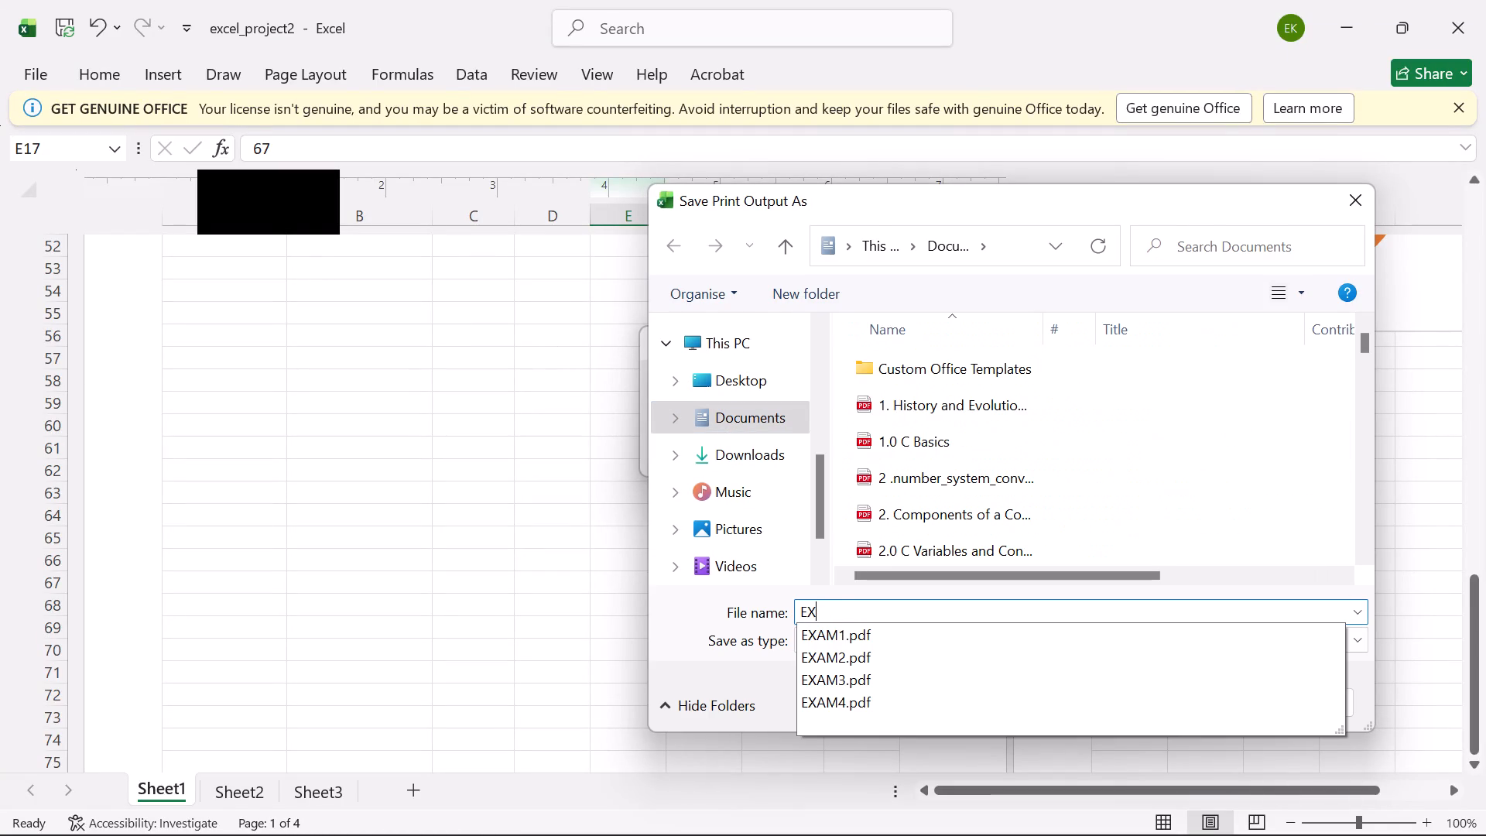
{"action": "type", "text": "CE"}
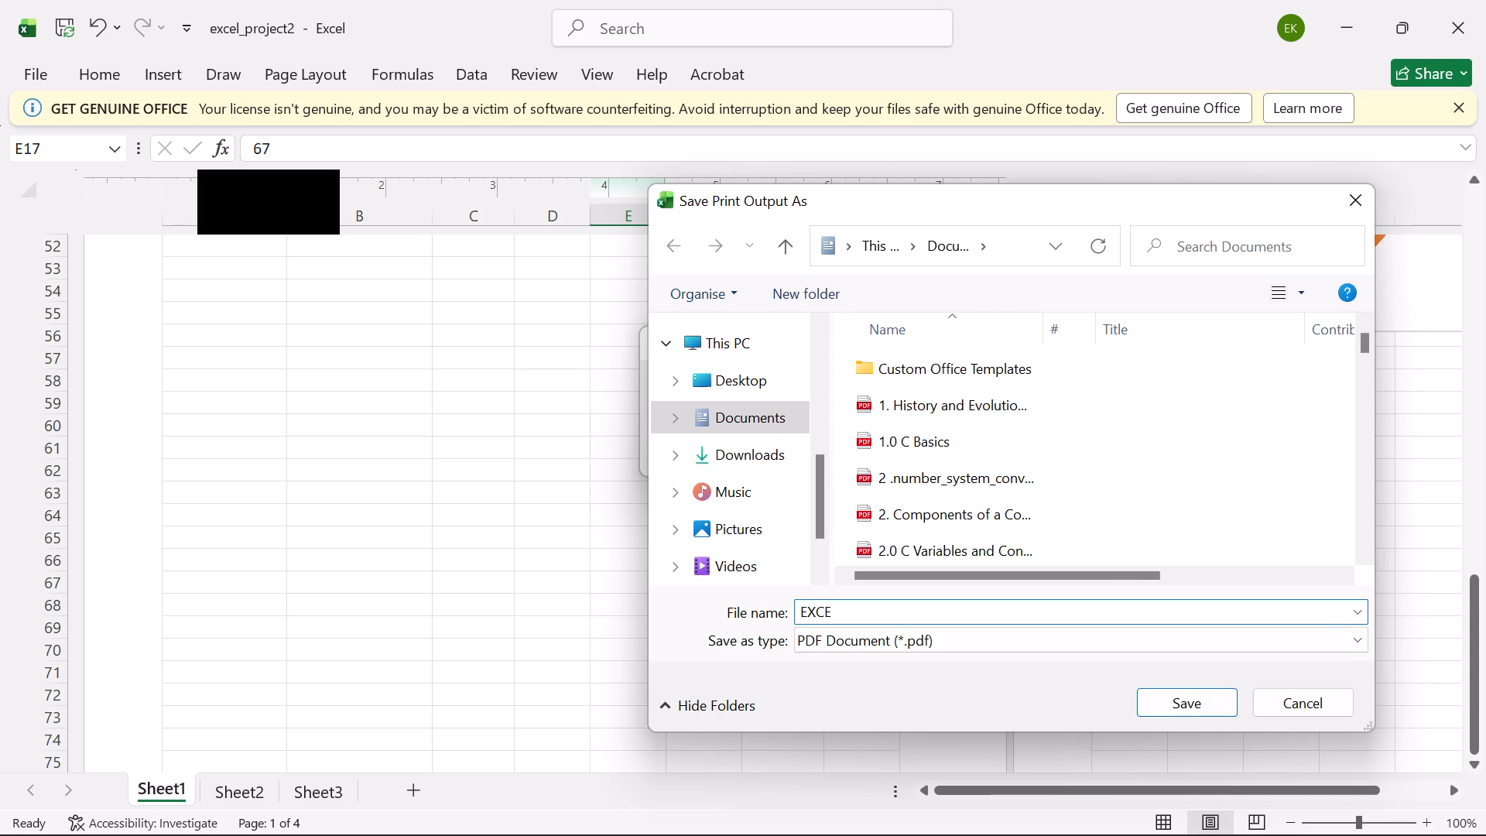
{"action": "key", "text": "l"}
{"action": "key", "text": "BackSpace"}
{"action": "key", "text": "BackSpace"}
{"action": "key", "text": "BackSpace"}
{"action": "key", "text": "BackSpace"}
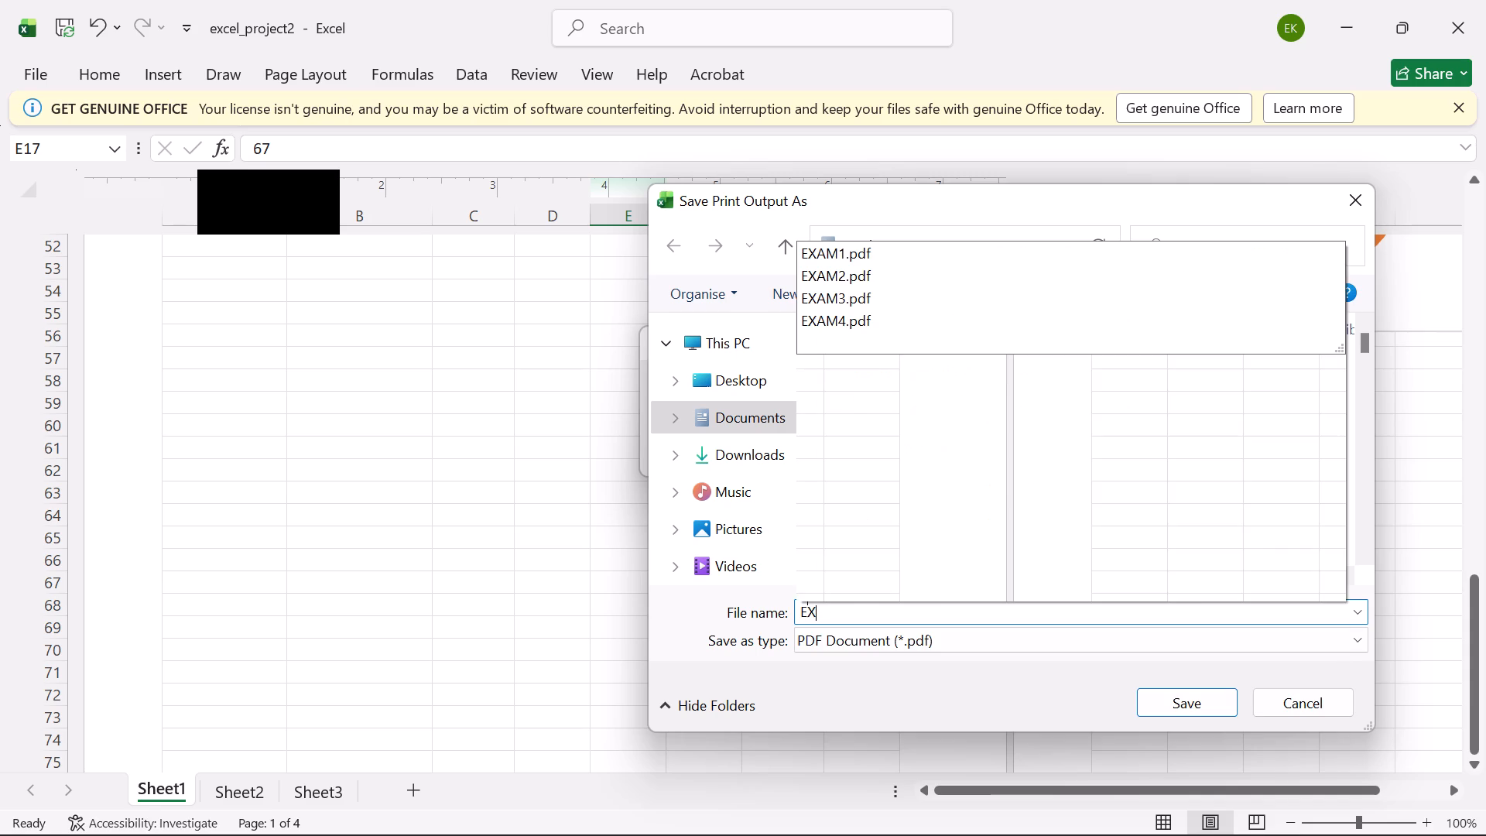
{"action": "key", "text": "BackSpace"}
{"action": "key", "text": "e"}
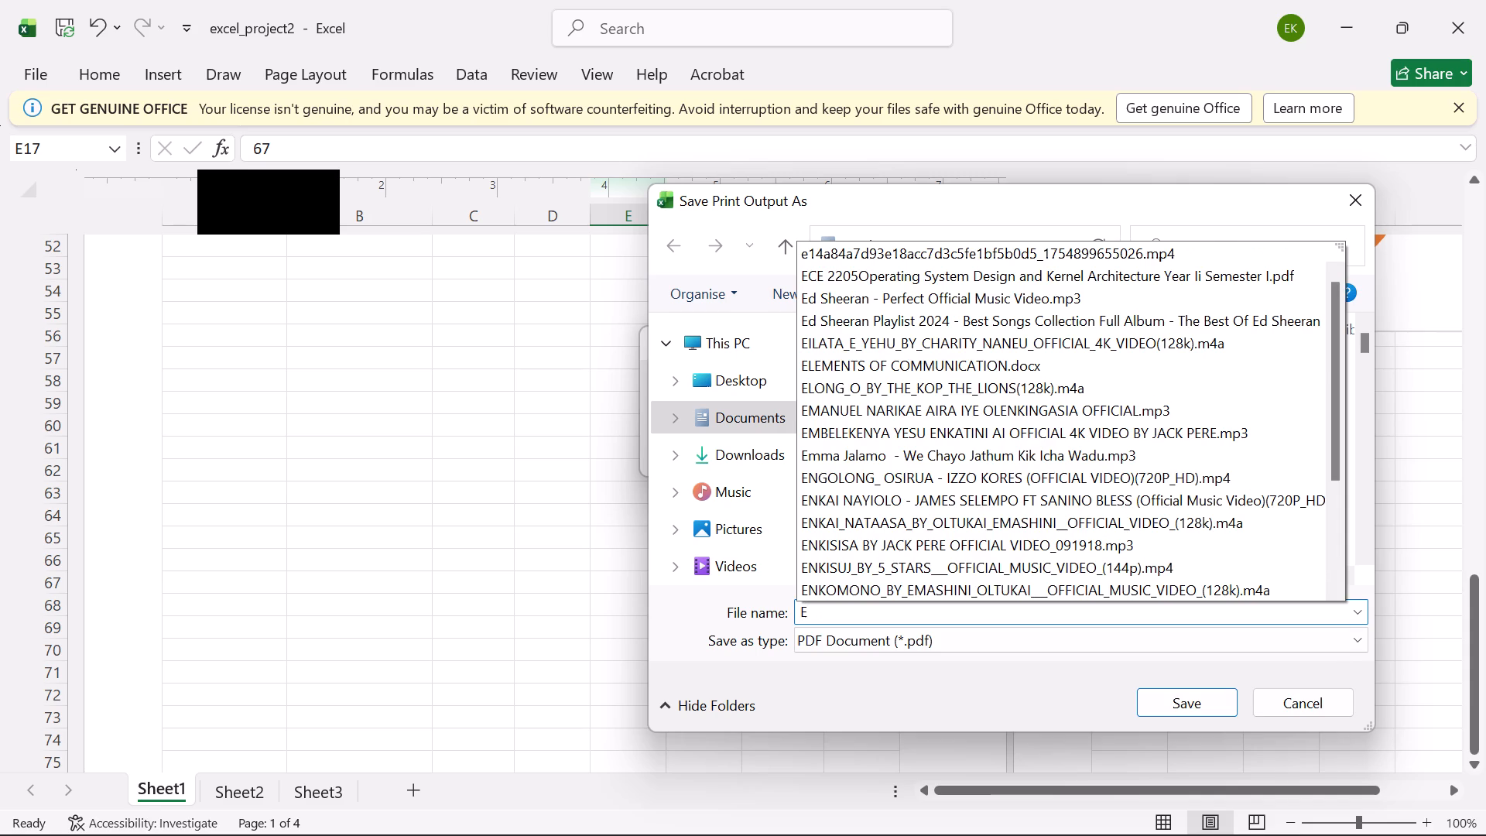
{"action": "key", "text": "BackSpace"}
{"action": "type", "text": "exce"}
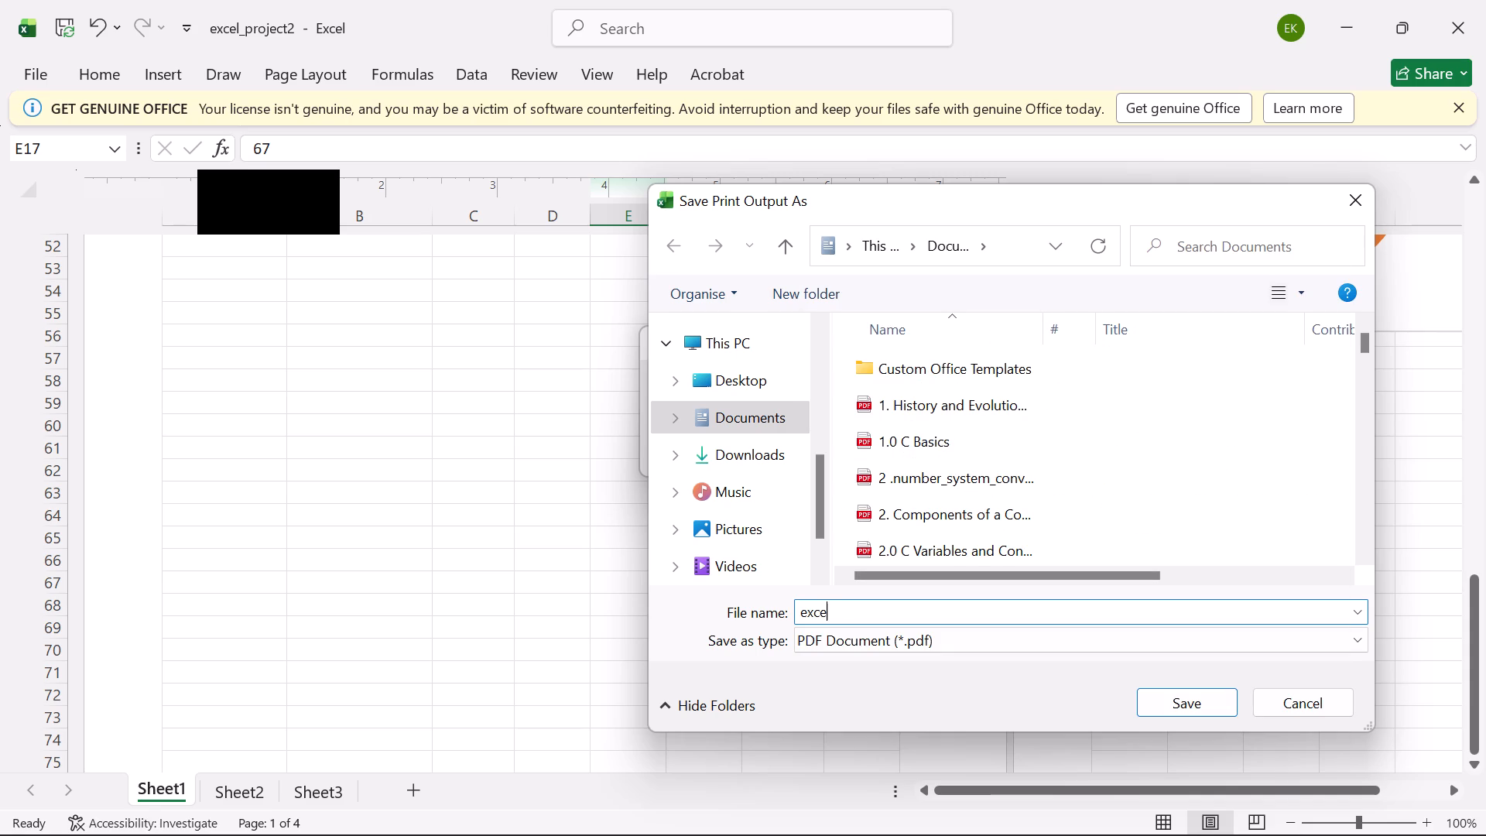
{"action": "key", "text": "l"}
{"action": "key", "text": "shift+underscore"}
{"action": "type", "text": "pro"}
{"action": "key", "text": "j"}
{"action": "key", "text": "2"}
{"action": "key", "text": "Return"}
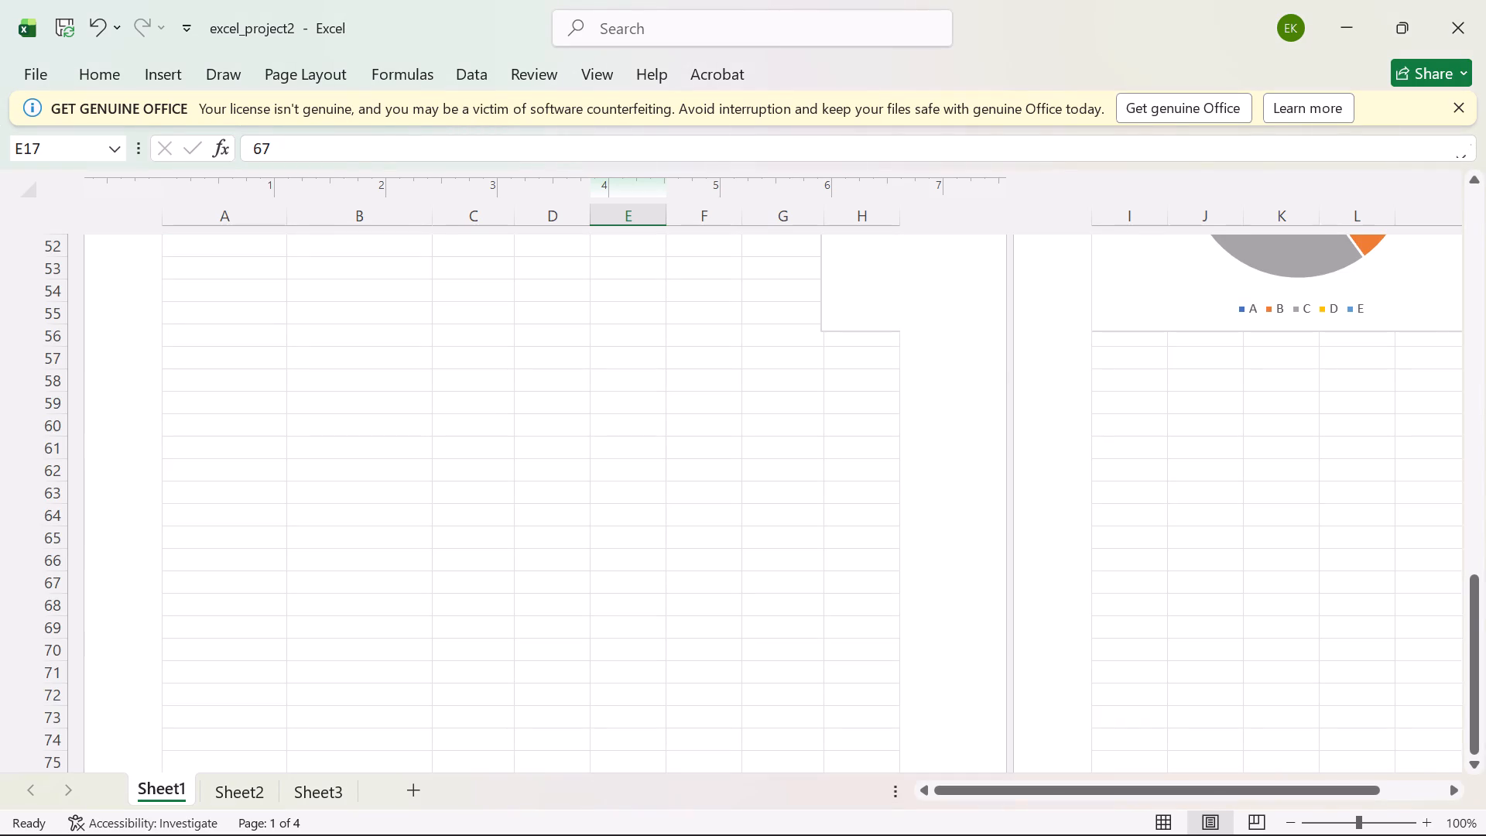
Look through Sheet1's page layout, from the results table to the charts, headers and page number footers.
{"action": "scroll", "coordinate": [707, 512], "scroll_direction": "up", "scroll_amount": 3}
{"action": "scroll", "coordinate": [707, 522], "scroll_direction": "down", "scroll_amount": 4}
{"action": "scroll", "coordinate": [707, 522], "scroll_direction": "up", "scroll_amount": 8}
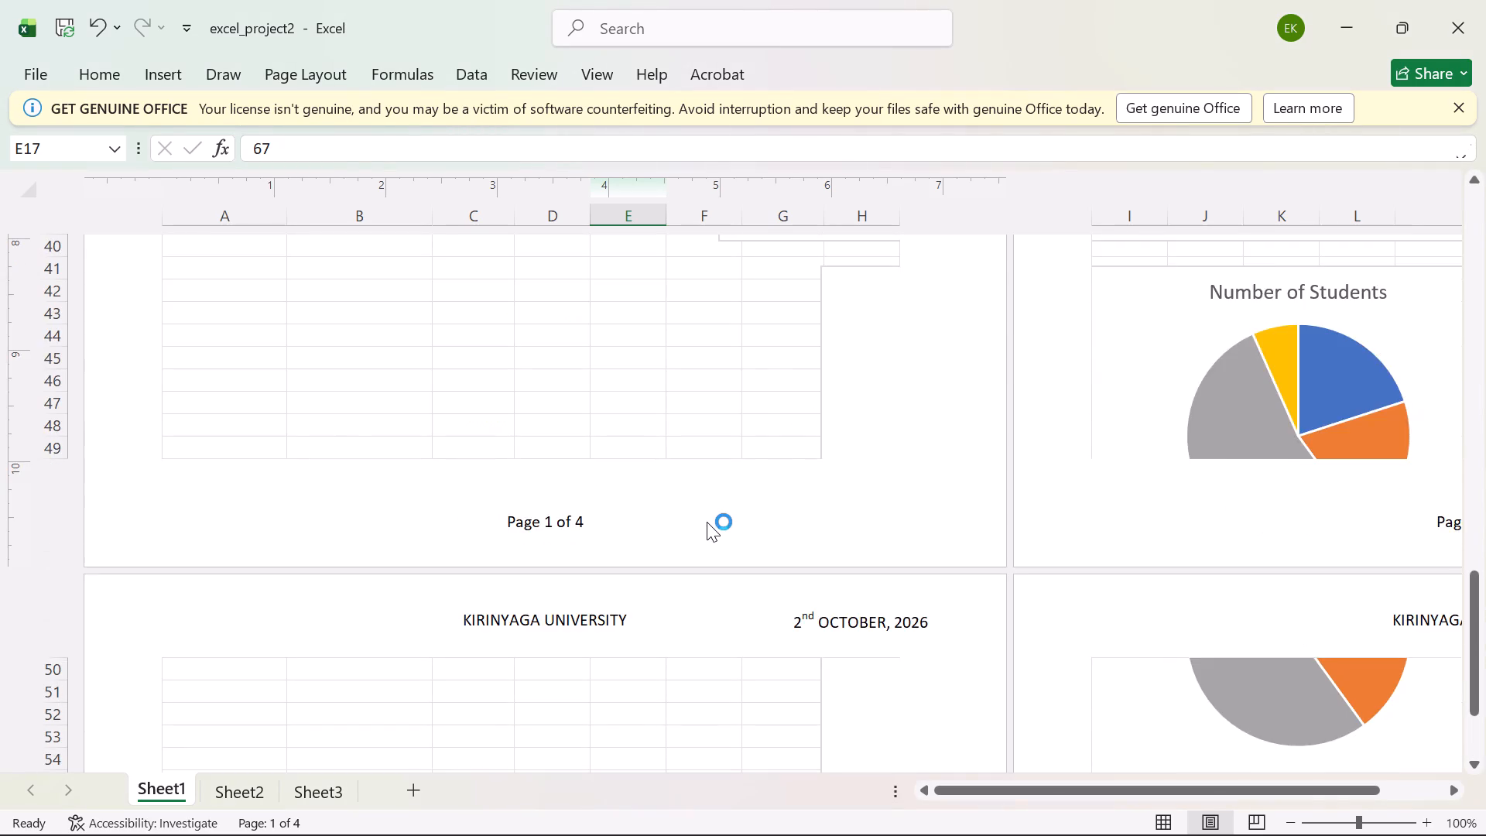
{"action": "scroll", "coordinate": [707, 522], "scroll_direction": "up", "scroll_amount": 18}
{"action": "scroll", "coordinate": [707, 522], "scroll_direction": "down", "scroll_amount": 2}
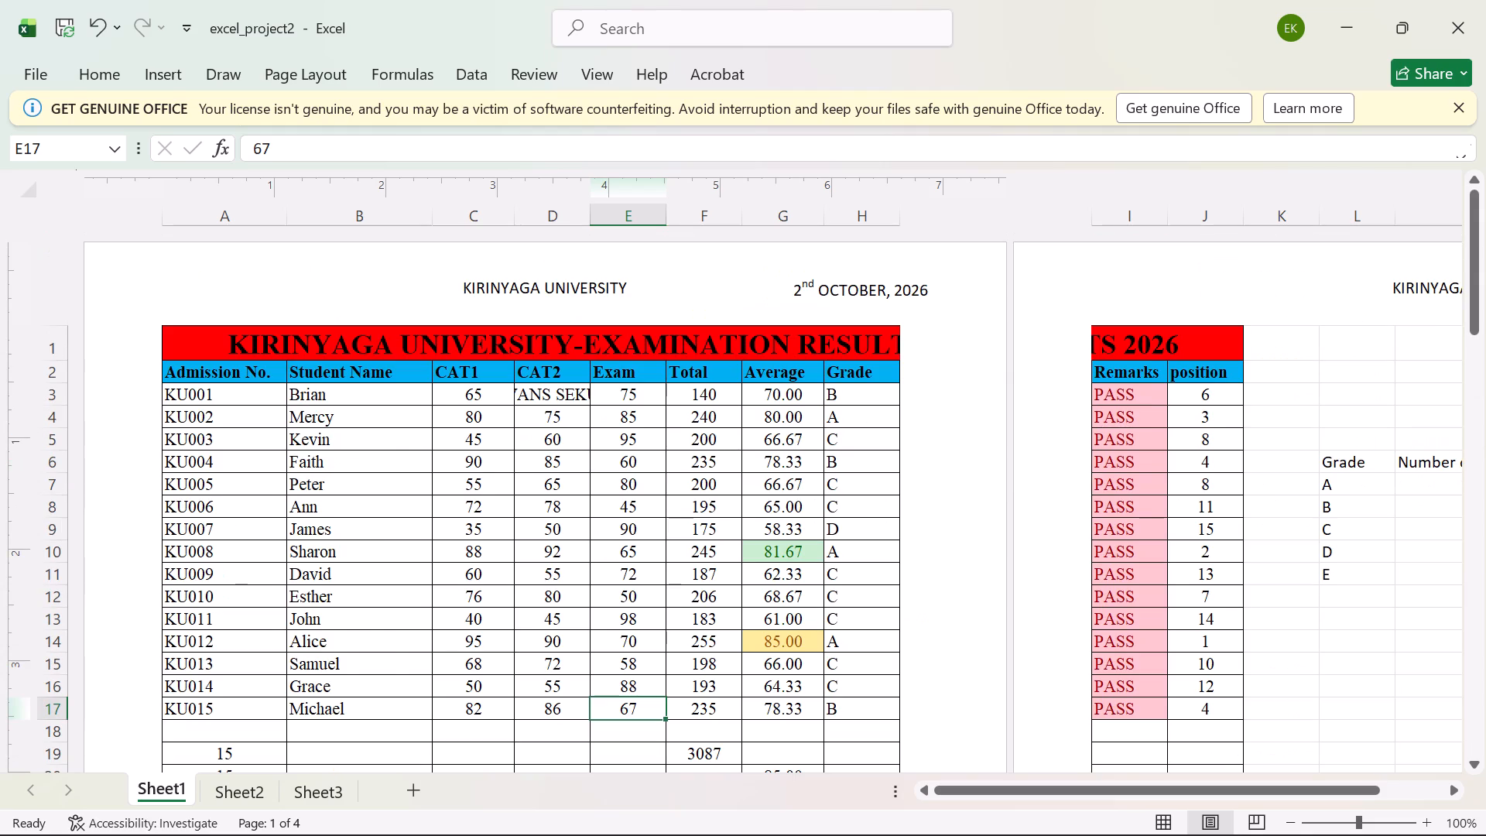
{"action": "scroll", "coordinate": [707, 522], "scroll_direction": "down", "scroll_amount": 12}
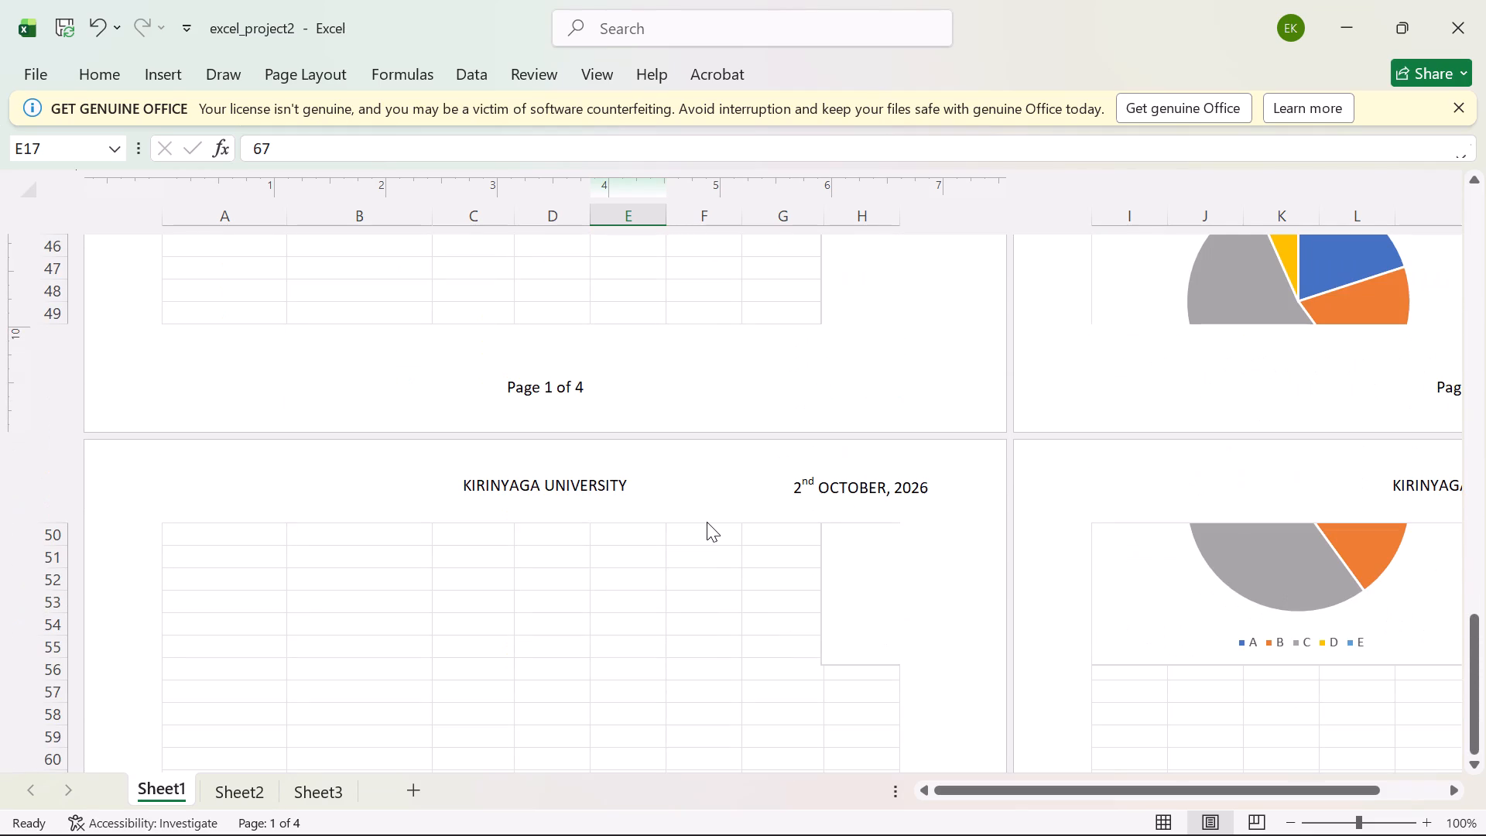
{"action": "scroll", "coordinate": [707, 522], "scroll_direction": "up", "scroll_amount": 19}
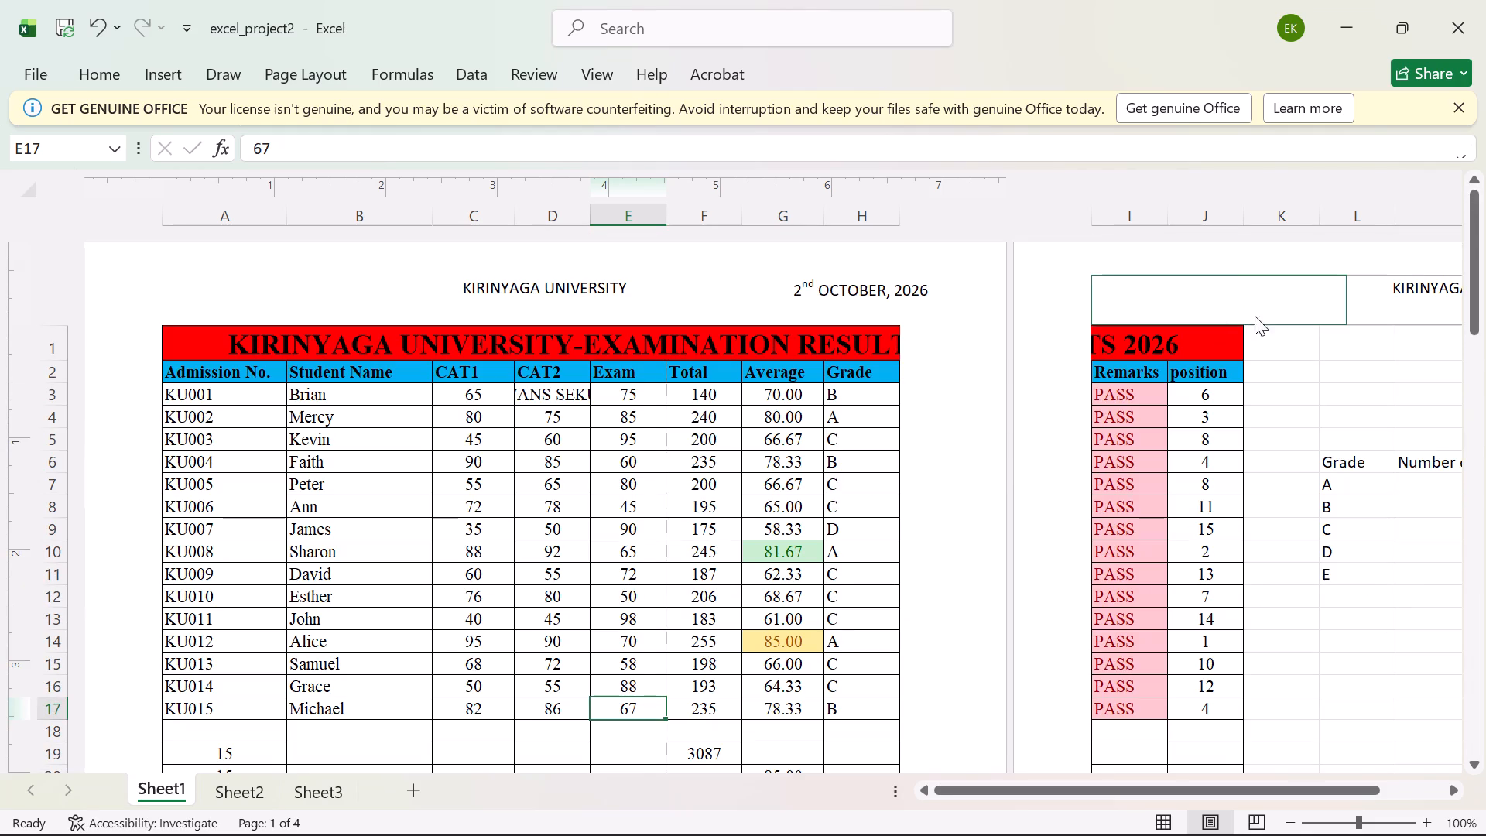
Start reducing the width of the position column (J) on Sheet1.
{"action": "left_click_drag", "start_coordinate": [1242, 210], "coordinate": [1129, 270]}
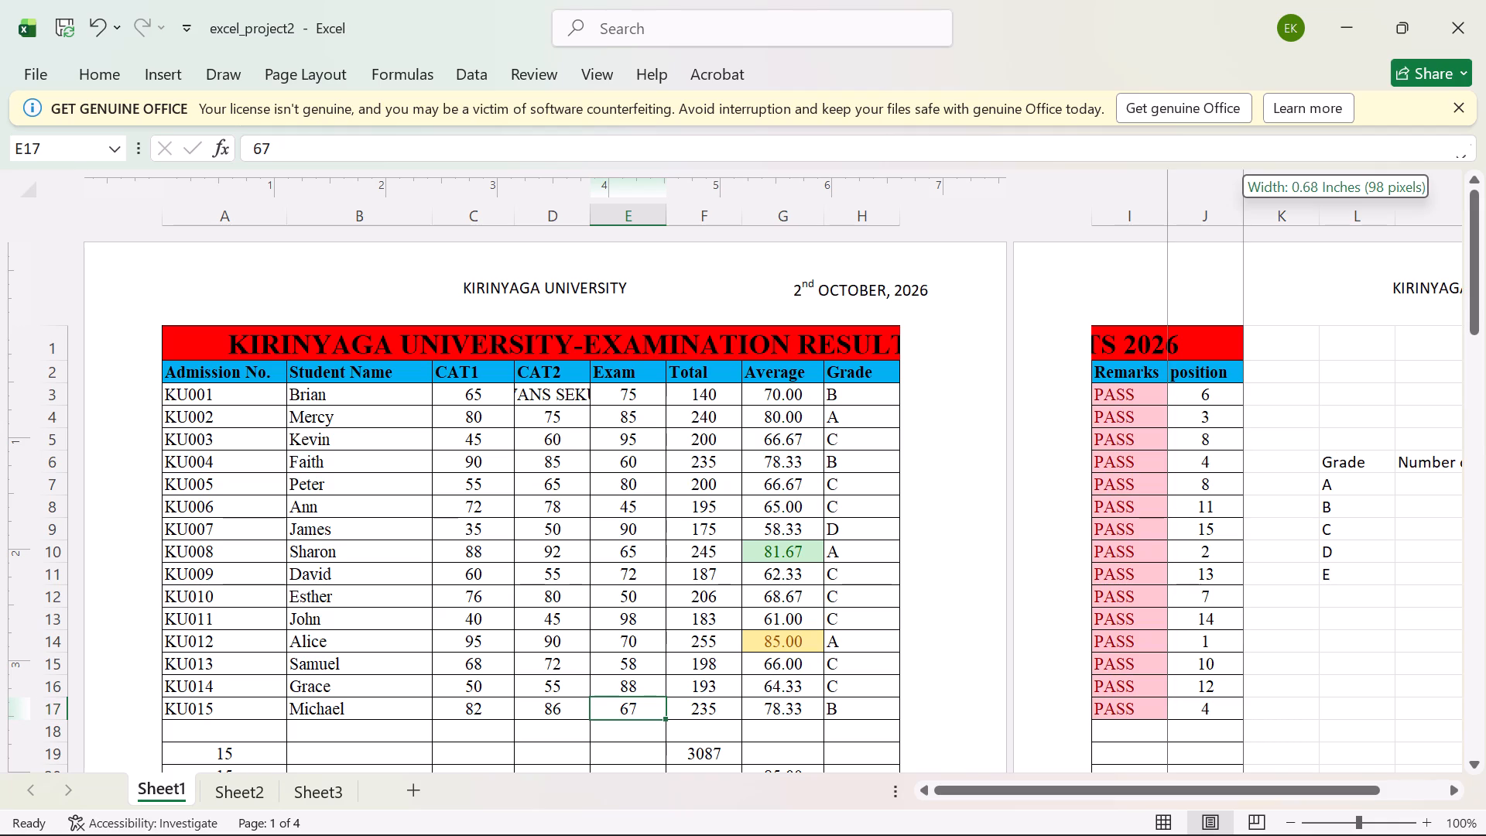
{"action": "left_click_drag", "start_coordinate": [1129, 270], "coordinate": [976, 311]}
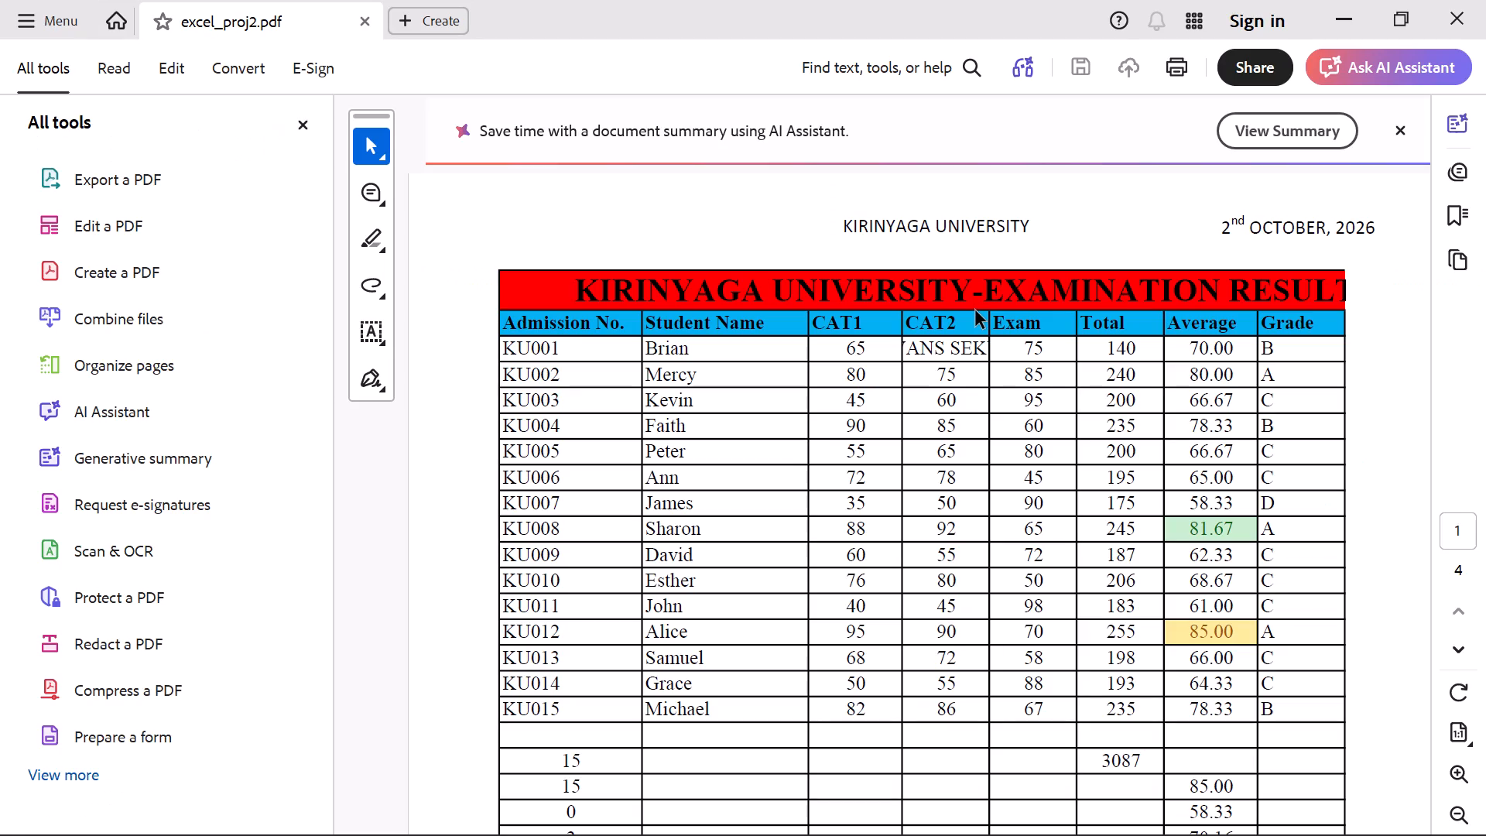
Examine every page of excel_proj2.pdf in Adobe Acrobat, including tables, charts, headers and page number footers, and return to Excel.
{"action": "scroll", "coordinate": [963, 368], "scroll_direction": "down", "scroll_amount": 1}
{"action": "scroll", "coordinate": [1041, 382], "scroll_direction": "down", "scroll_amount": 9}
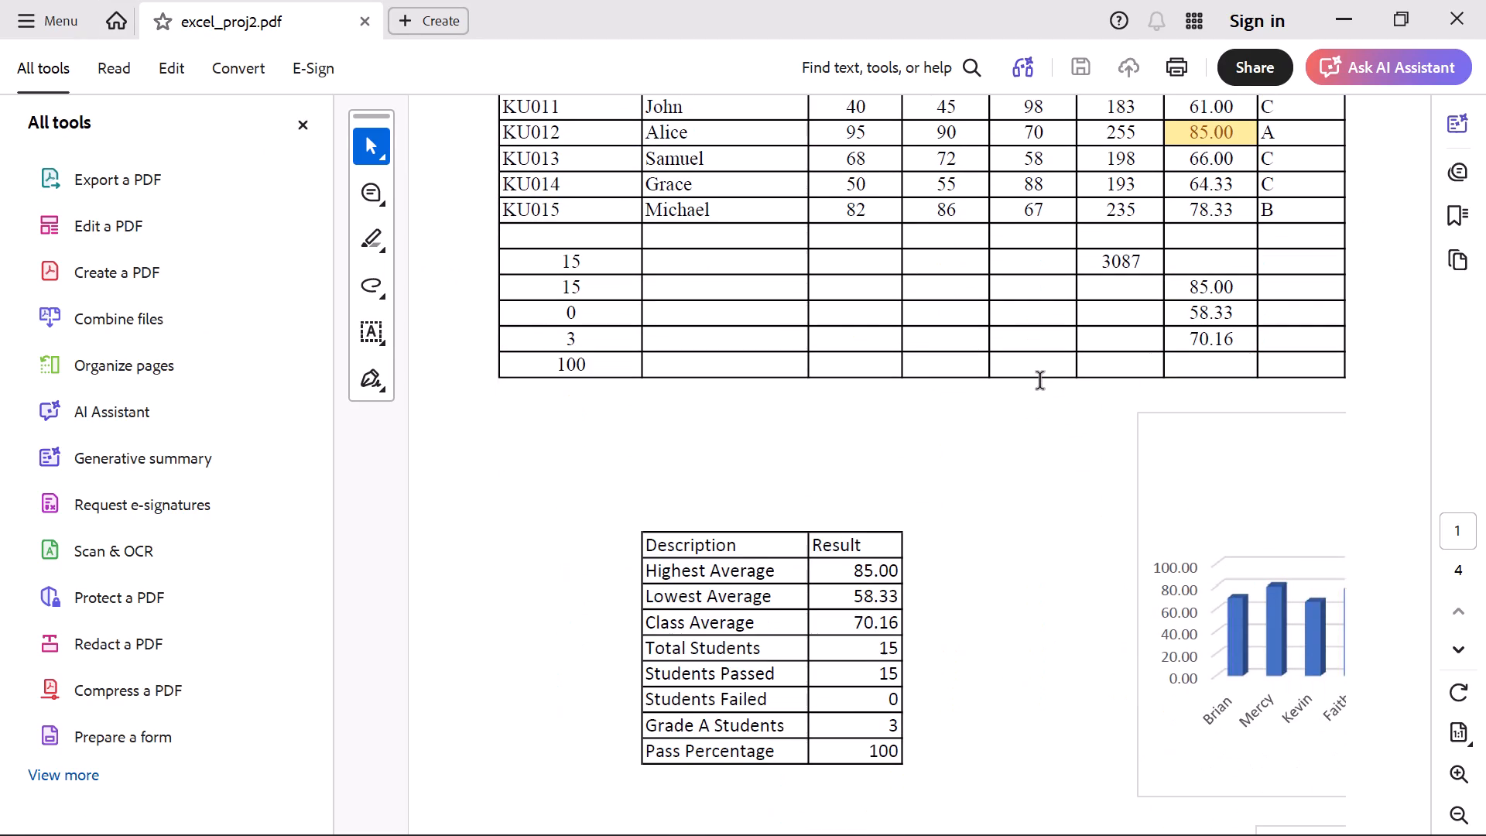
{"action": "scroll", "coordinate": [1041, 382], "scroll_direction": "down", "scroll_amount": 19}
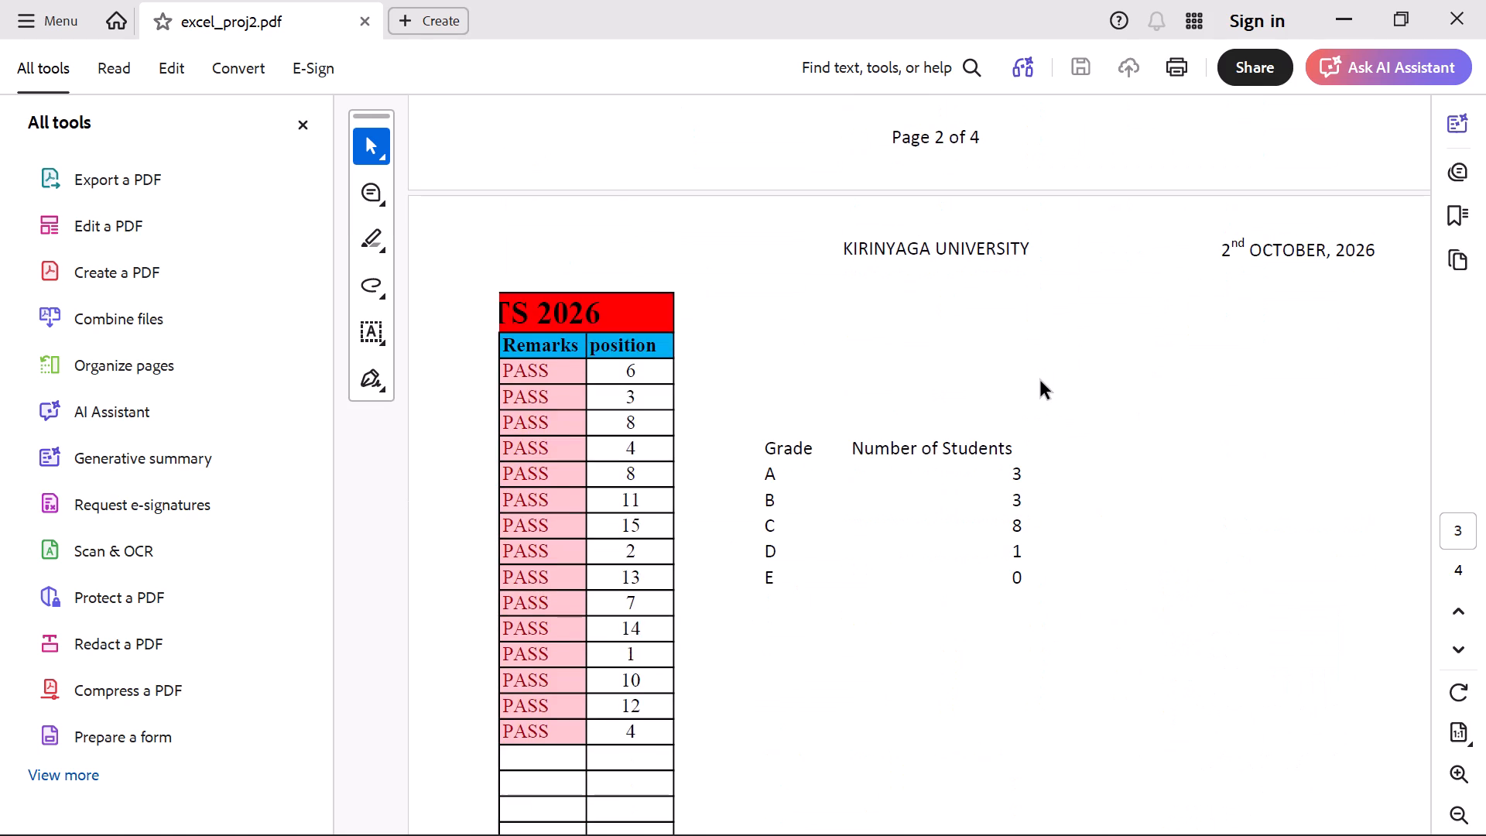
{"action": "scroll", "coordinate": [1041, 382], "scroll_direction": "down", "scroll_amount": 16}
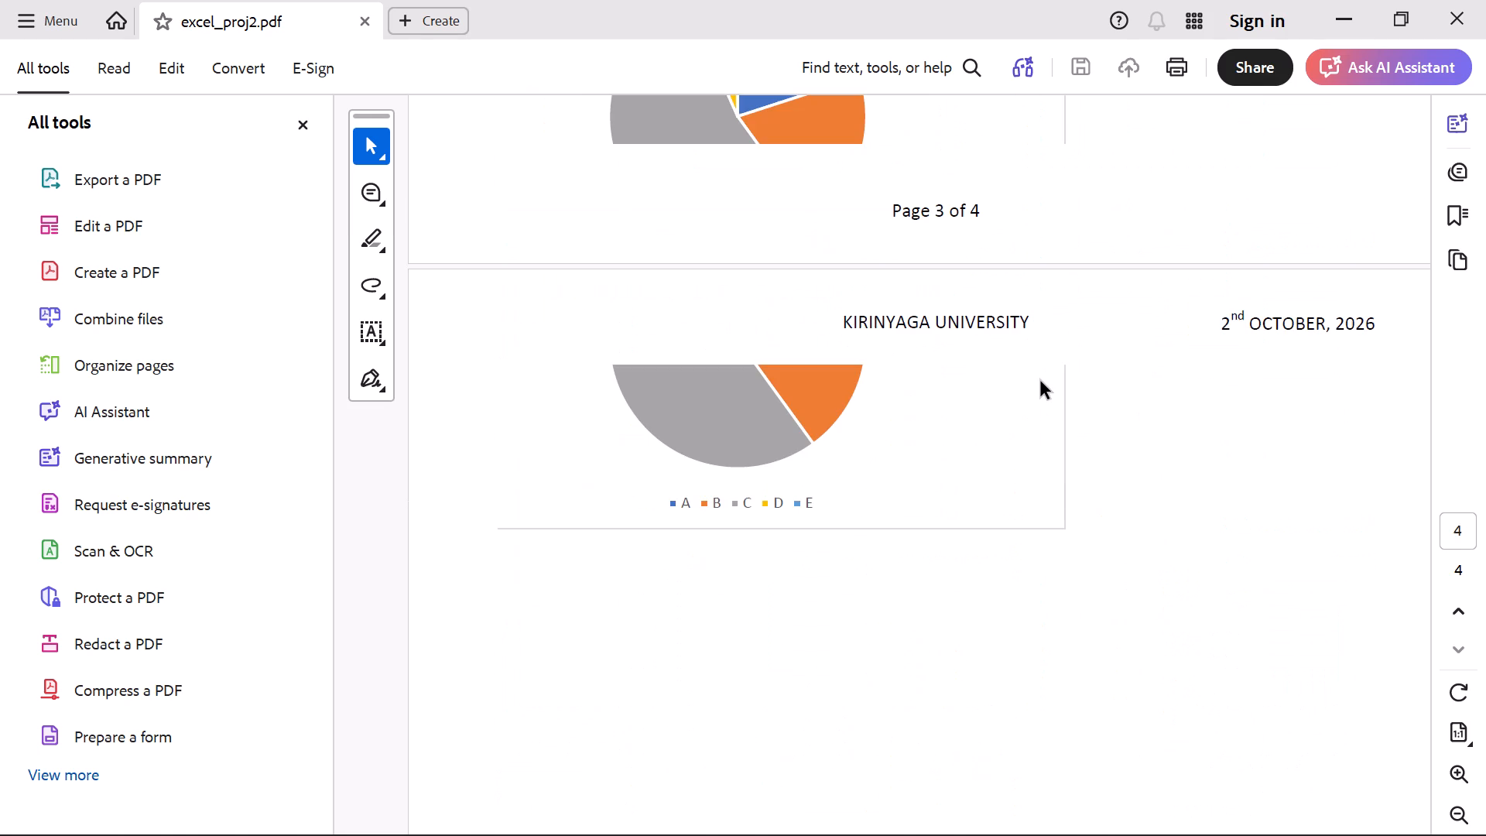
{"action": "scroll", "coordinate": [1041, 382], "scroll_direction": "down", "scroll_amount": 18}
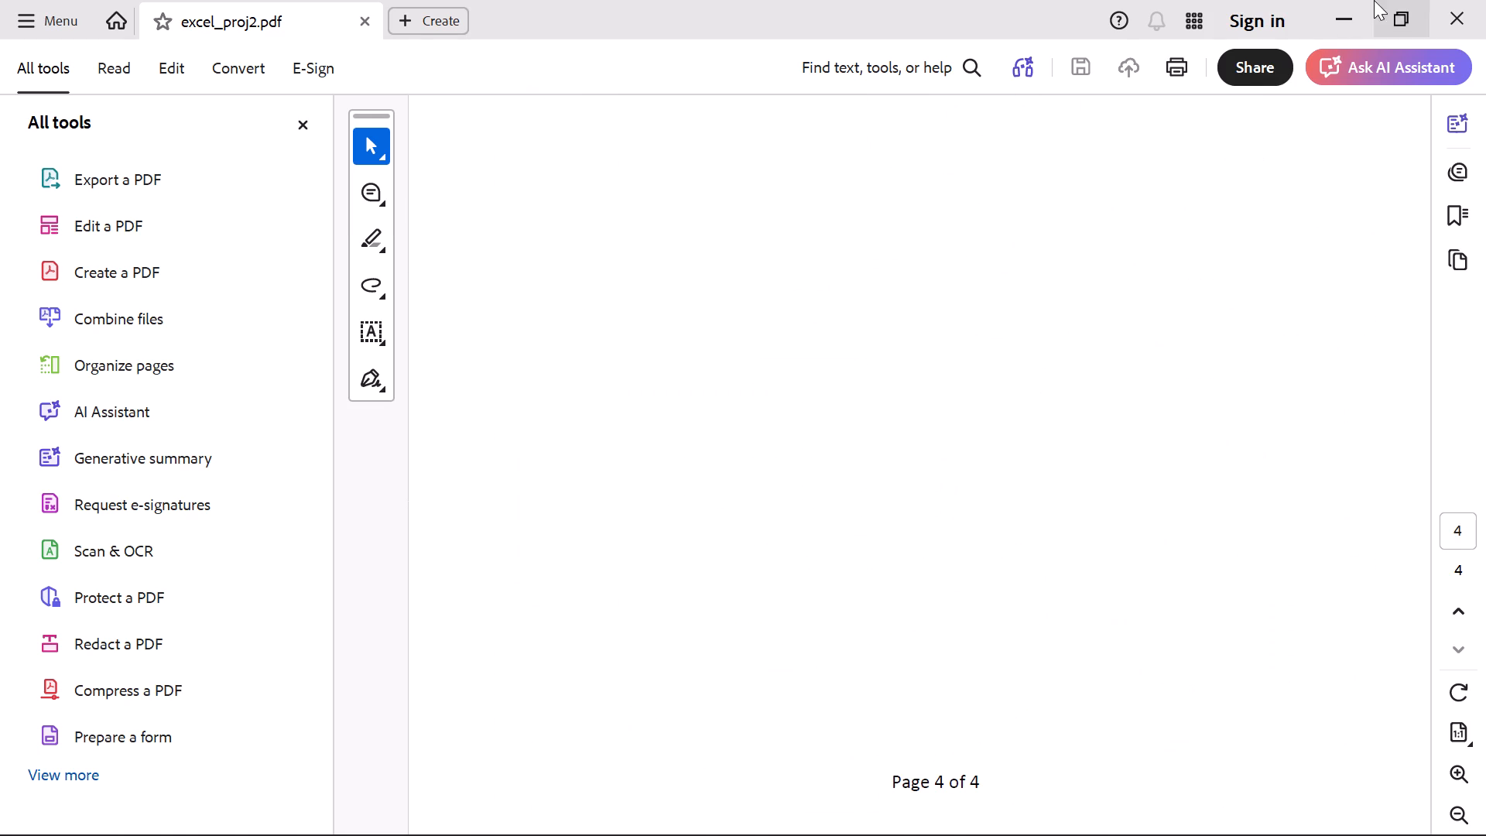
{"action": "left_click", "coordinate": [1432, 1]}
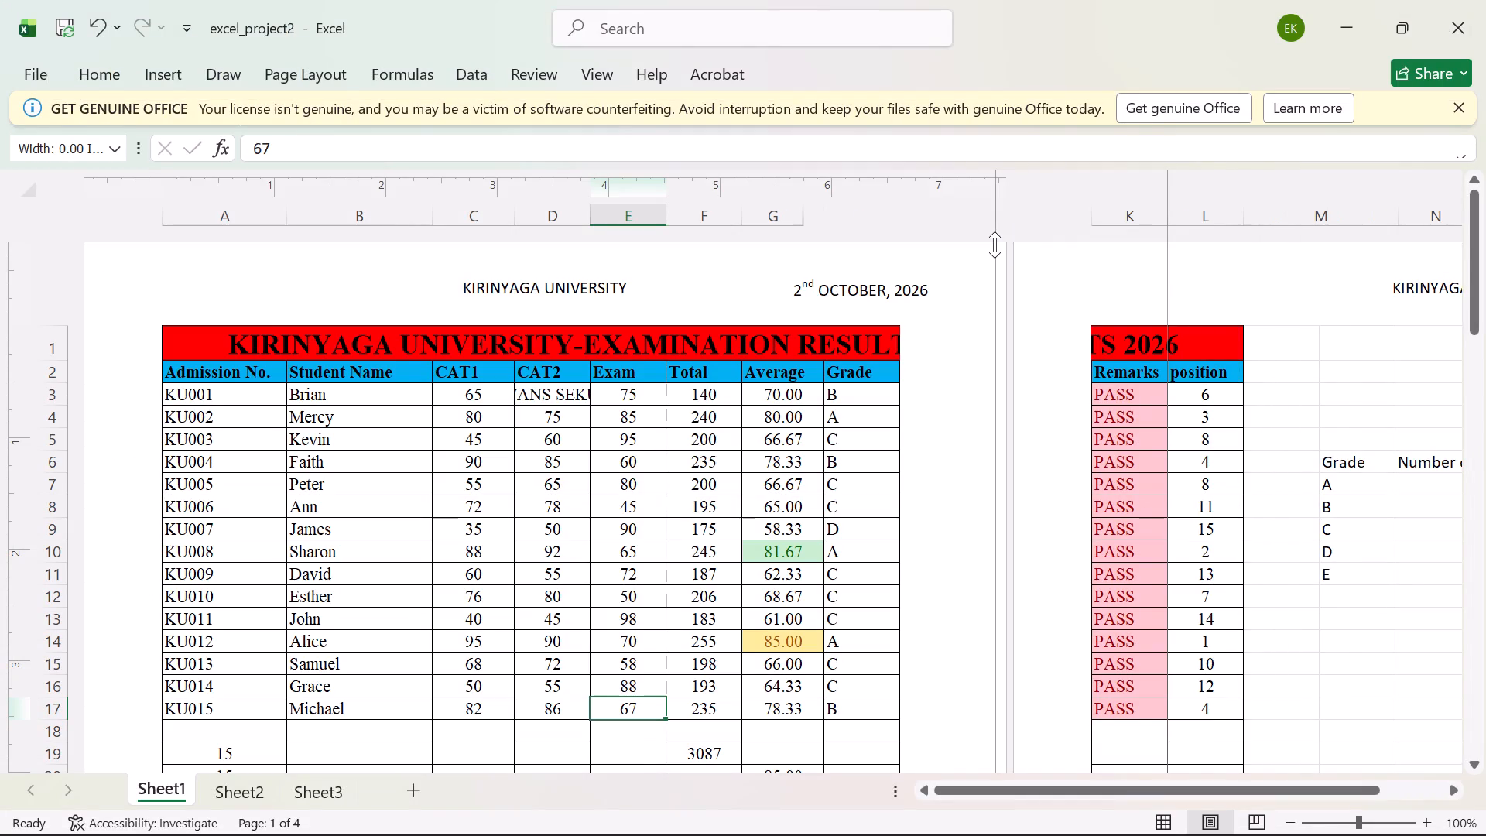
Collapse columns H to J on Sheet1 to zero width and narrow the Average column (G).
{"action": "left_click", "coordinate": [995, 245]}
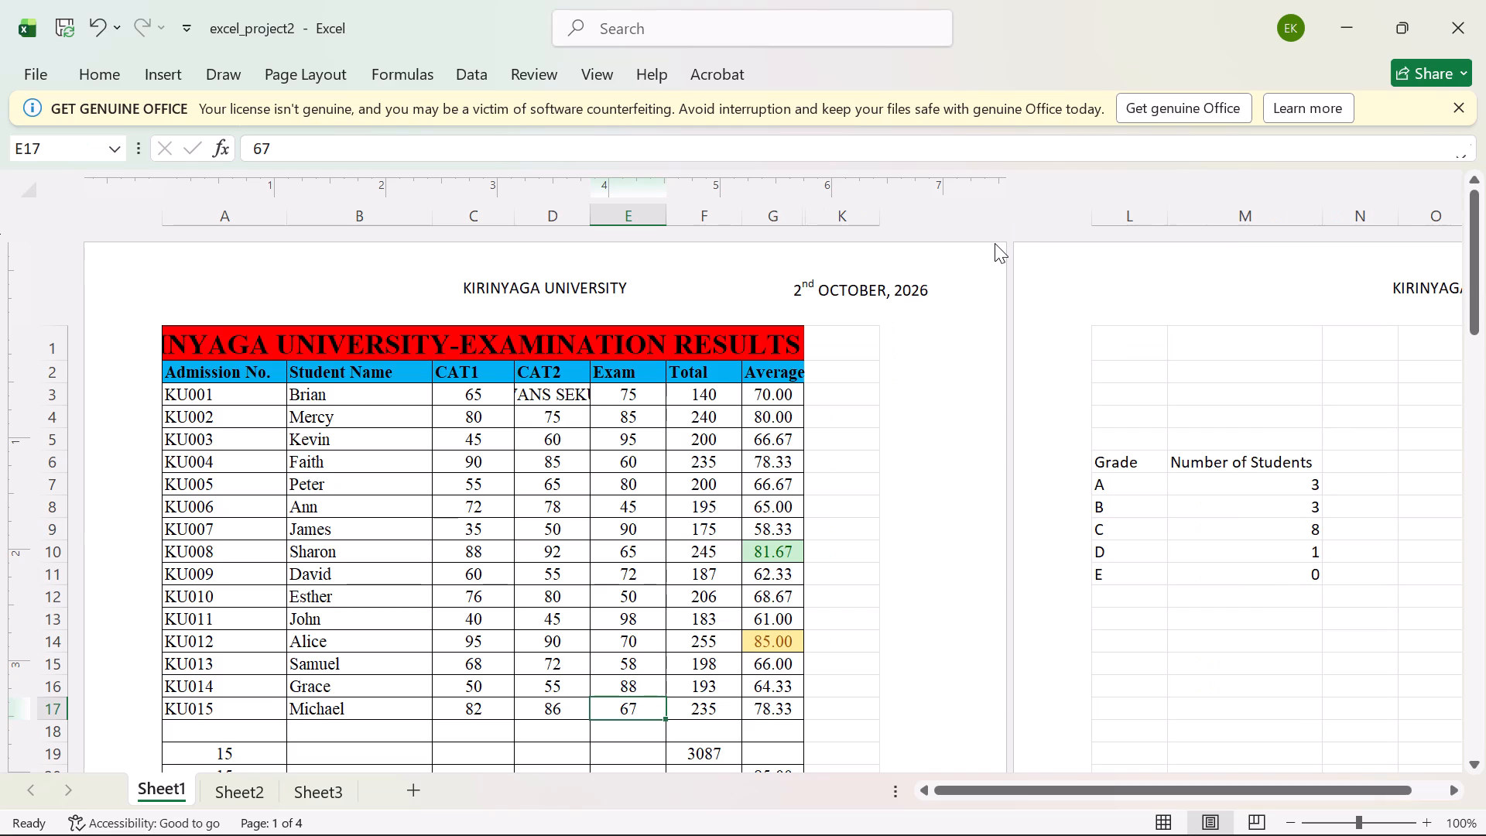
Examine how the results table, summary table and charts are laid out across Sheet1's pages.
{"action": "scroll", "coordinate": [823, 344], "scroll_direction": "down", "scroll_amount": 1}
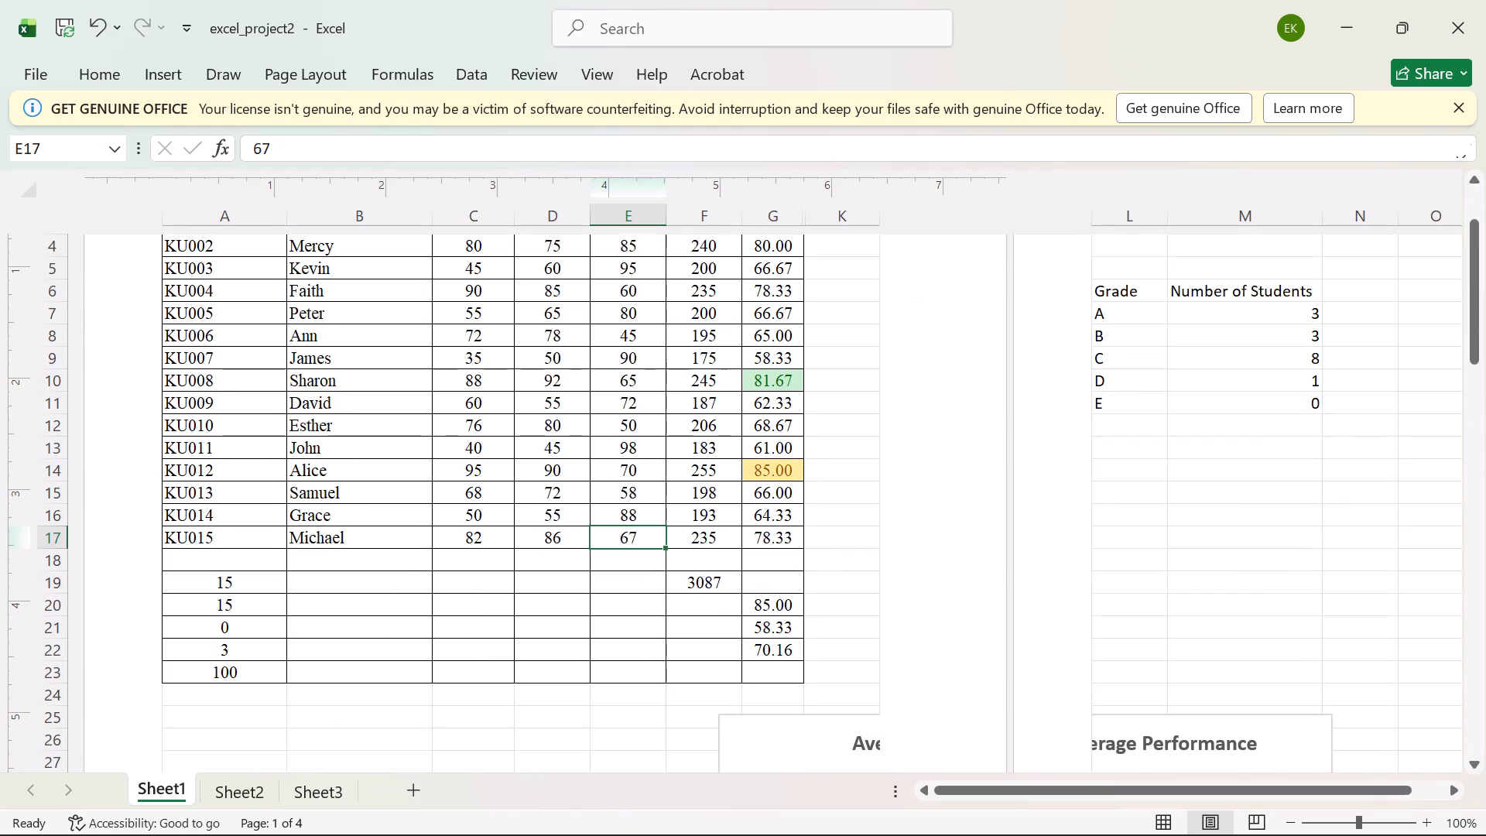
{"action": "scroll", "coordinate": [823, 344], "scroll_direction": "up", "scroll_amount": 2}
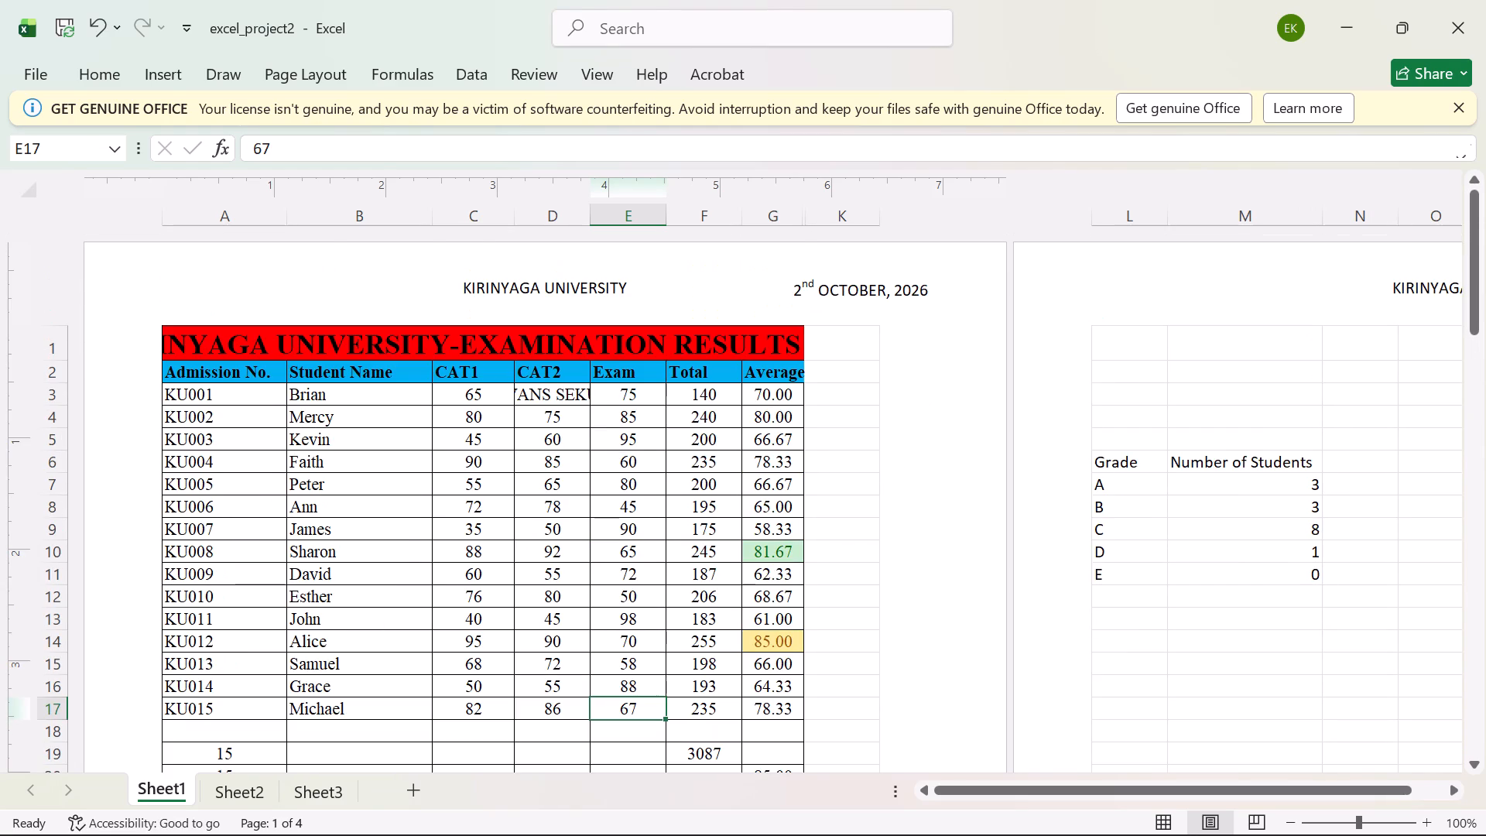
{"action": "scroll", "coordinate": [823, 344], "scroll_direction": "down", "scroll_amount": 5}
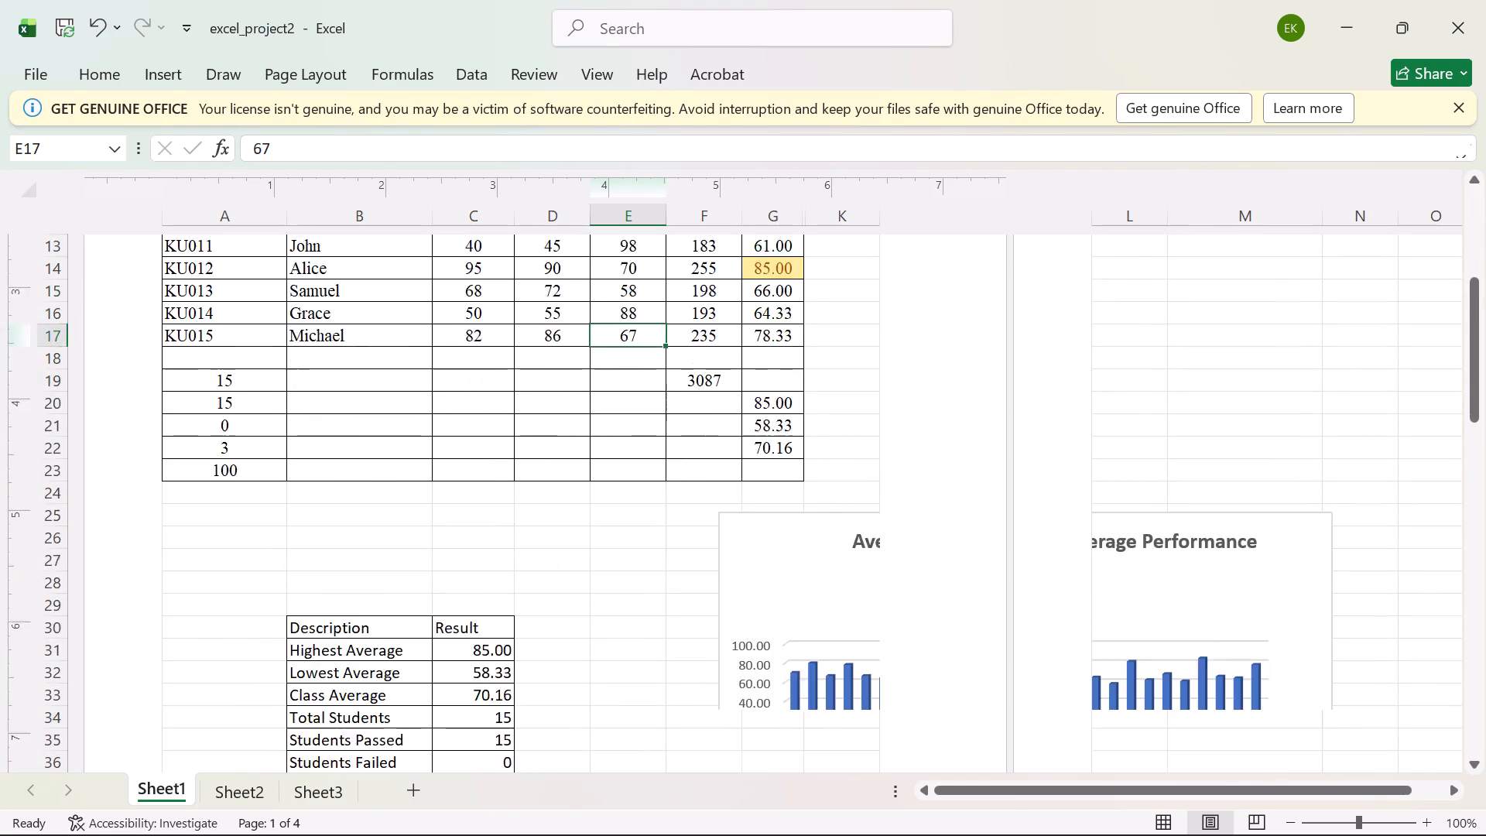
{"action": "scroll", "coordinate": [823, 344], "scroll_direction": "down", "scroll_amount": 1}
{"action": "scroll", "coordinate": [823, 344], "scroll_direction": "up", "scroll_amount": 7}
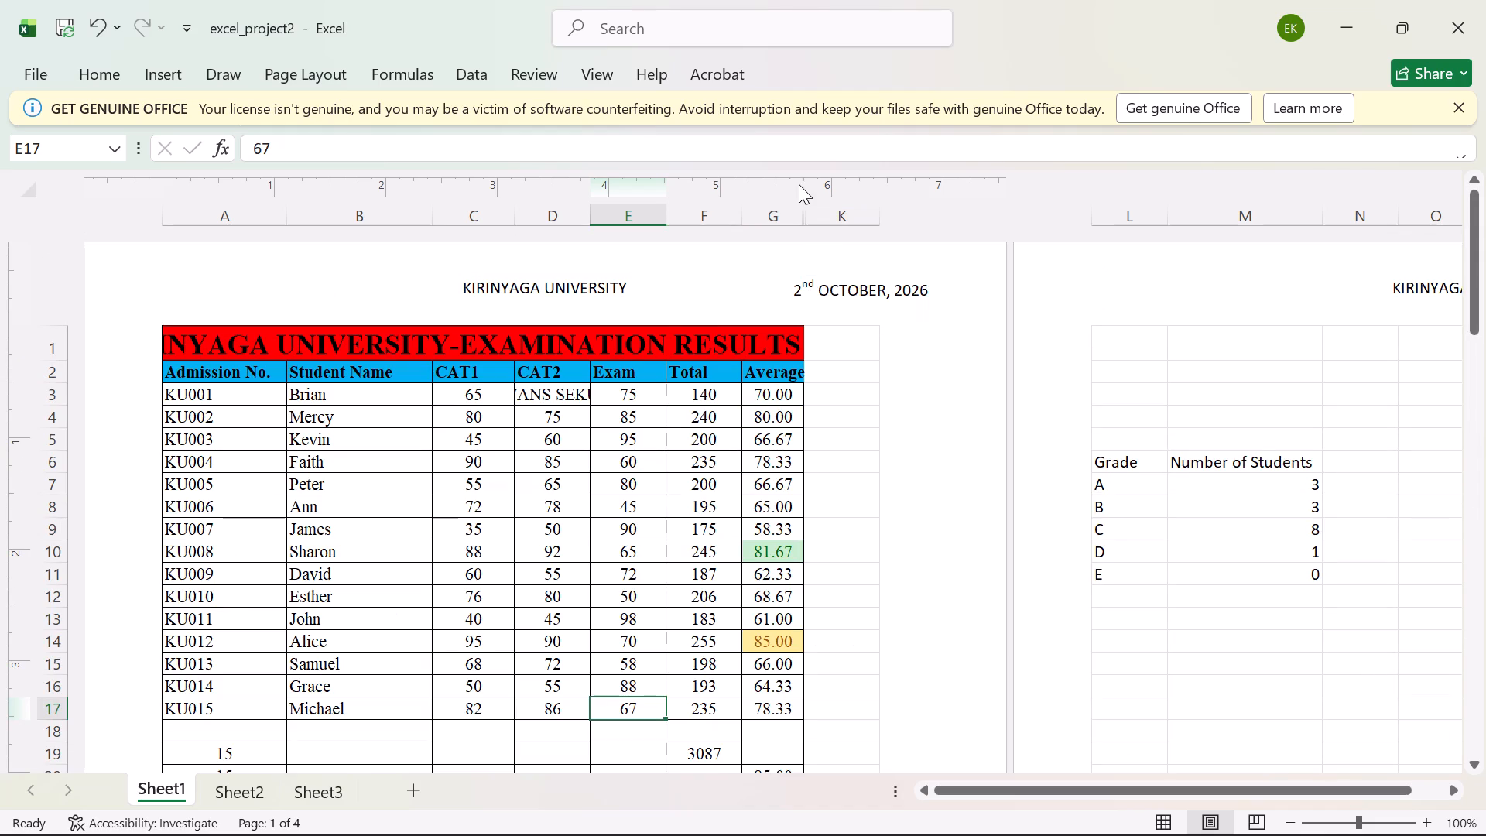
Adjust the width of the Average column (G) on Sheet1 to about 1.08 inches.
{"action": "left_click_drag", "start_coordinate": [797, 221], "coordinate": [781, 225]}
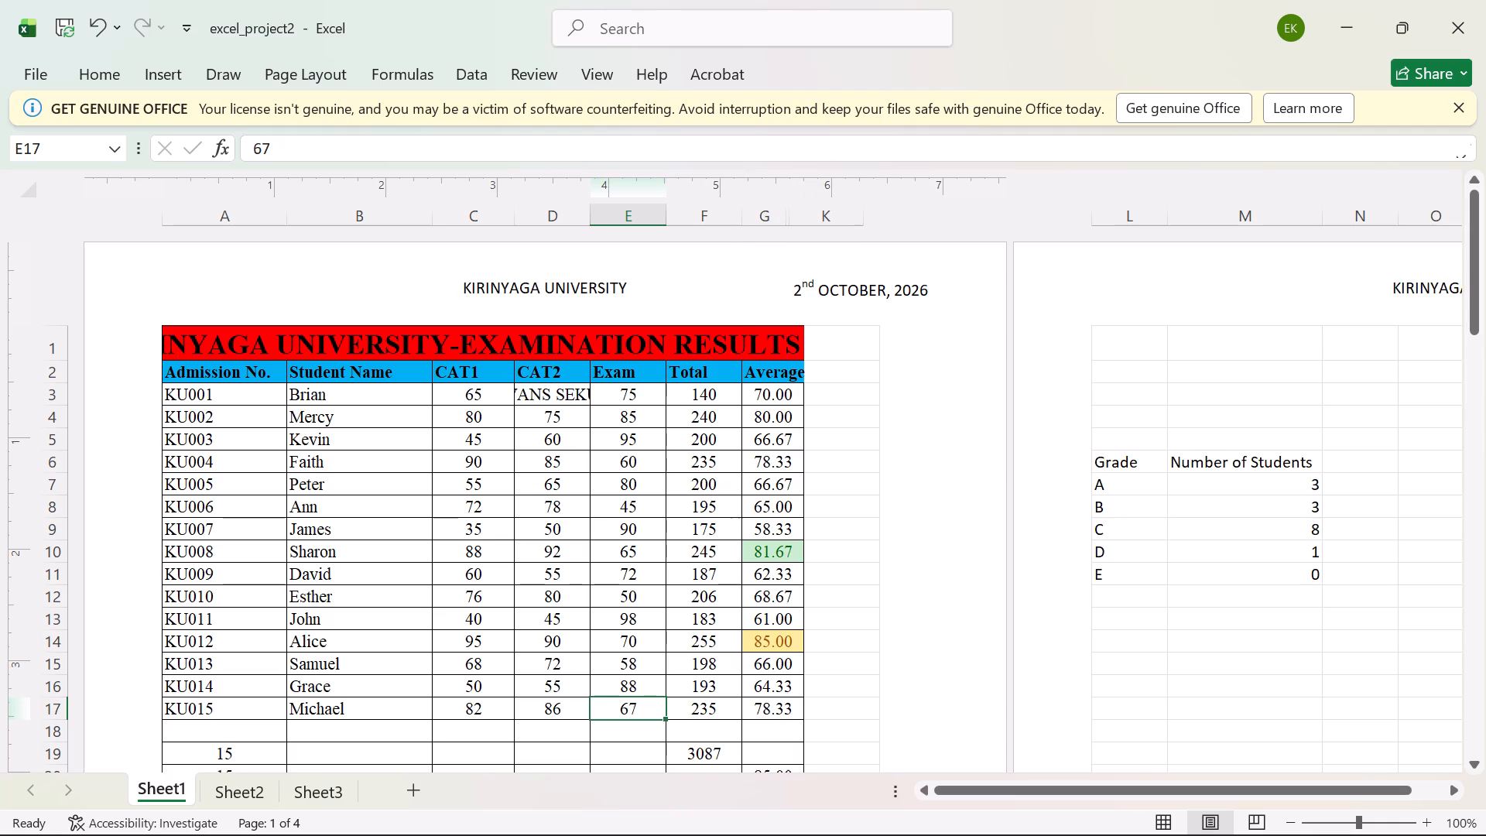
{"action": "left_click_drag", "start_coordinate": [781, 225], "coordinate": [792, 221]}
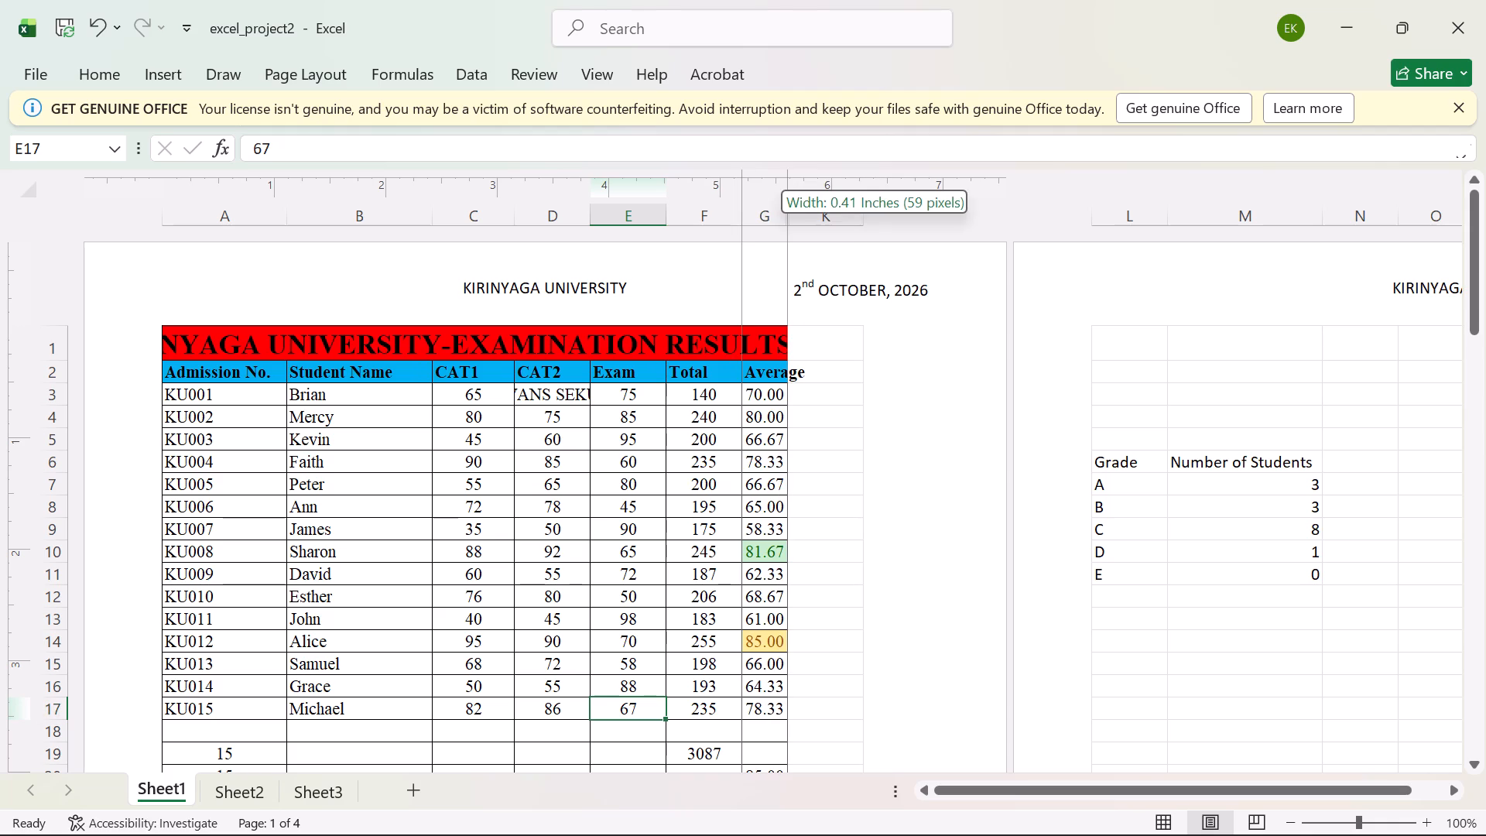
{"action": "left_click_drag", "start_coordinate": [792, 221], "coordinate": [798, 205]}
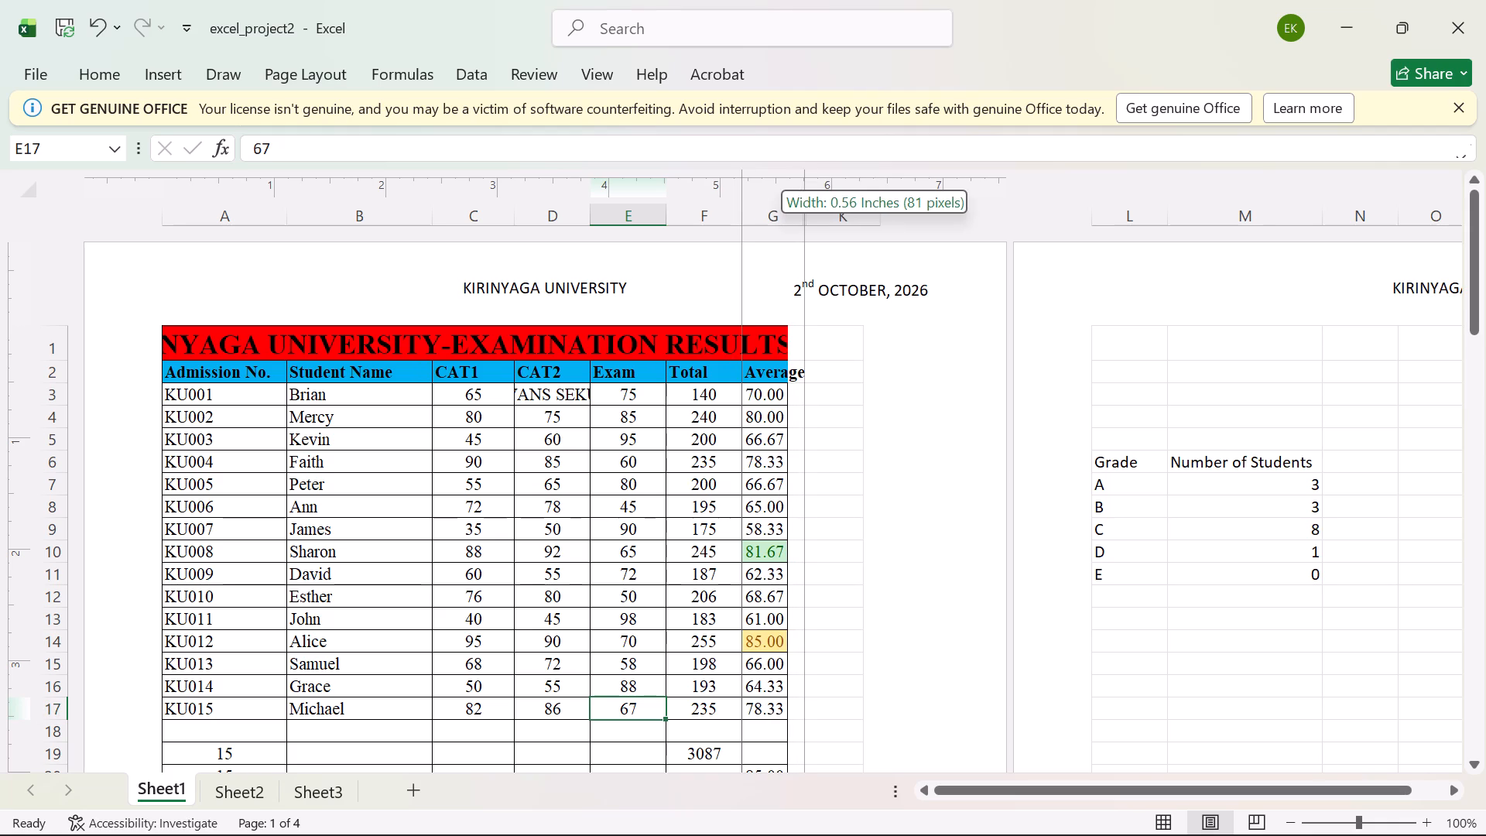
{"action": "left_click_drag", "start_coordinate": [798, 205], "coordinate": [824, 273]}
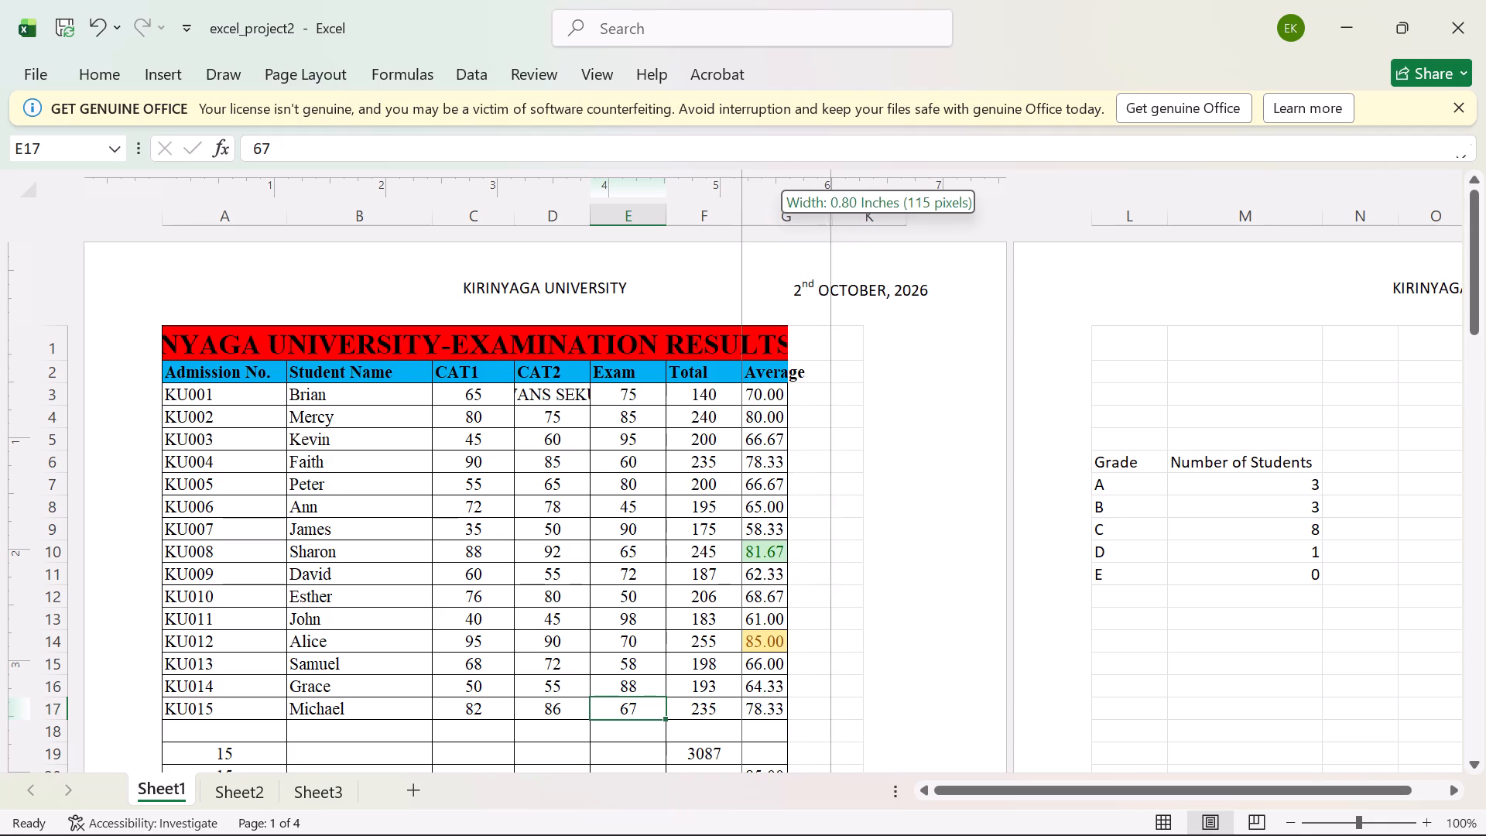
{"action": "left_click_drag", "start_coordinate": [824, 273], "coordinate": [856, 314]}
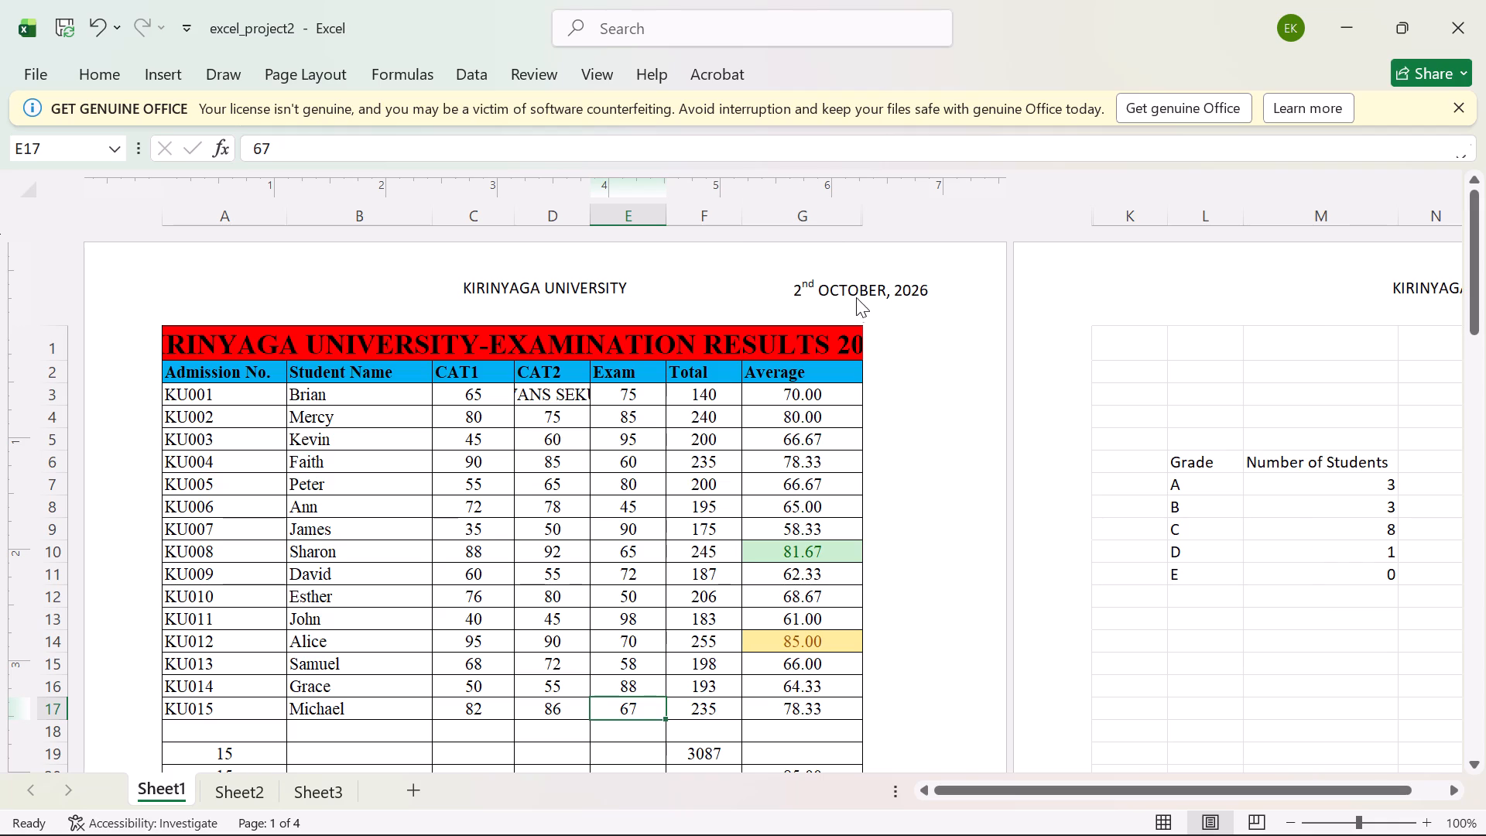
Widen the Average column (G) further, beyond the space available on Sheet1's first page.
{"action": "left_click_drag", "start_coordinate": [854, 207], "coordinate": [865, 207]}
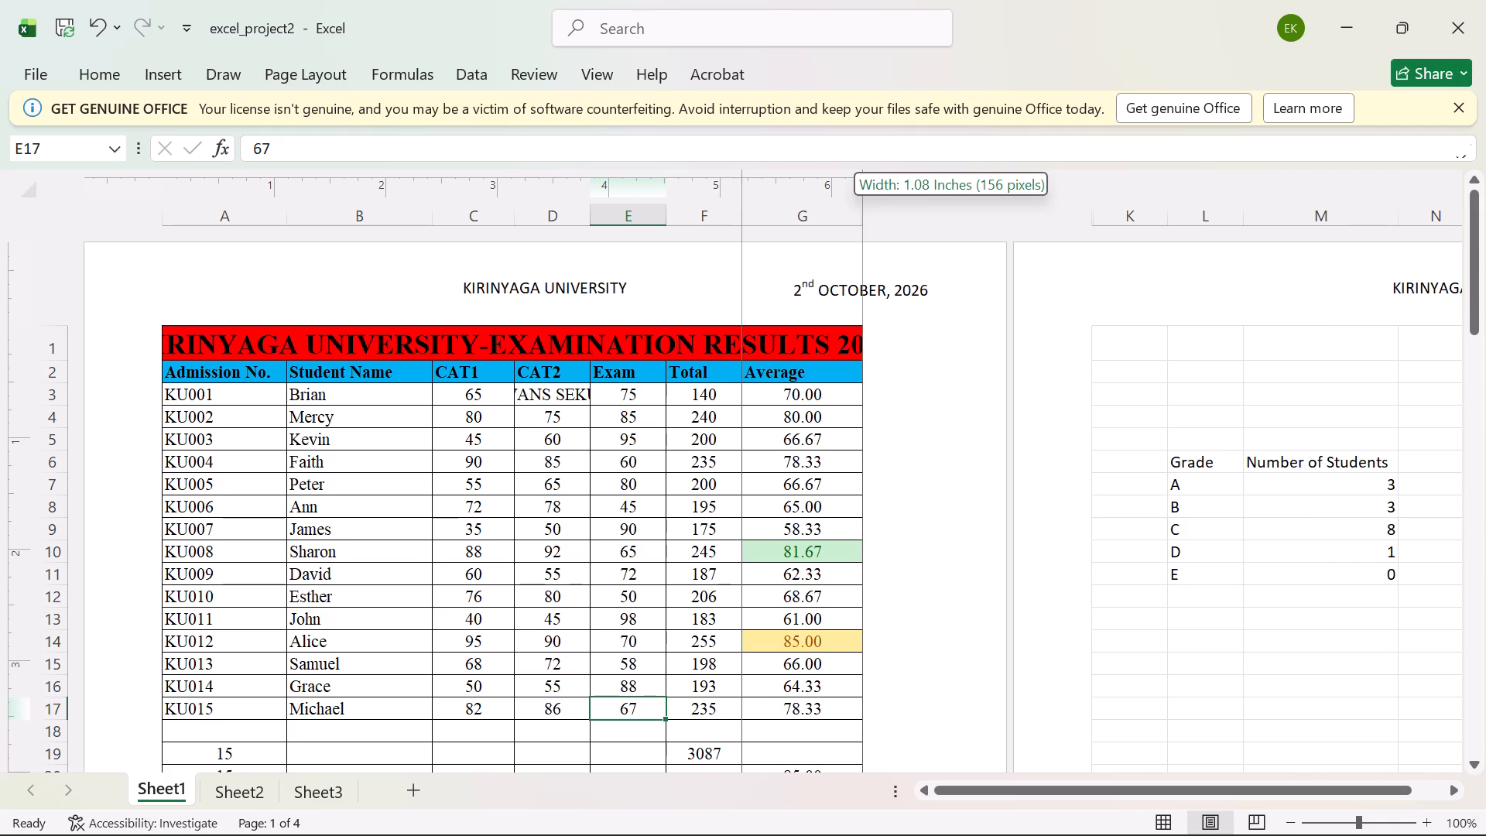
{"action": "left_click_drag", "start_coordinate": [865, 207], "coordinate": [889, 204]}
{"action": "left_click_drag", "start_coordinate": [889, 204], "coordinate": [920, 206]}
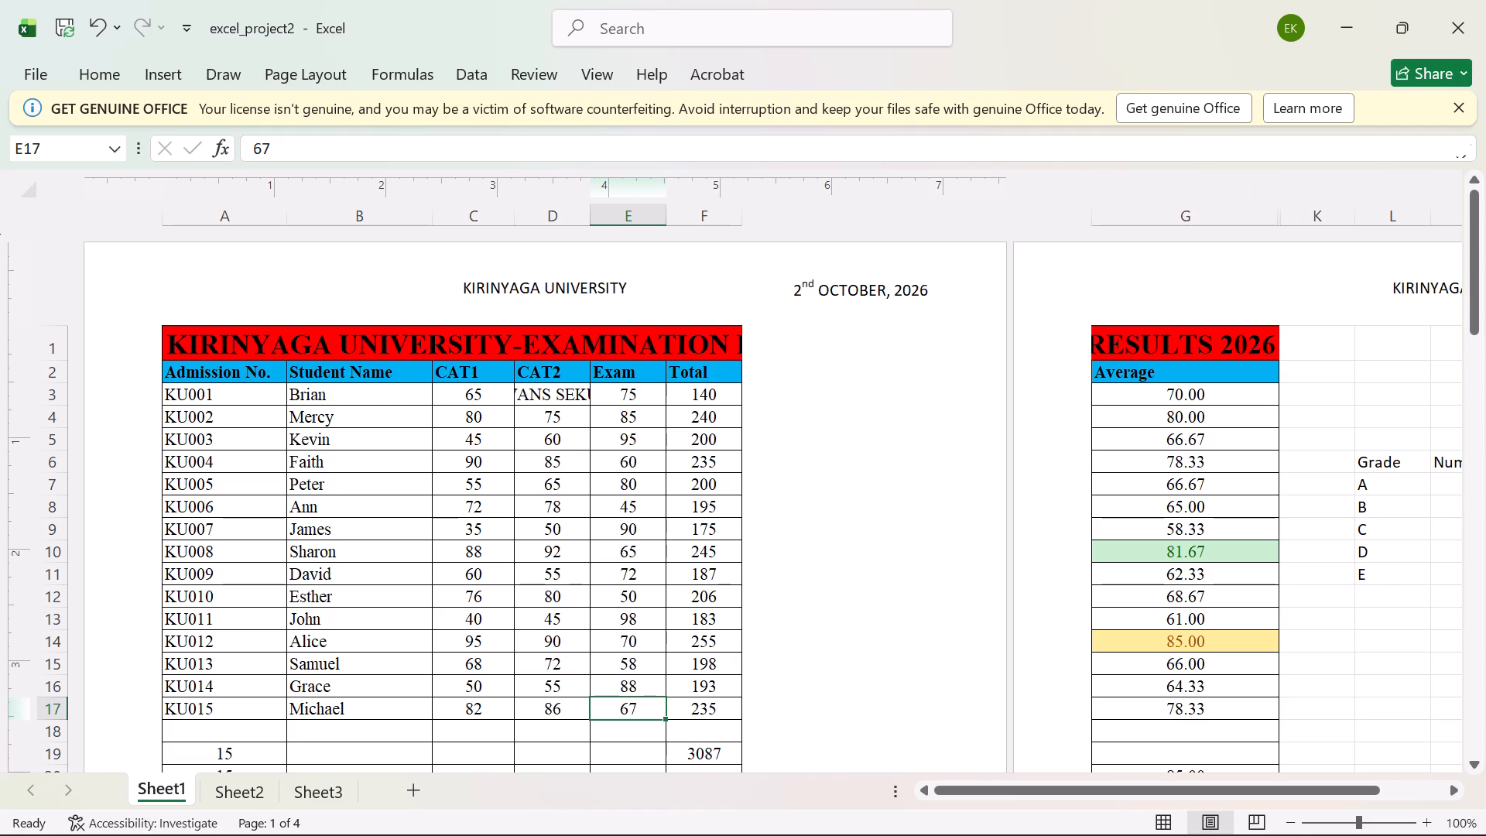
Collapse the Total and Average columns (F and G) to zero width and narrow the Exam column (E).
{"action": "left_click_drag", "start_coordinate": [1286, 221], "coordinate": [1001, 237]}
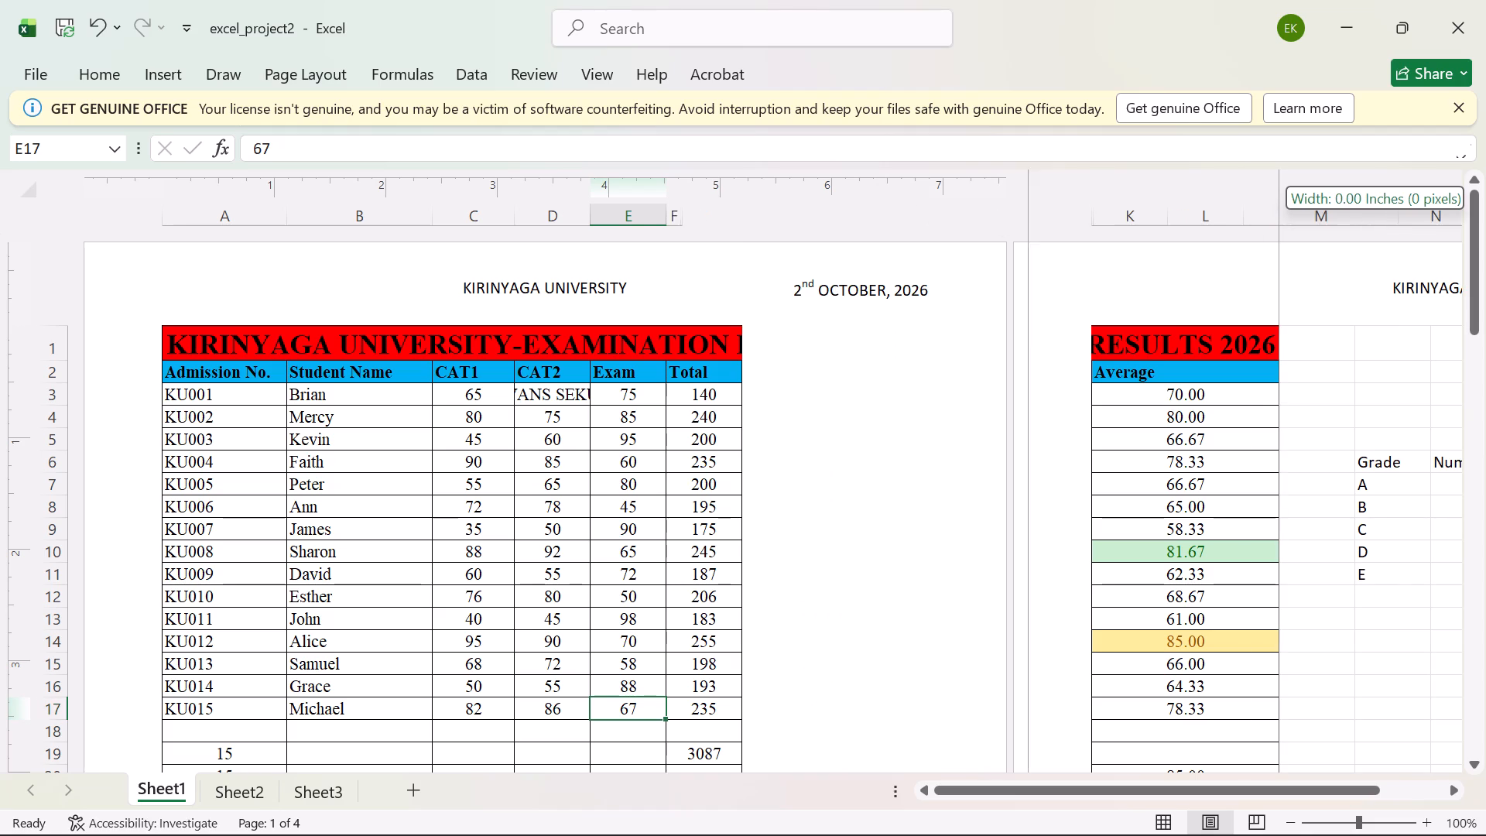
{"action": "left_click_drag", "start_coordinate": [1001, 237], "coordinate": [988, 238]}
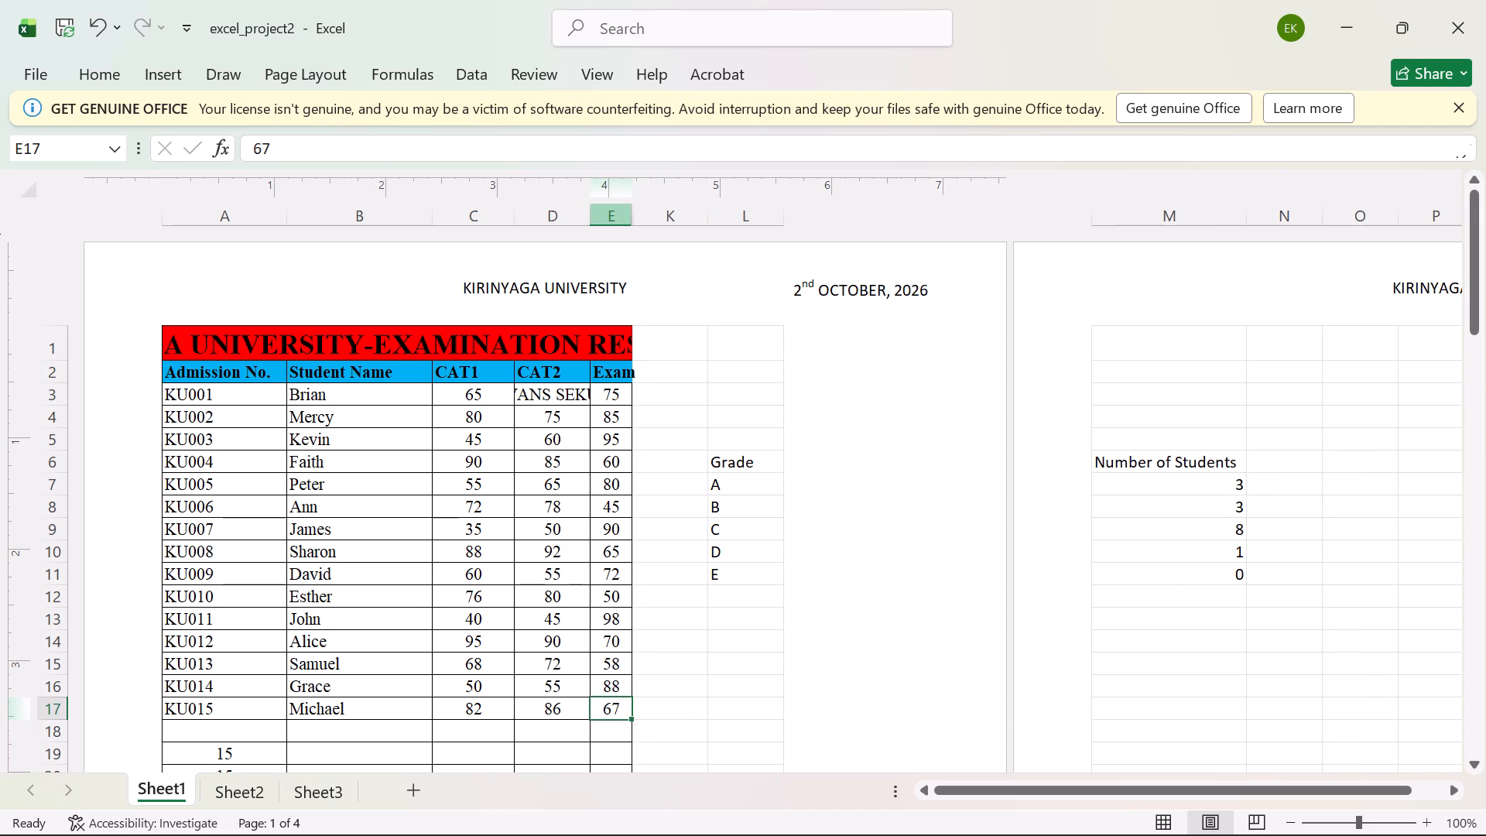
Widen the Exam column (E) on Sheet1 to about 3.02 inches so the full results title fits.
{"action": "left_click_drag", "start_coordinate": [625, 214], "coordinate": [680, 214]}
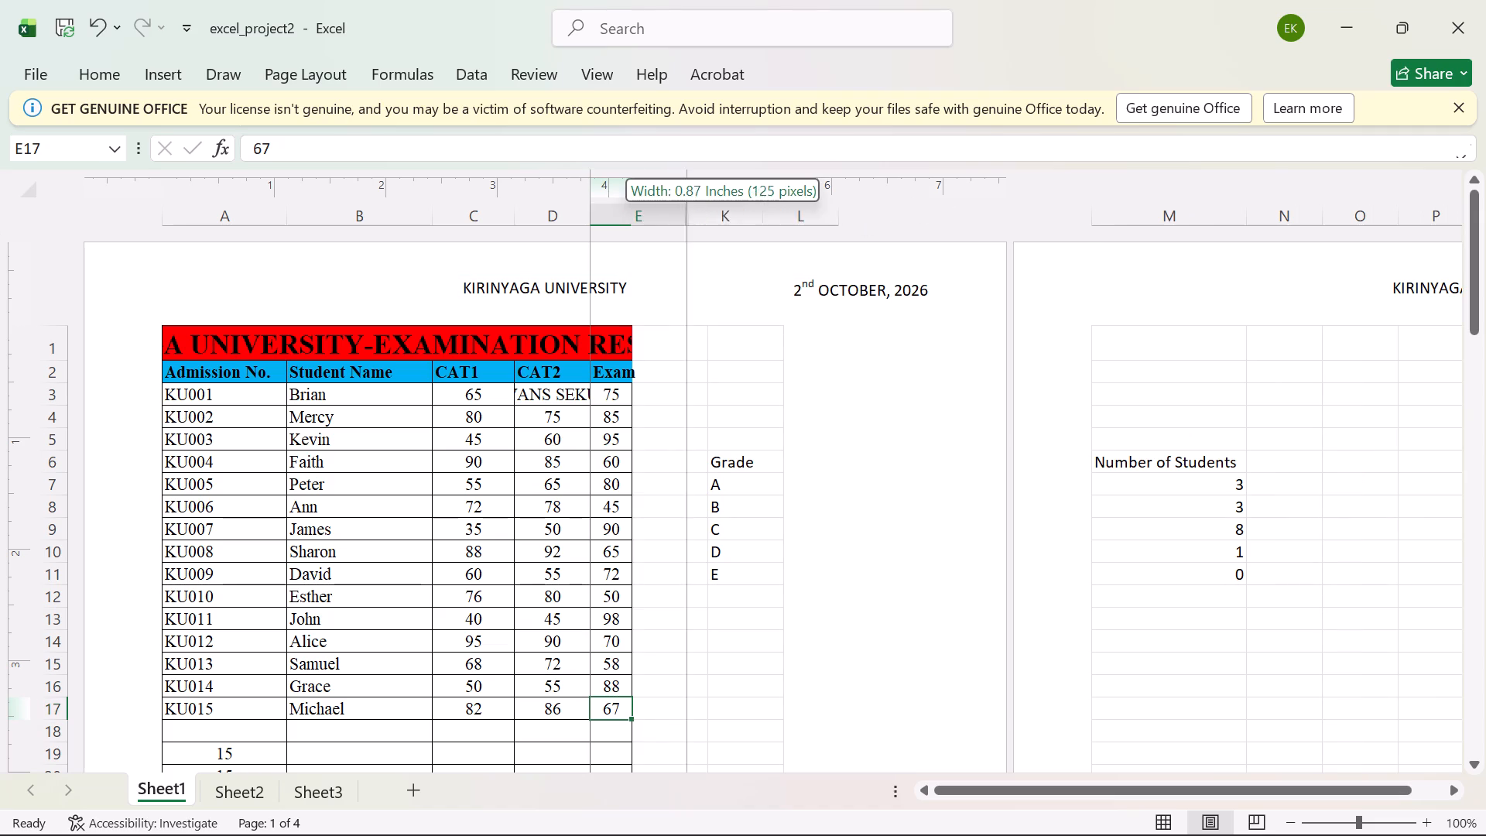
{"action": "left_click_drag", "start_coordinate": [680, 214], "coordinate": [826, 224]}
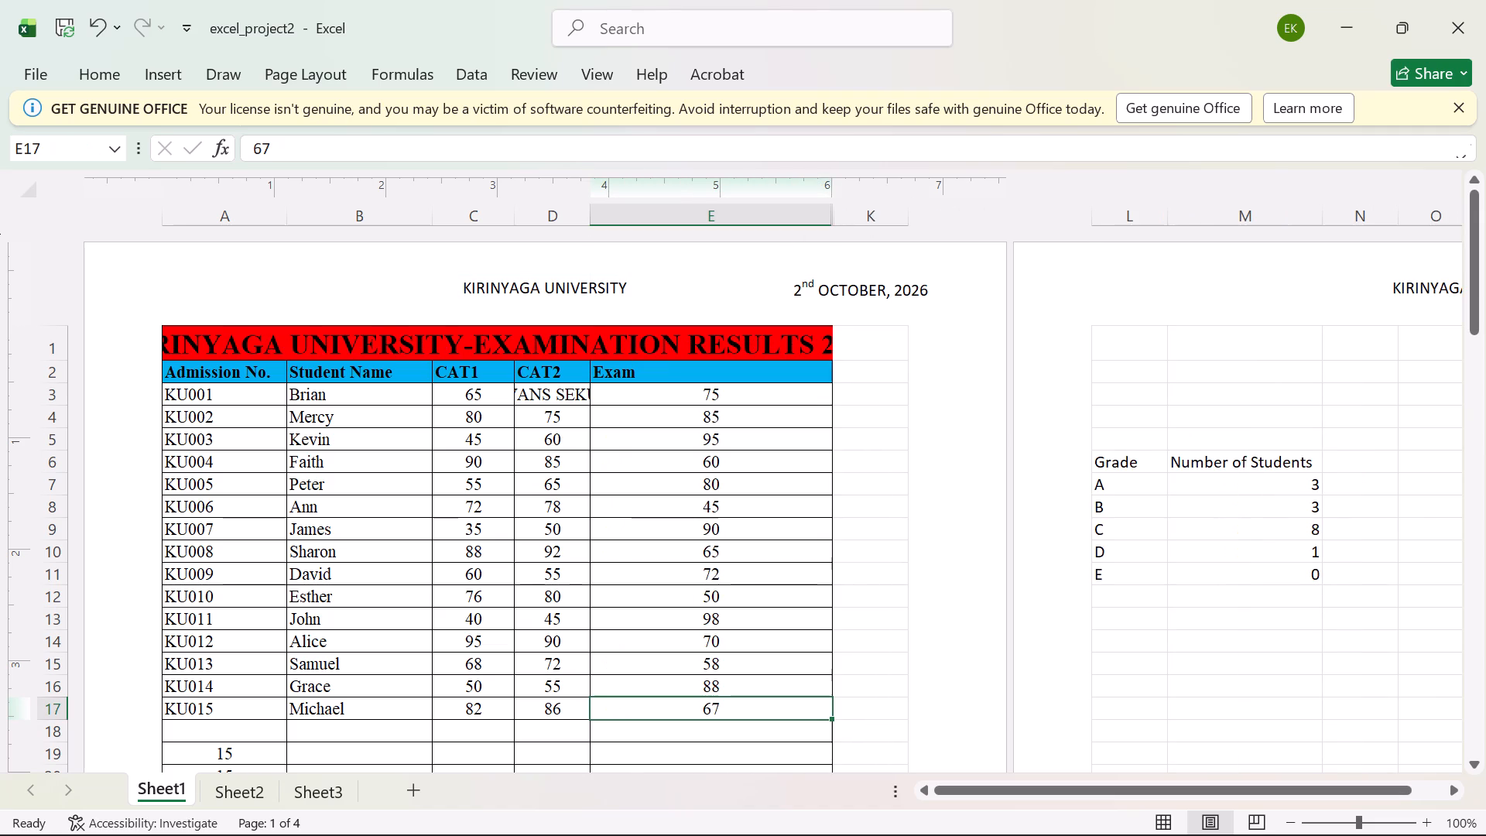
{"action": "left_click_drag", "start_coordinate": [826, 224], "coordinate": [873, 219]}
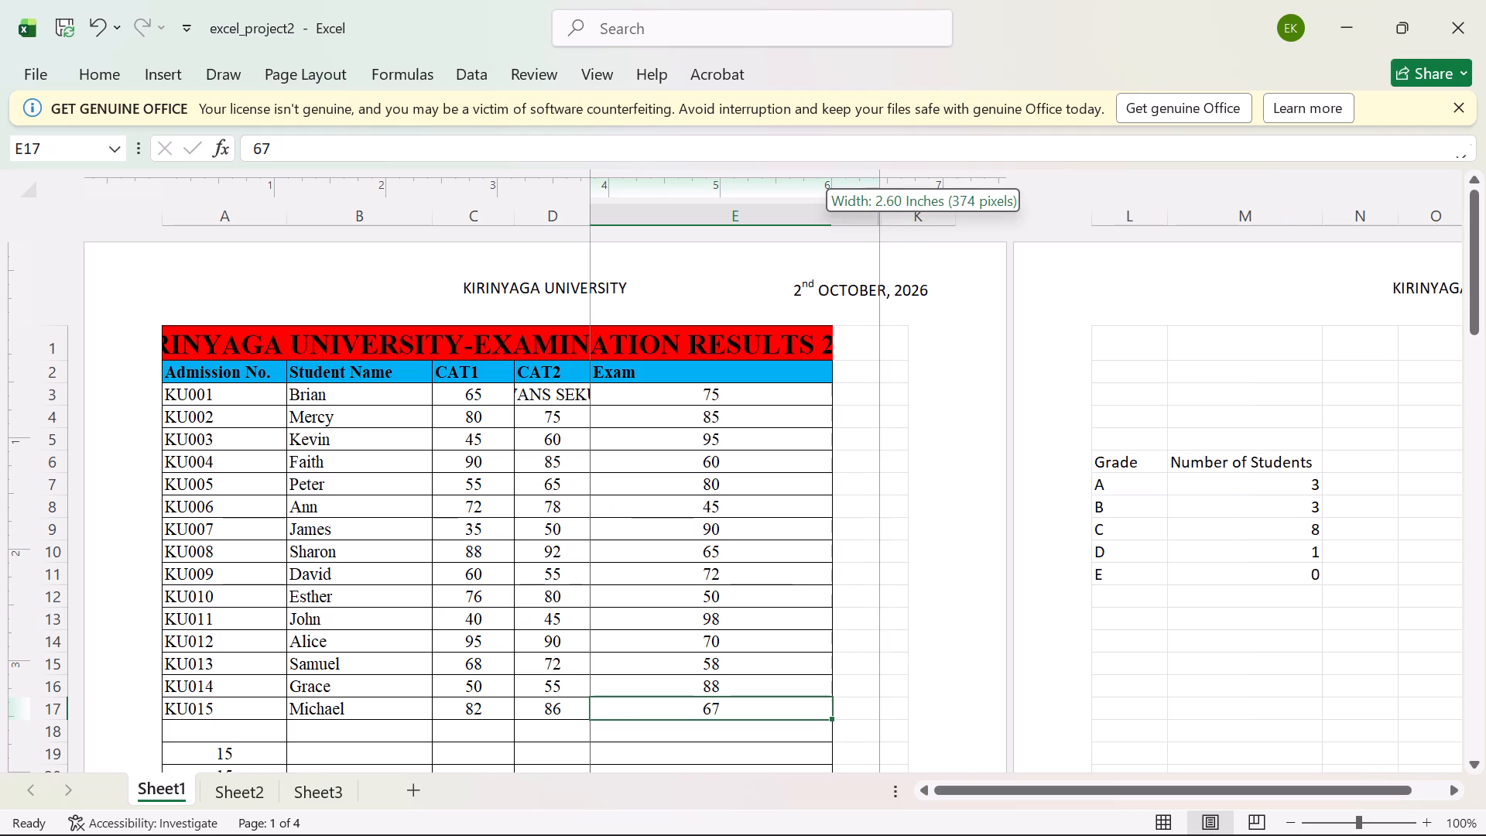
{"action": "left_click_drag", "start_coordinate": [873, 219], "coordinate": [920, 224]}
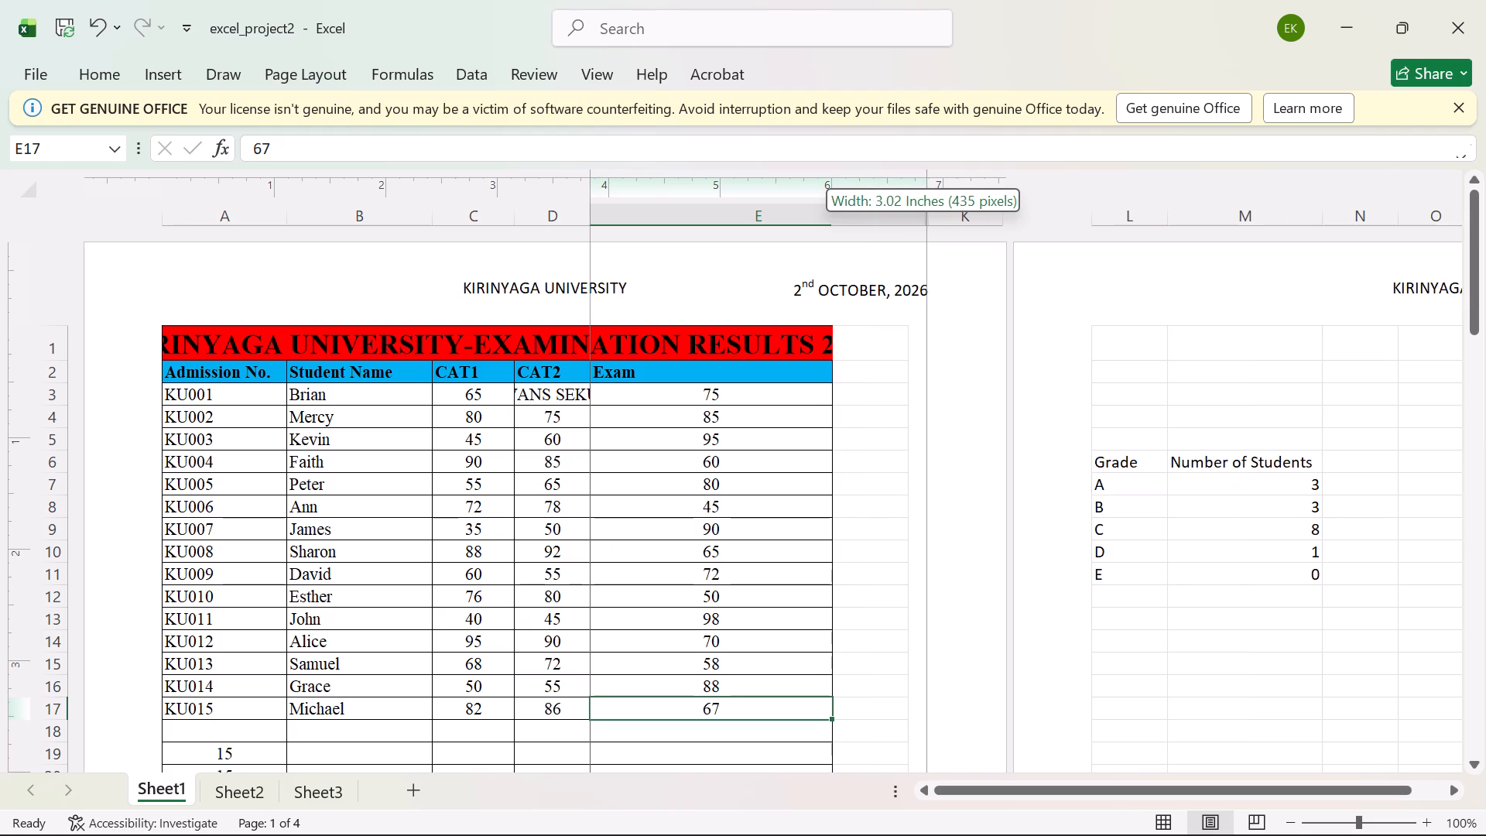
{"action": "left_click_drag", "start_coordinate": [920, 224], "coordinate": [920, 222]}
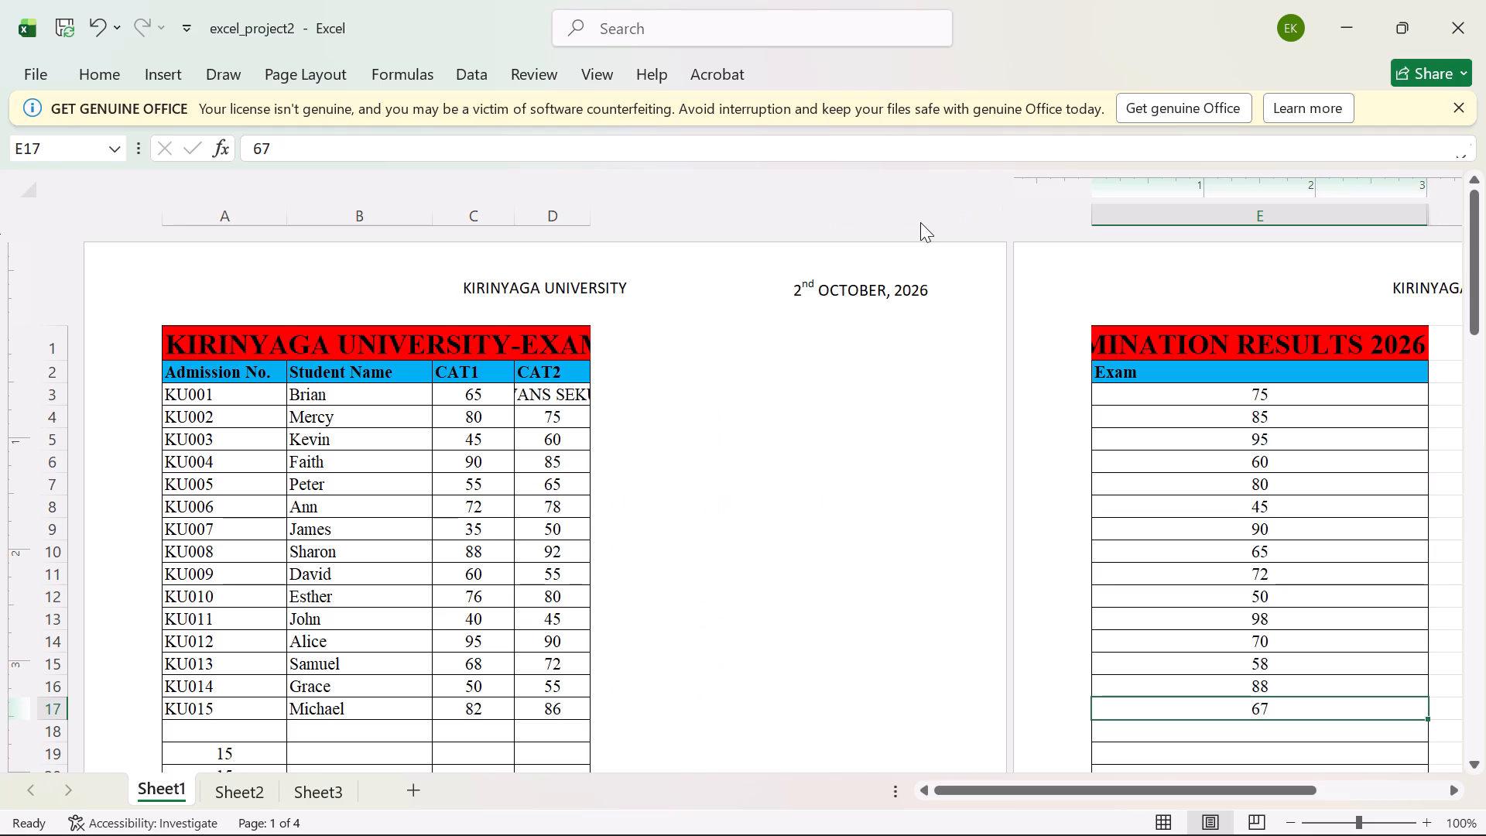
Set Sheet1's print orientation to Landscape and check the pages in the print preview.
{"action": "left_click", "coordinate": [44, 80]}
{"action": "left_click", "coordinate": [76, 551]}
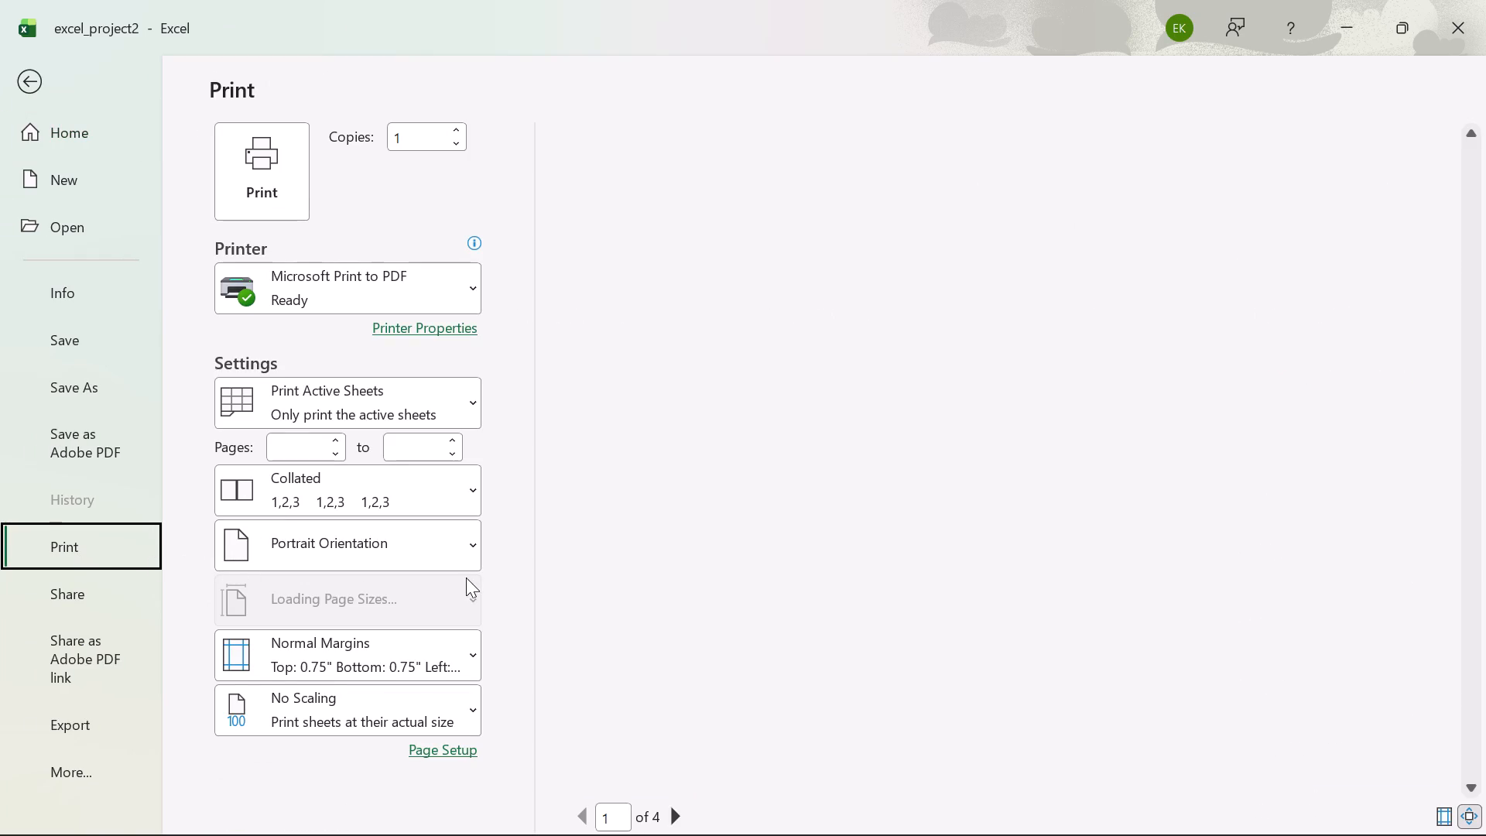
{"action": "left_click", "coordinate": [474, 549]}
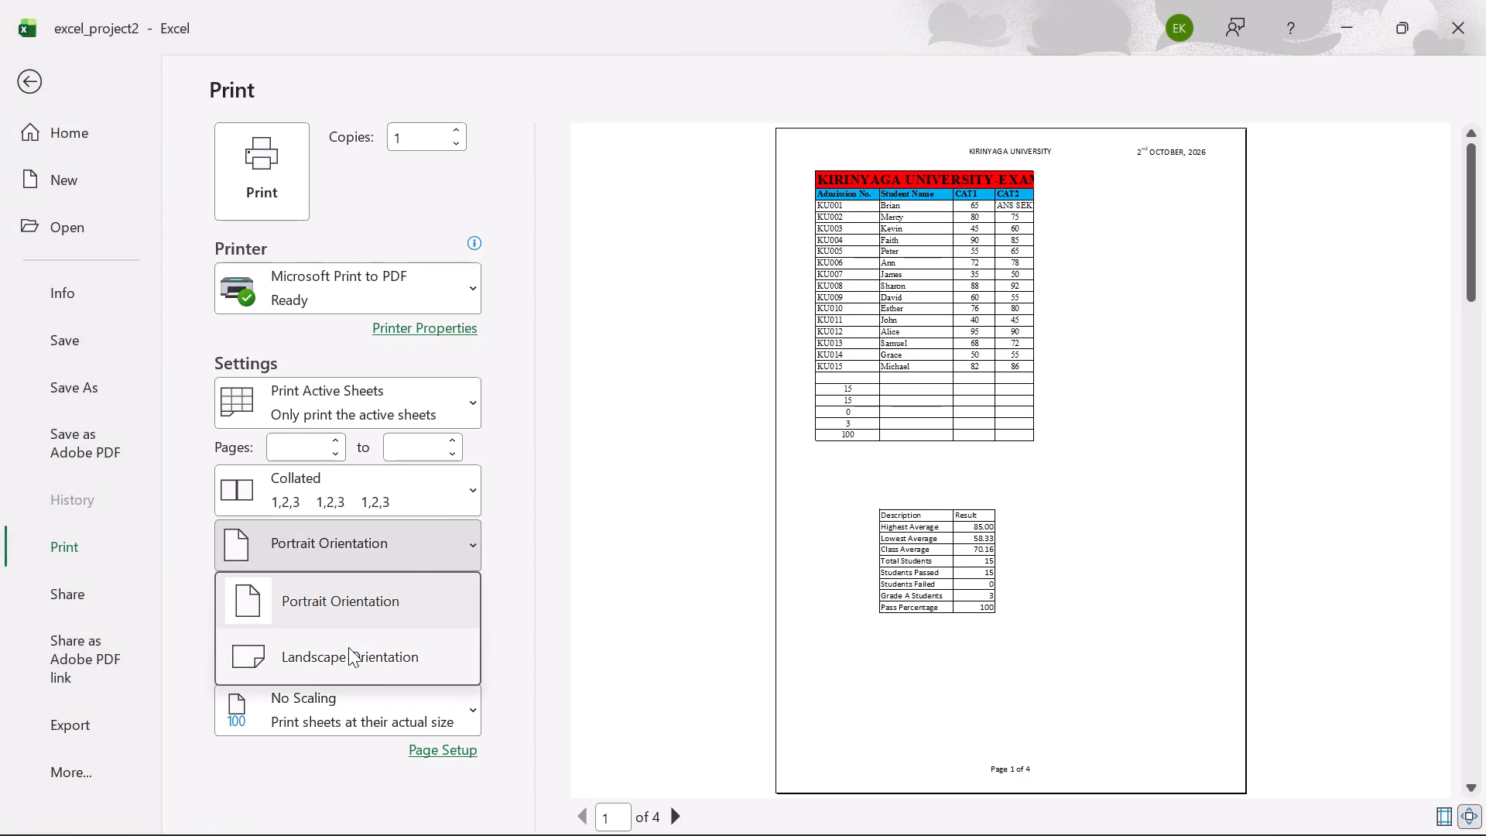
{"action": "left_click", "coordinate": [342, 656]}
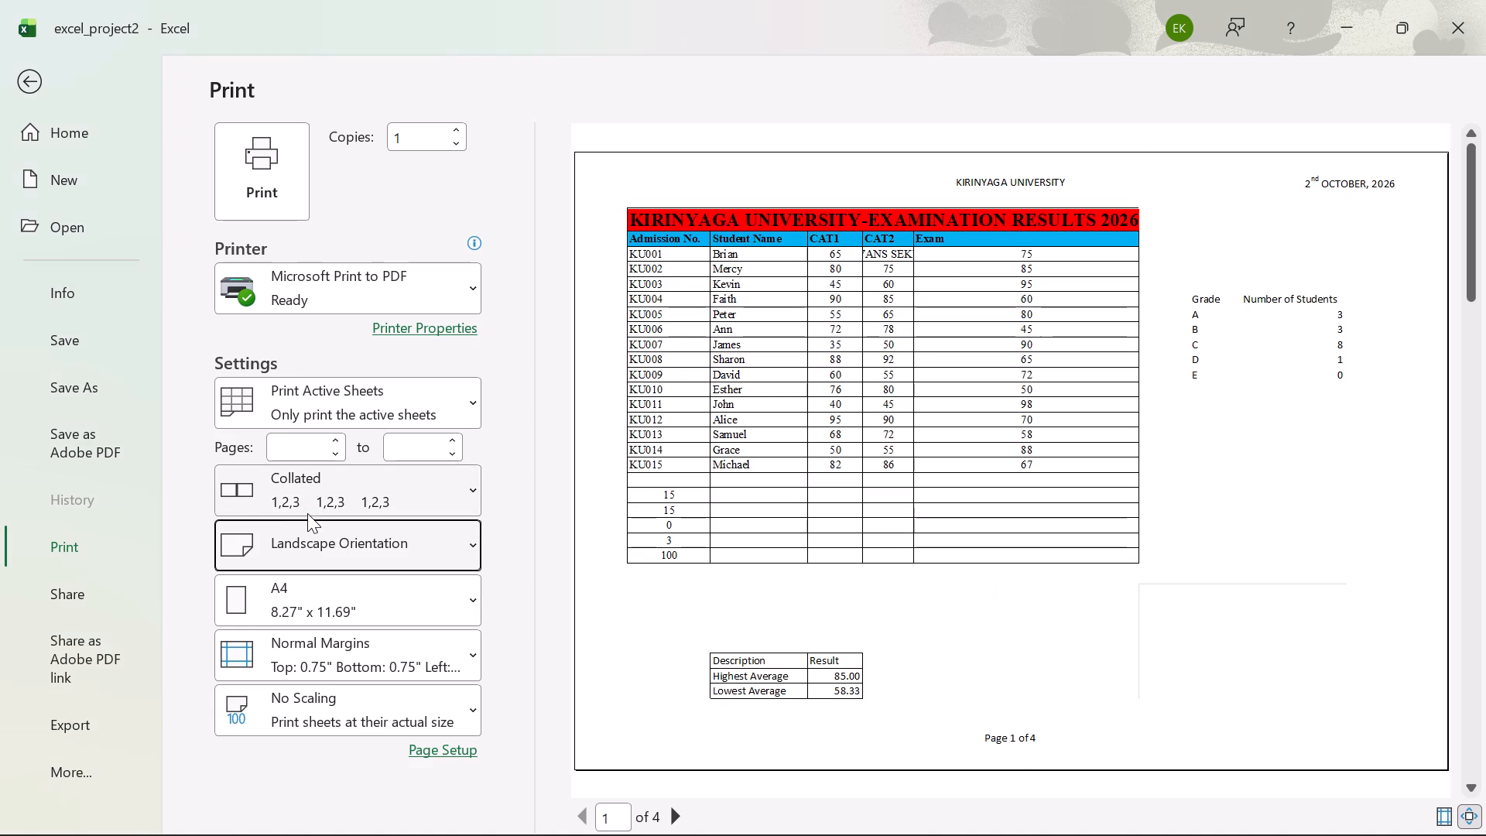
{"action": "scroll", "coordinate": [854, 543], "scroll_direction": "down", "scroll_amount": 3}
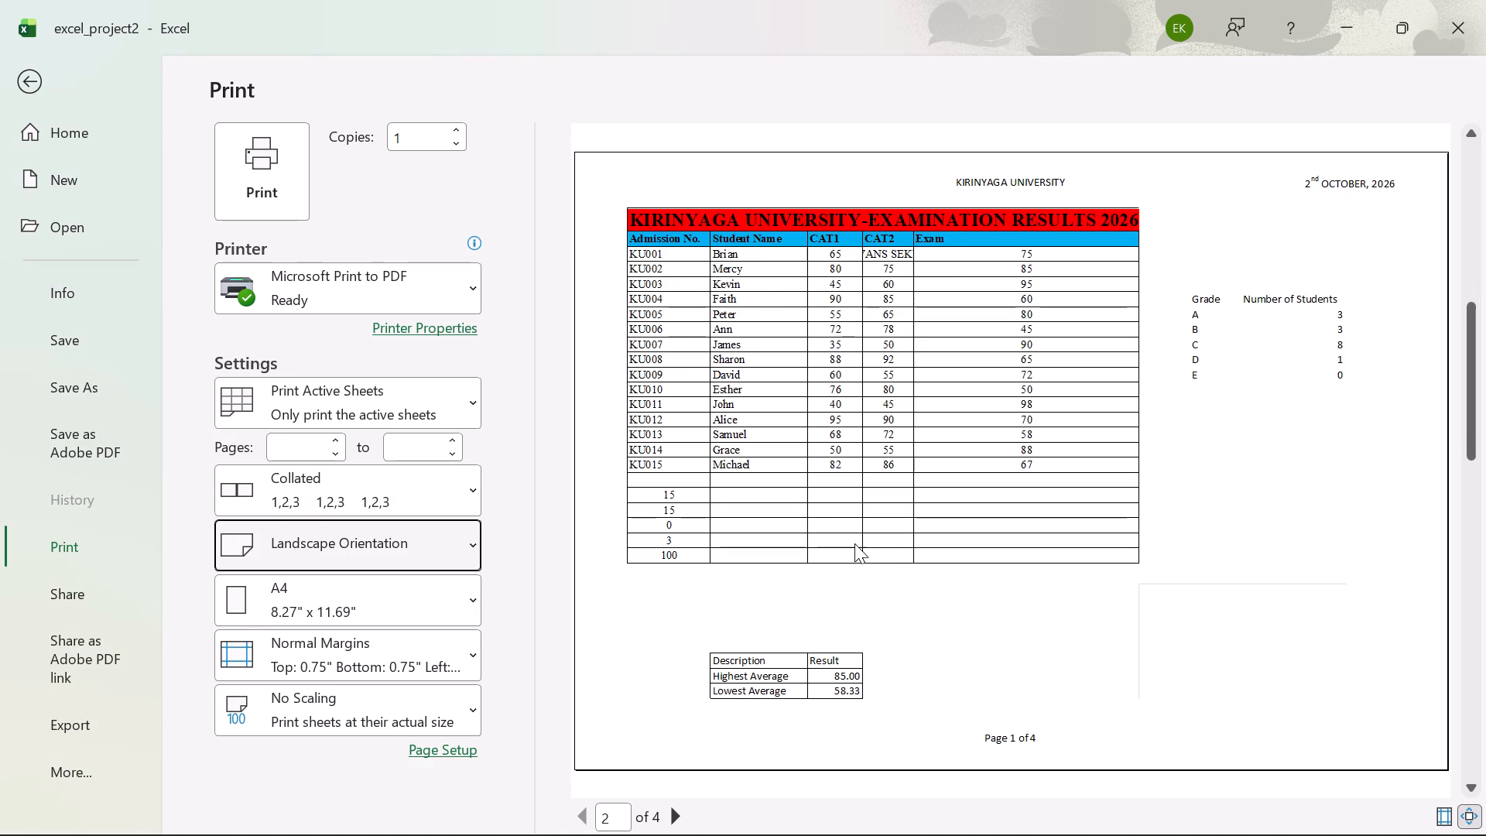
{"action": "scroll", "coordinate": [854, 543], "scroll_direction": "down", "scroll_amount": 3}
{"action": "scroll", "coordinate": [854, 549], "scroll_direction": "up", "scroll_amount": 8}
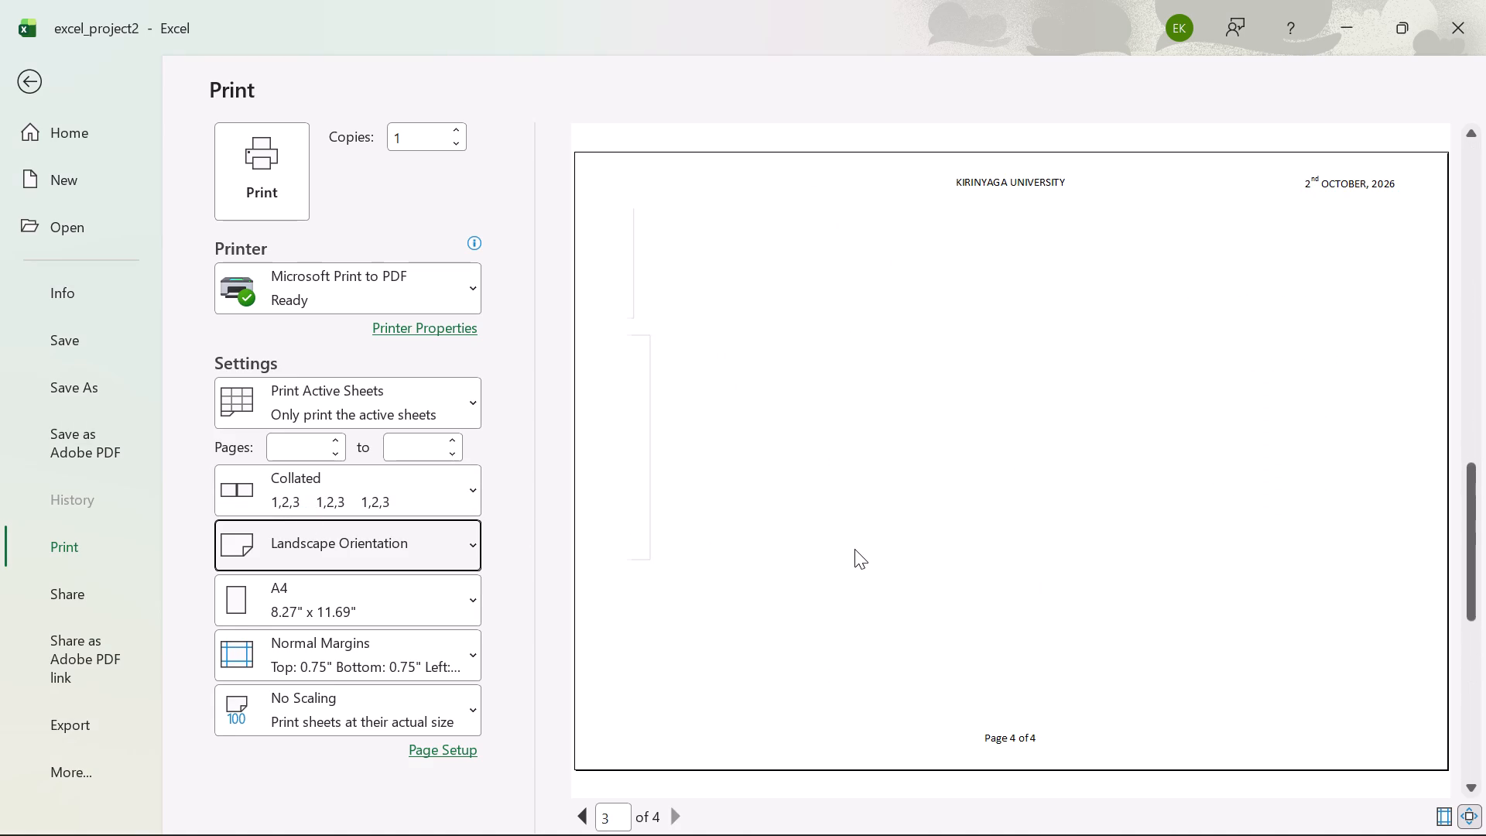
{"action": "scroll", "coordinate": [854, 549], "scroll_direction": "up", "scroll_amount": 1}
Print Sheet1 to a PDF named excel_proj2r in the Documents folder.
{"action": "left_click", "coordinate": [260, 153]}
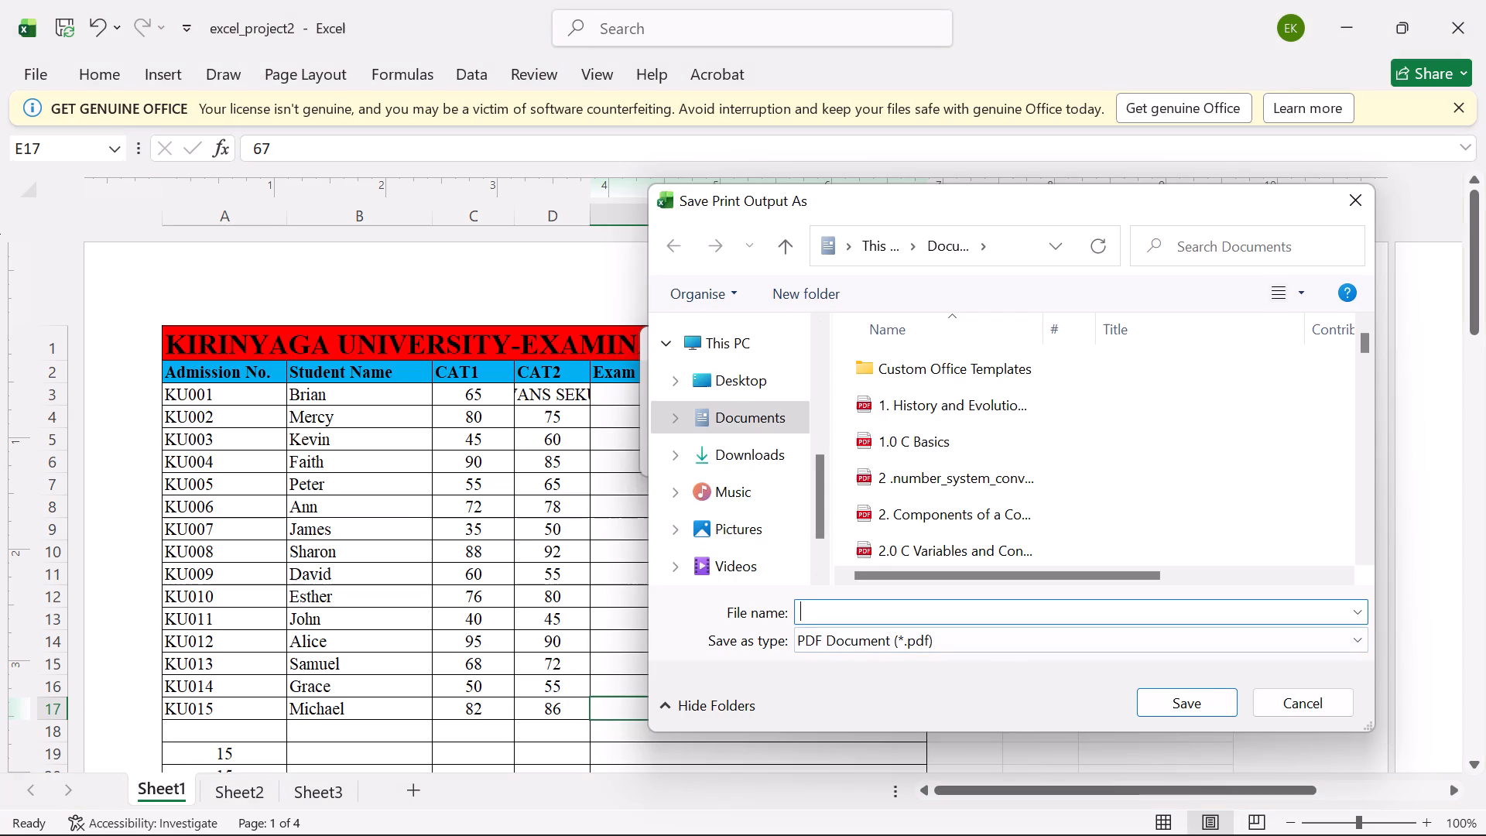
{"action": "type", "text": "exce"}
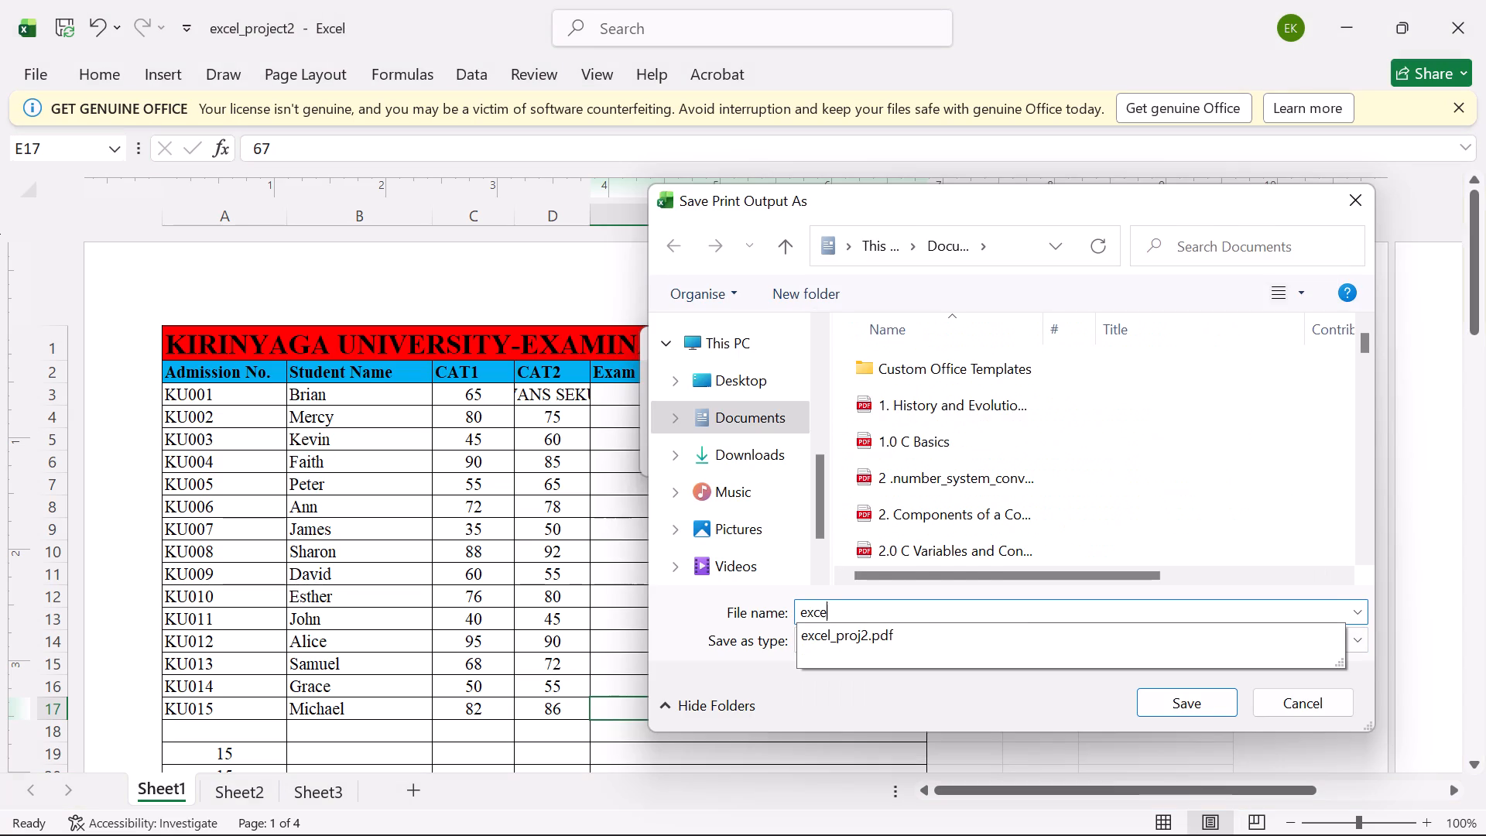
{"action": "key", "text": "l"}
{"action": "key", "text": "shift+underscore"}
{"action": "type", "text": "proj2"}
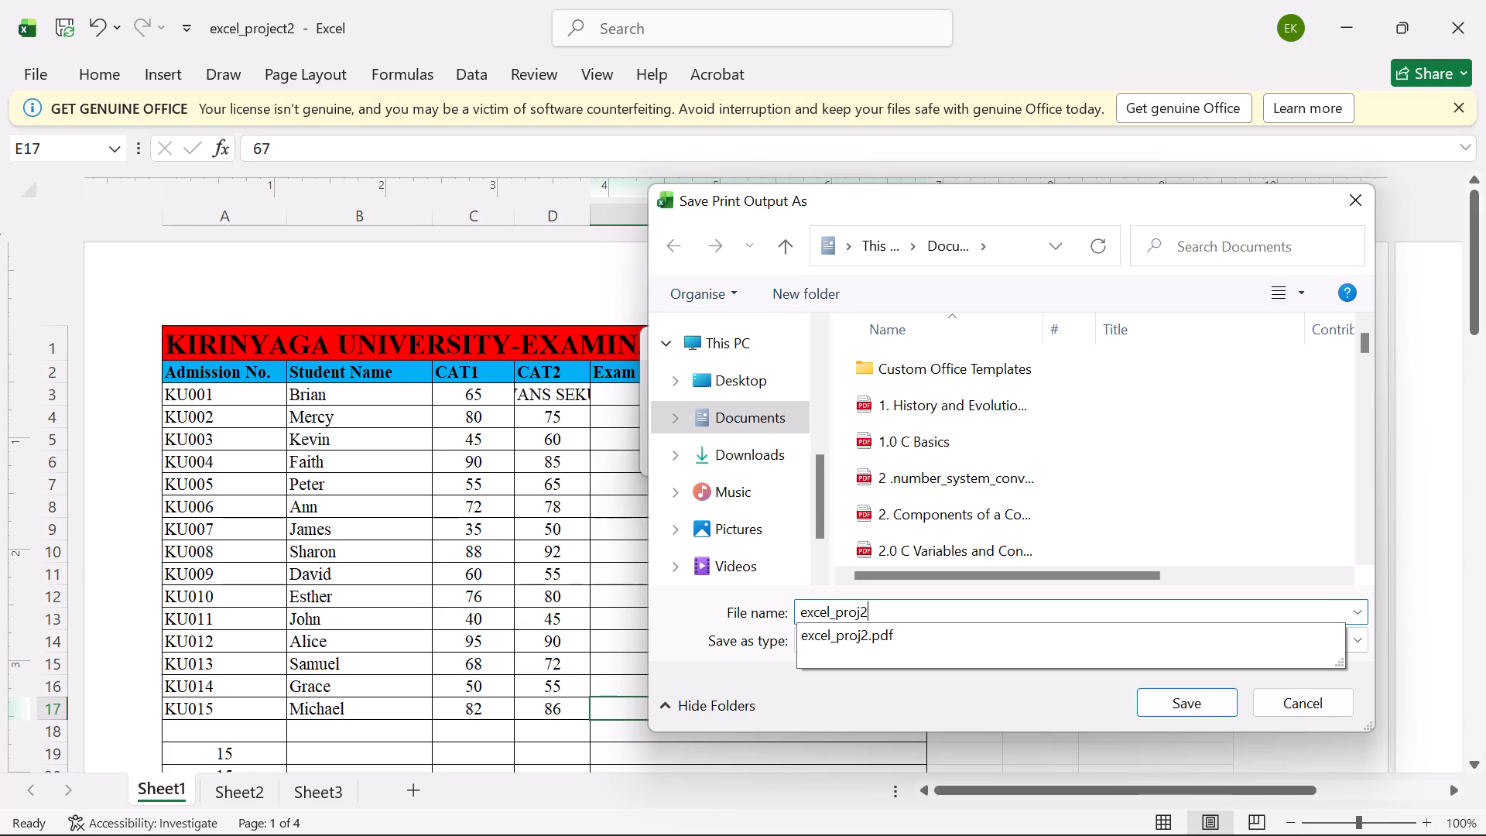
{"action": "key", "text": "r"}
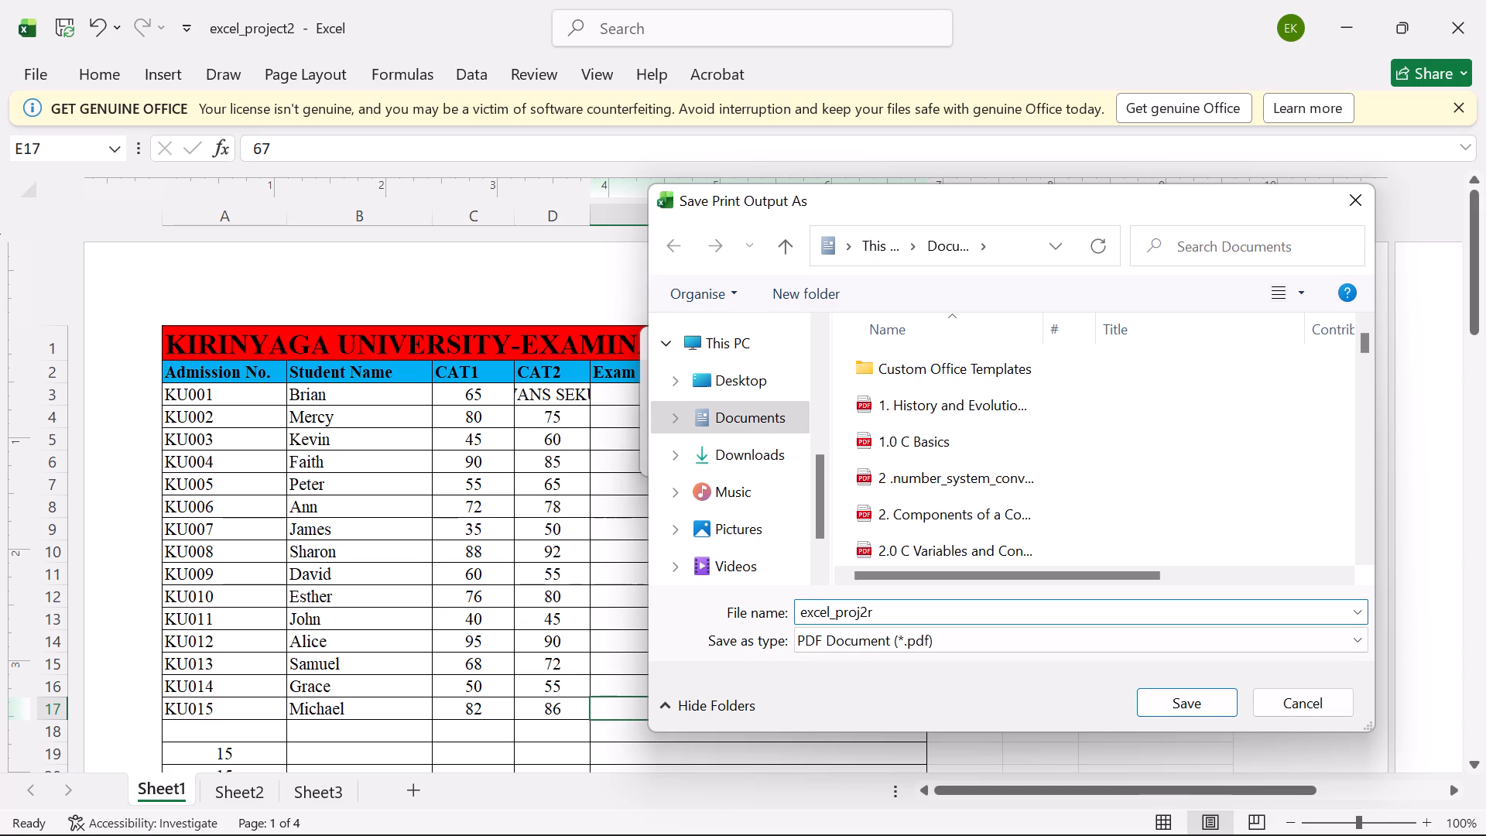
{"action": "key", "text": "Return"}
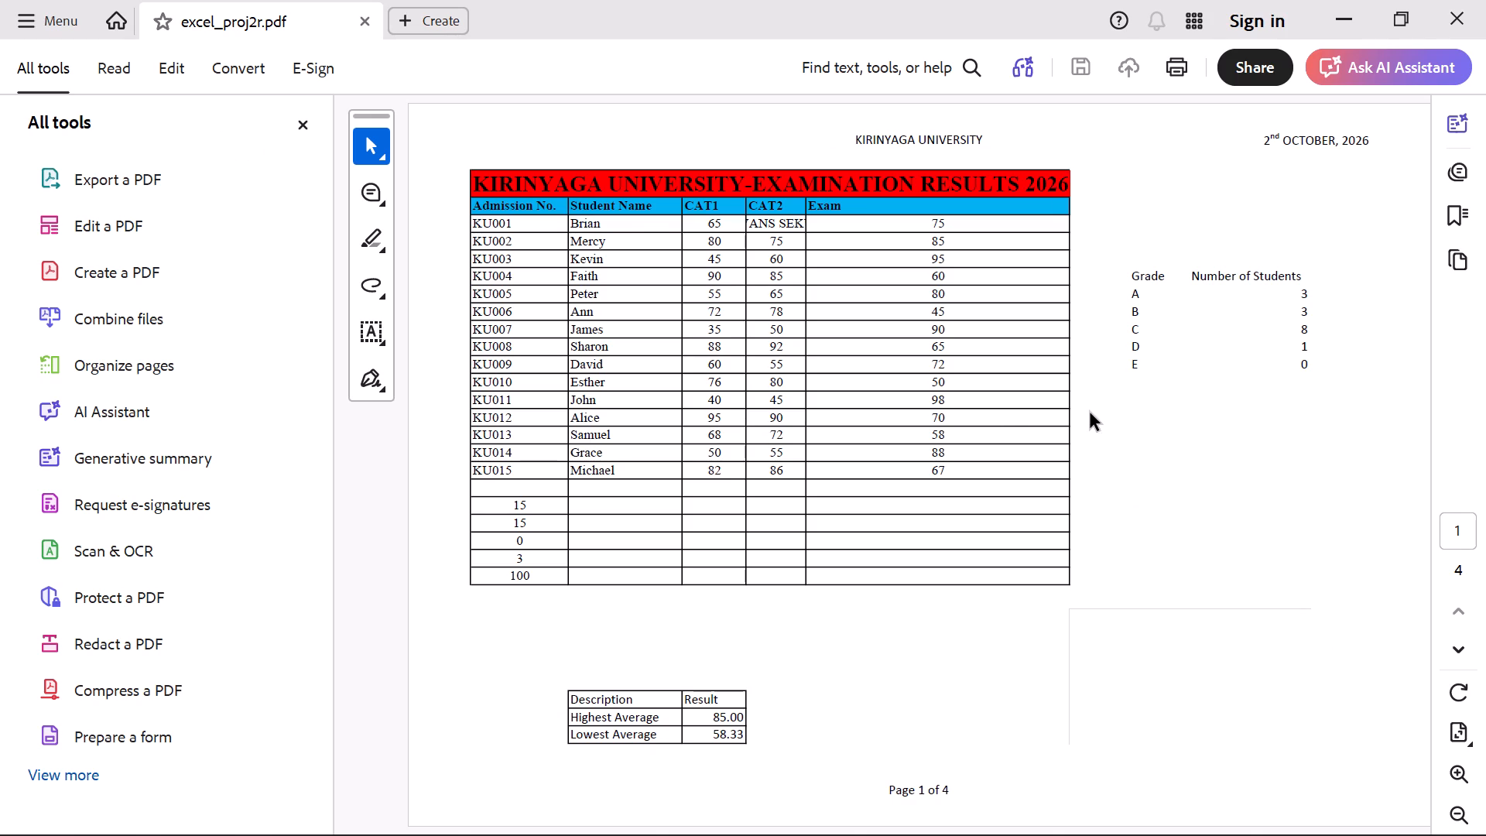
Examine the layout of the tables, charts, header and page numbers throughout excel_proj2r.pdf, and close the PDF.
{"action": "scroll", "coordinate": [1084, 418], "scroll_direction": "down", "scroll_amount": 2}
{"action": "scroll", "coordinate": [1080, 421], "scroll_direction": "up", "scroll_amount": 2}
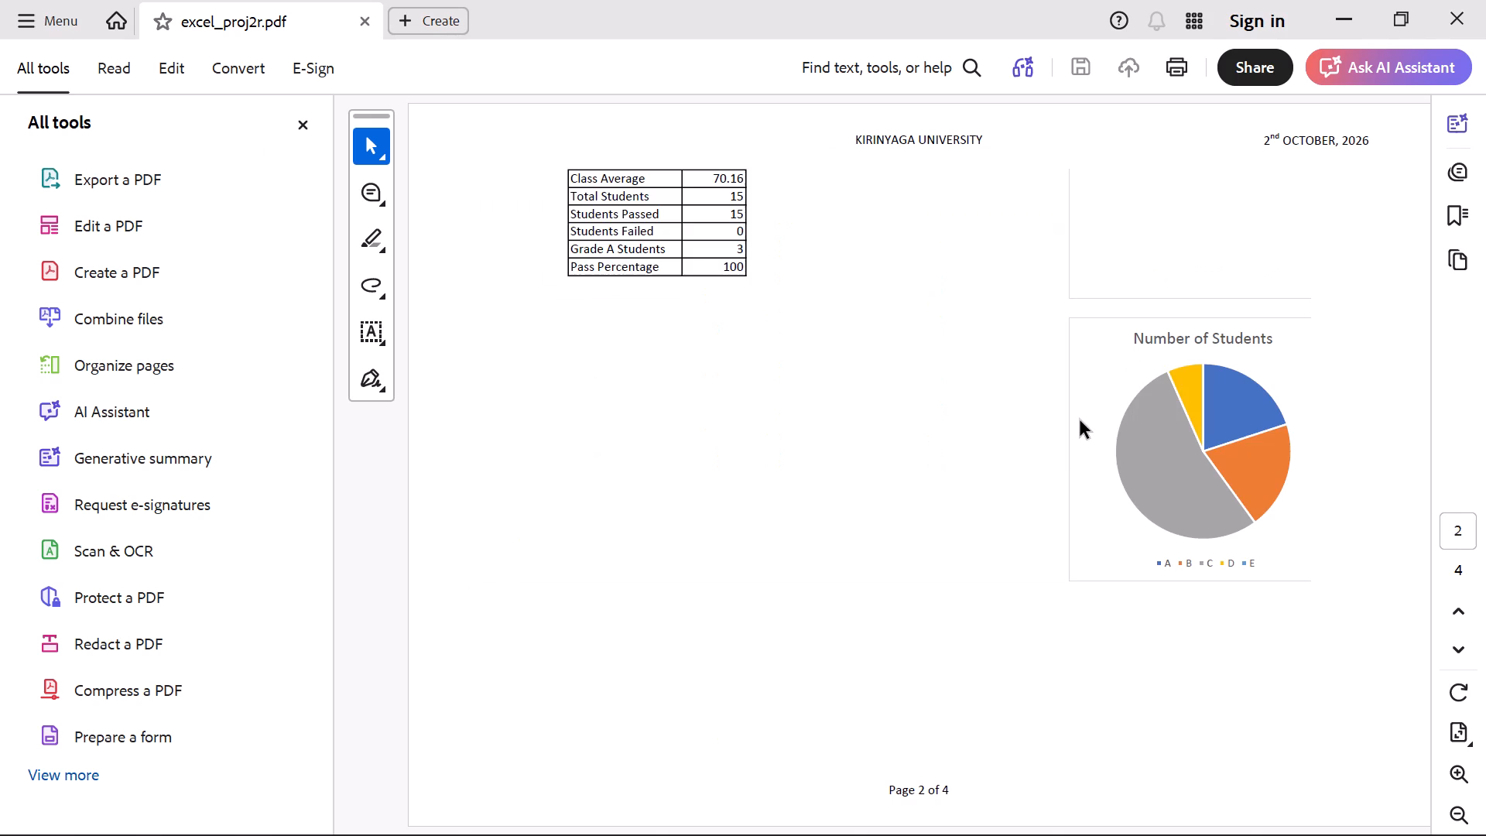
{"action": "scroll", "coordinate": [1080, 421], "scroll_direction": "down", "scroll_amount": 13}
{"action": "scroll", "coordinate": [1077, 424], "scroll_direction": "up", "scroll_amount": 5}
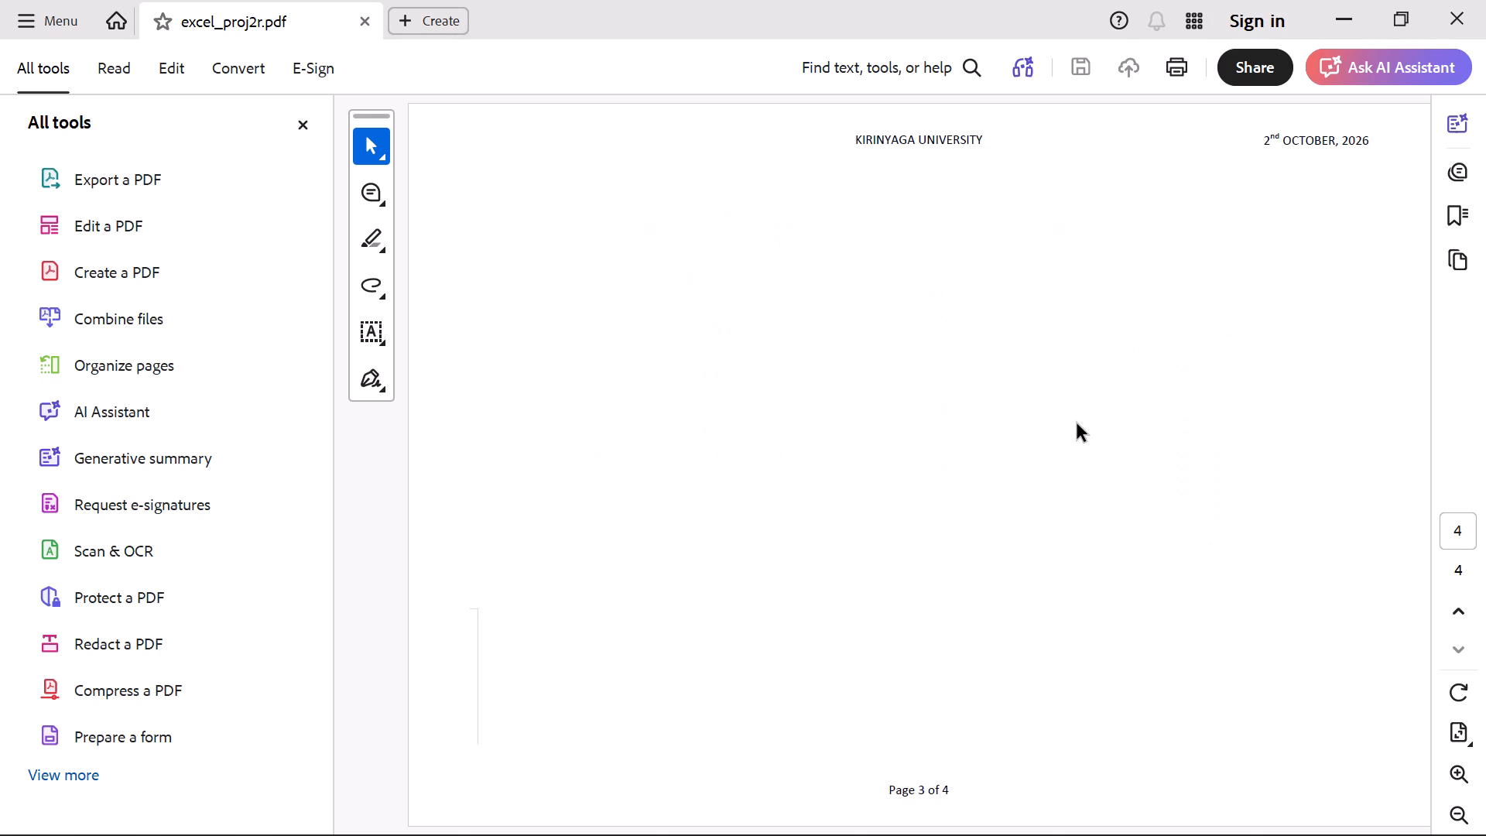
{"action": "scroll", "coordinate": [1077, 424], "scroll_direction": "up", "scroll_amount": 6}
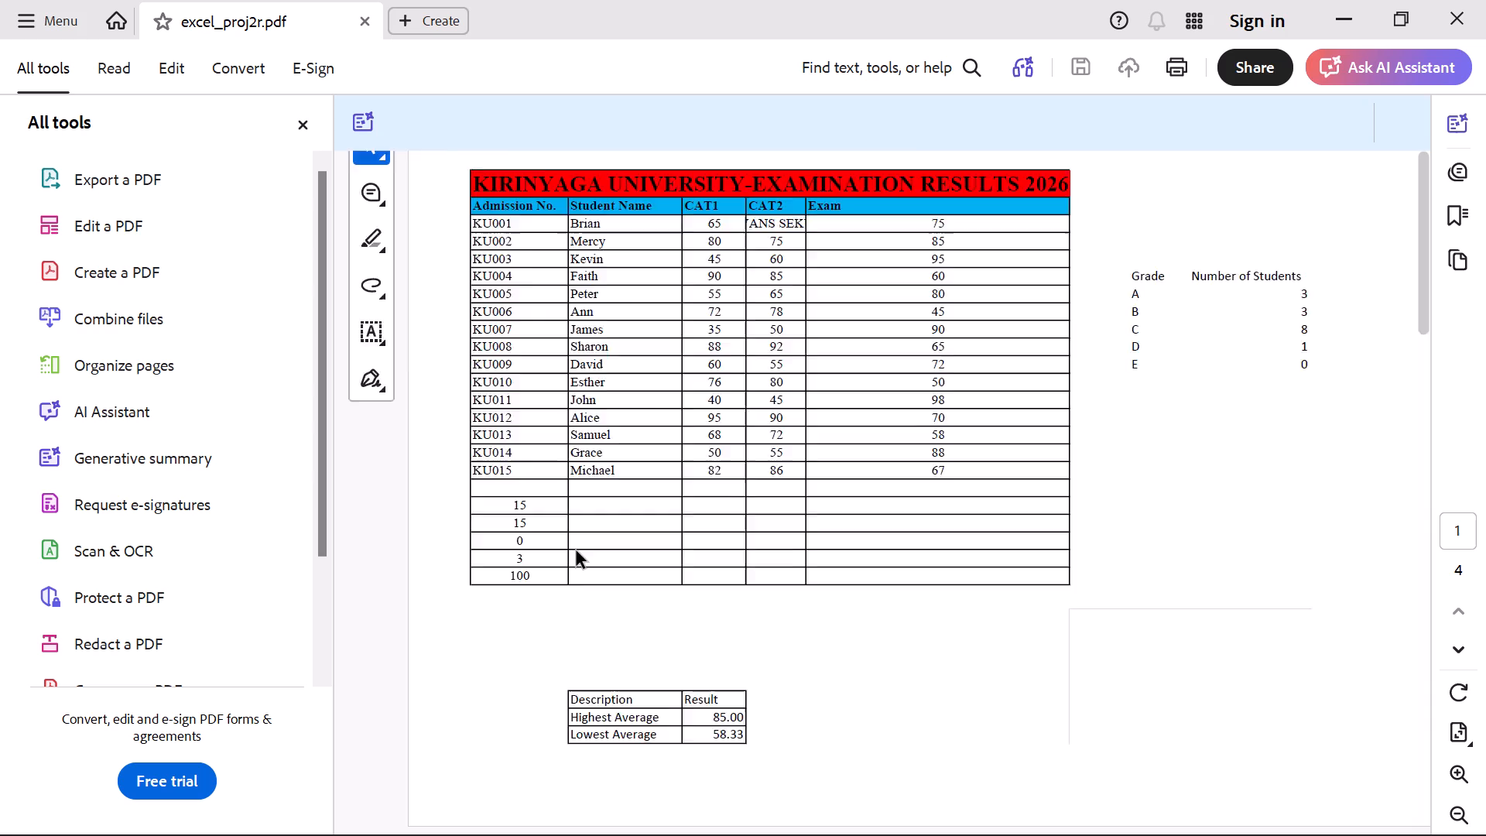
{"action": "scroll", "coordinate": [577, 551], "scroll_direction": "down", "scroll_amount": 1}
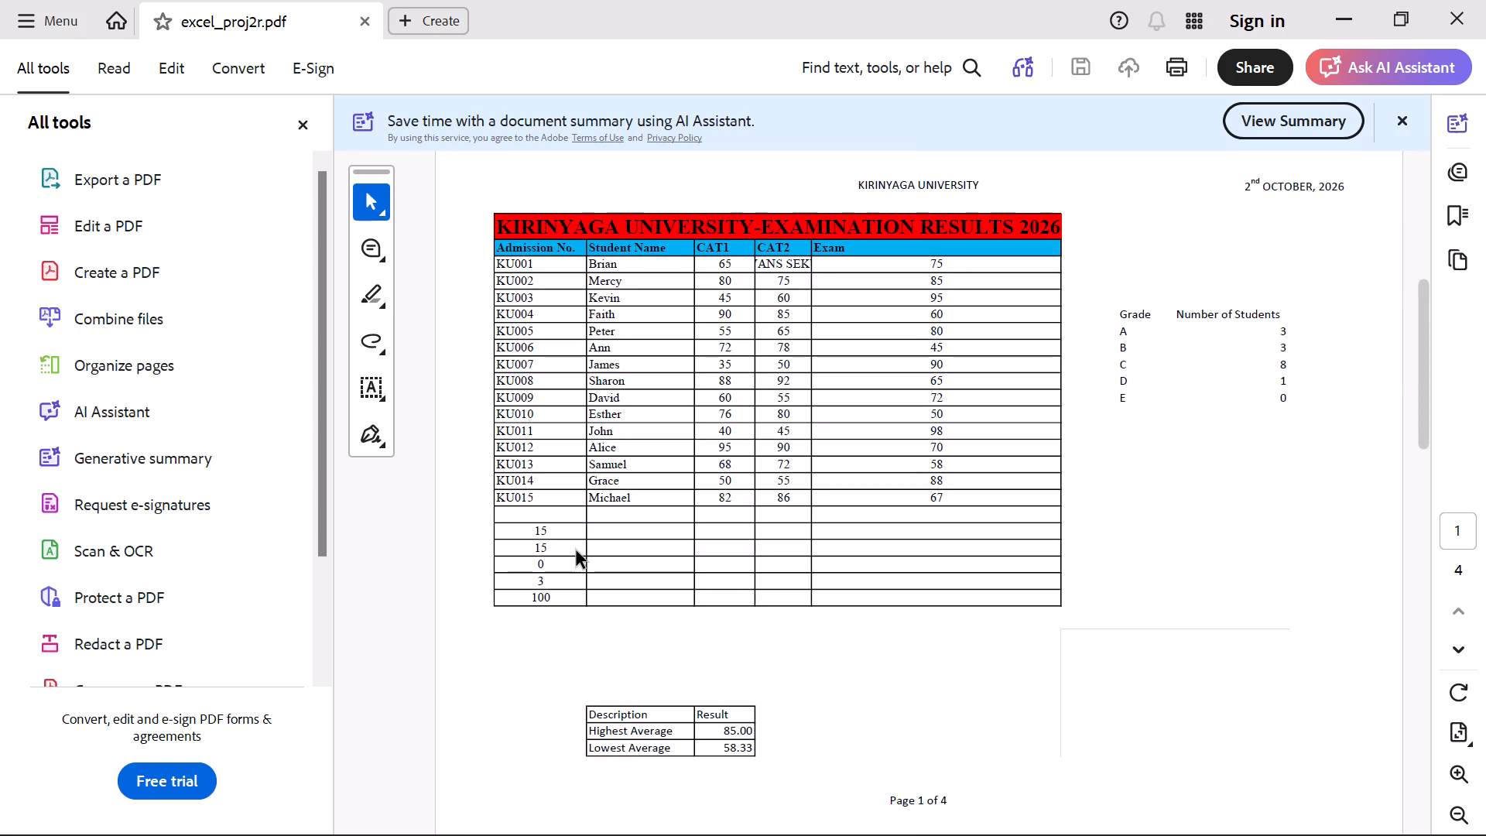
{"action": "scroll", "coordinate": [577, 551], "scroll_direction": "up", "scroll_amount": 3}
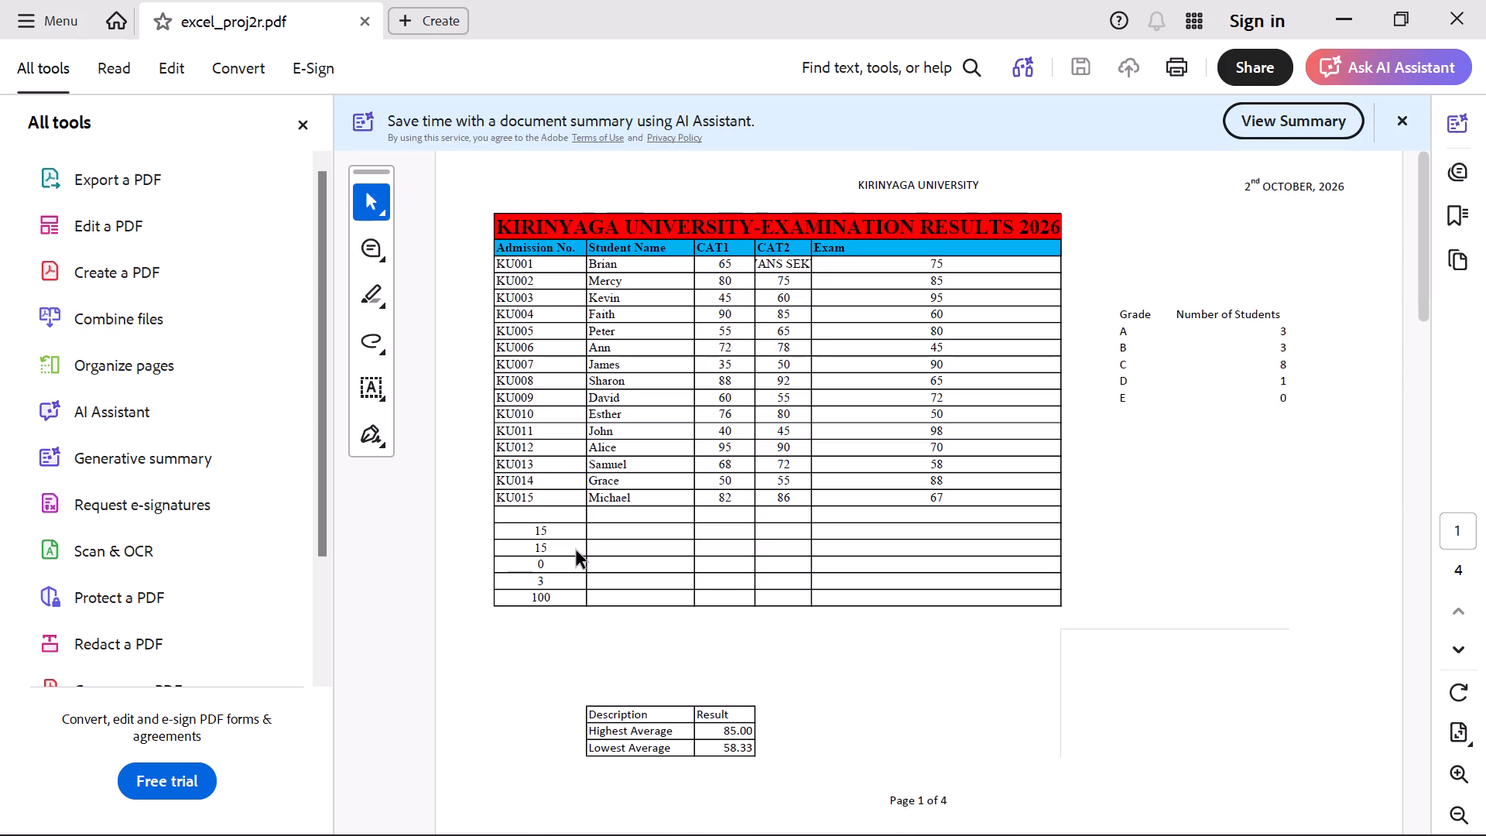
{"action": "scroll", "coordinate": [577, 551], "scroll_direction": "up", "scroll_amount": 8}
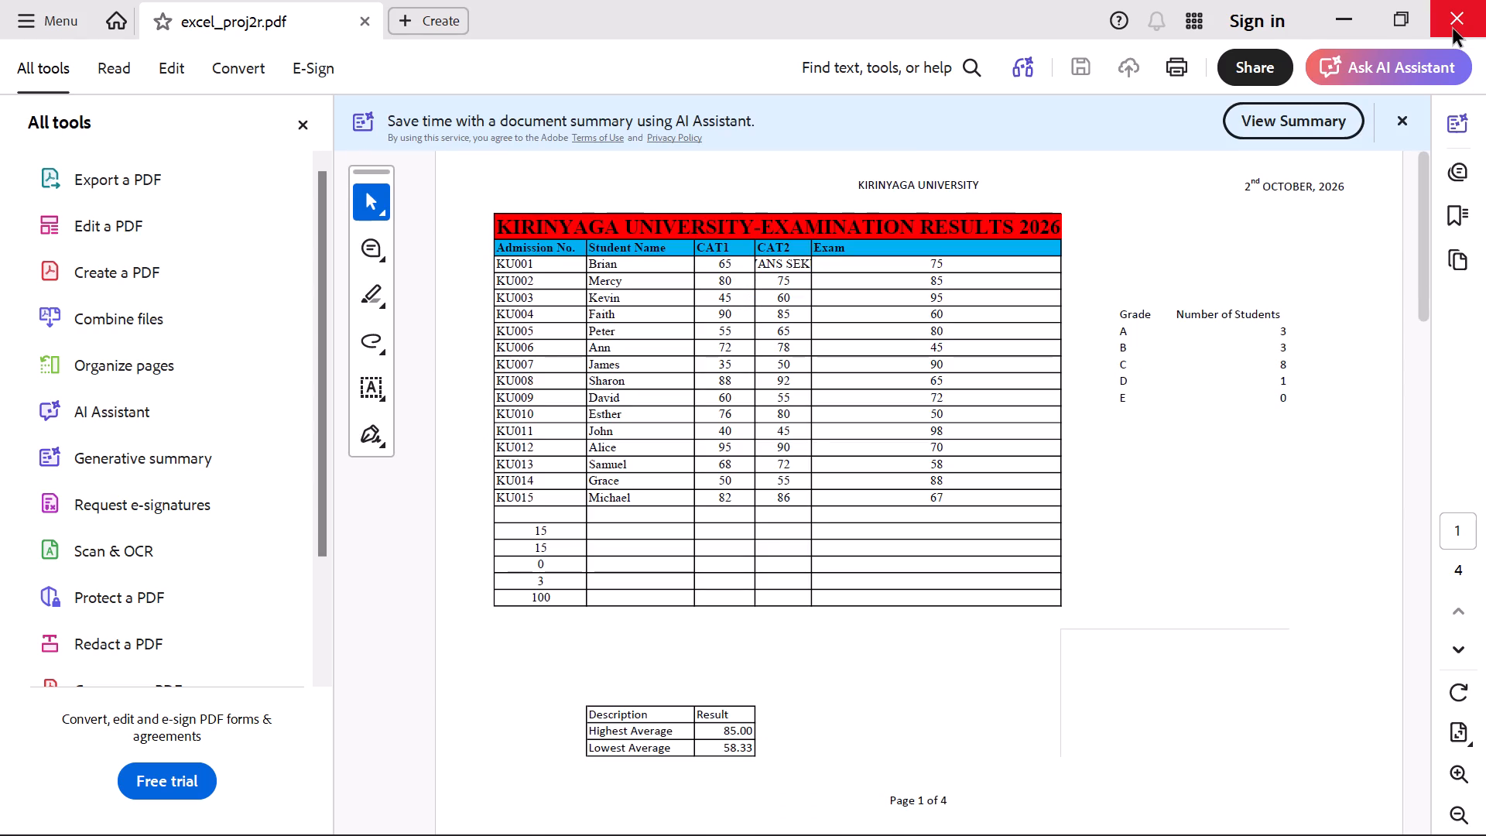
{"action": "left_click", "coordinate": [1453, 29]}
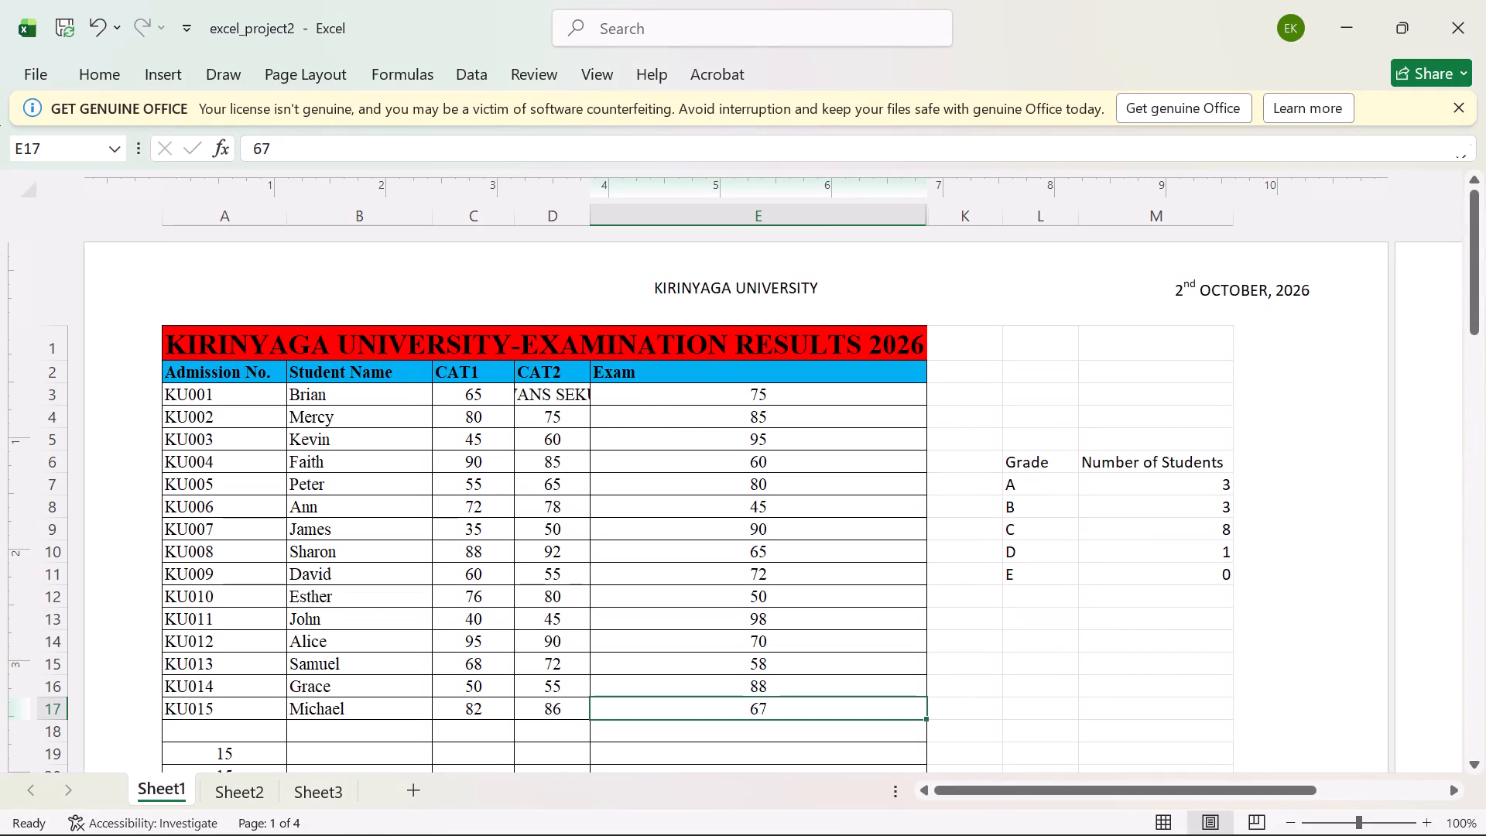
Close the excel_project2 workbook without saving its changes.
{"action": "left_click", "coordinate": [1485, 0]}
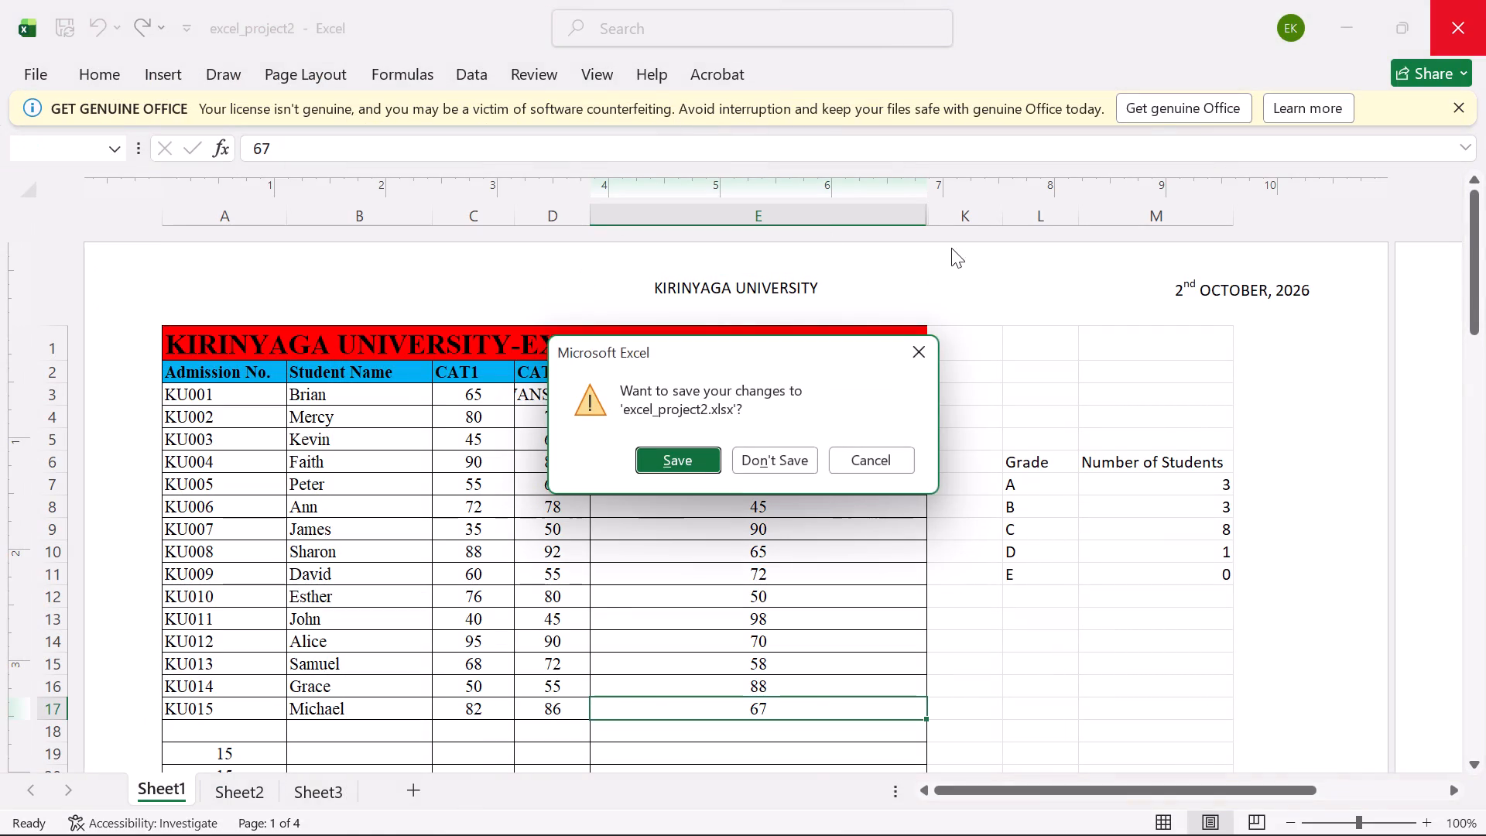
{"action": "left_click", "coordinate": [783, 465]}
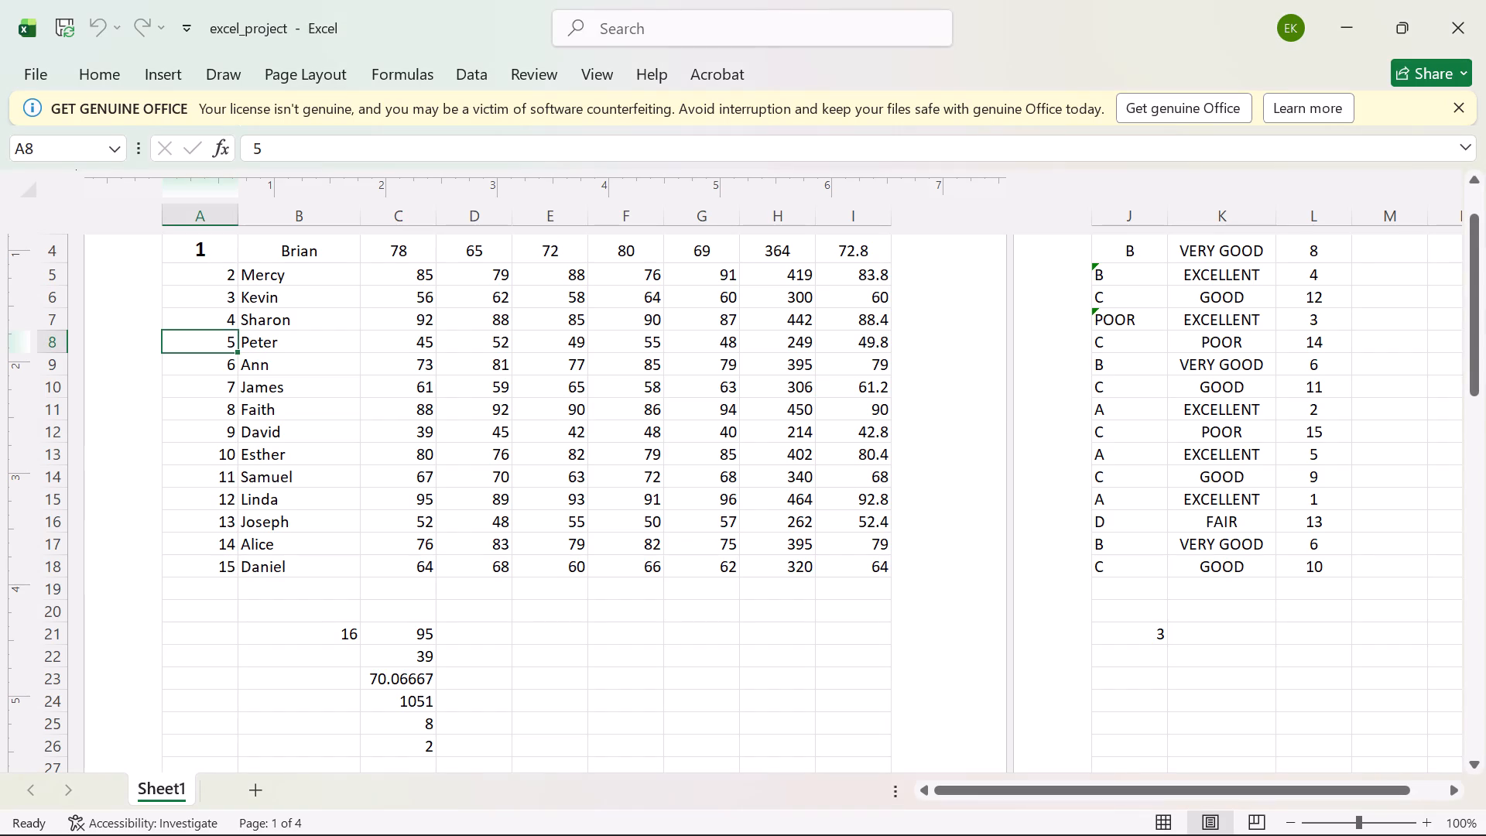
Look over the marks table and charts in the excel_project workbook and start closing it.
{"action": "scroll", "coordinate": [684, 494], "scroll_direction": "up", "scroll_amount": 6}
{"action": "scroll", "coordinate": [684, 494], "scroll_direction": "down", "scroll_amount": 3}
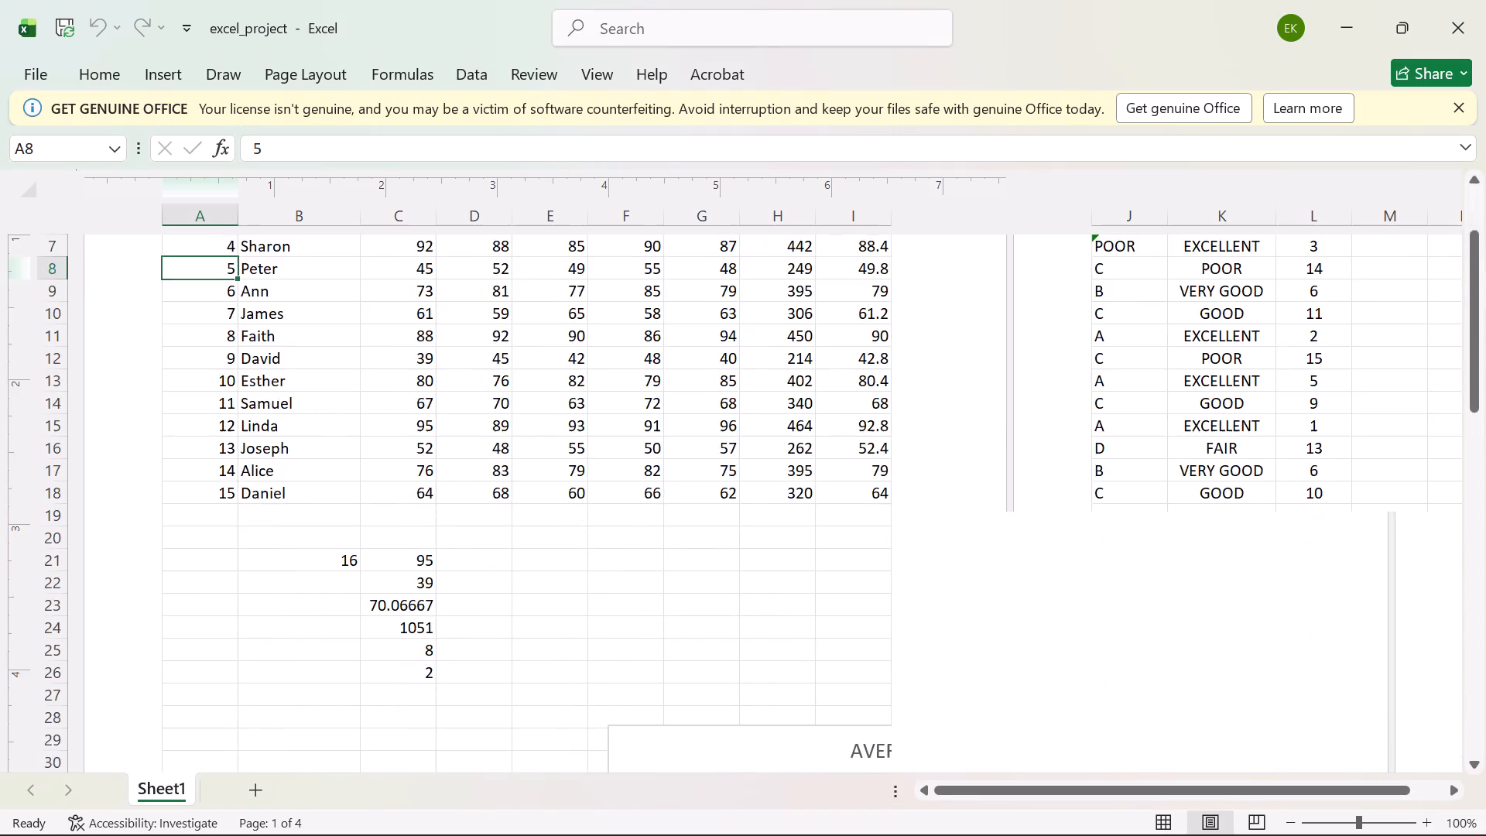
{"action": "scroll", "coordinate": [684, 494], "scroll_direction": "down", "scroll_amount": 8}
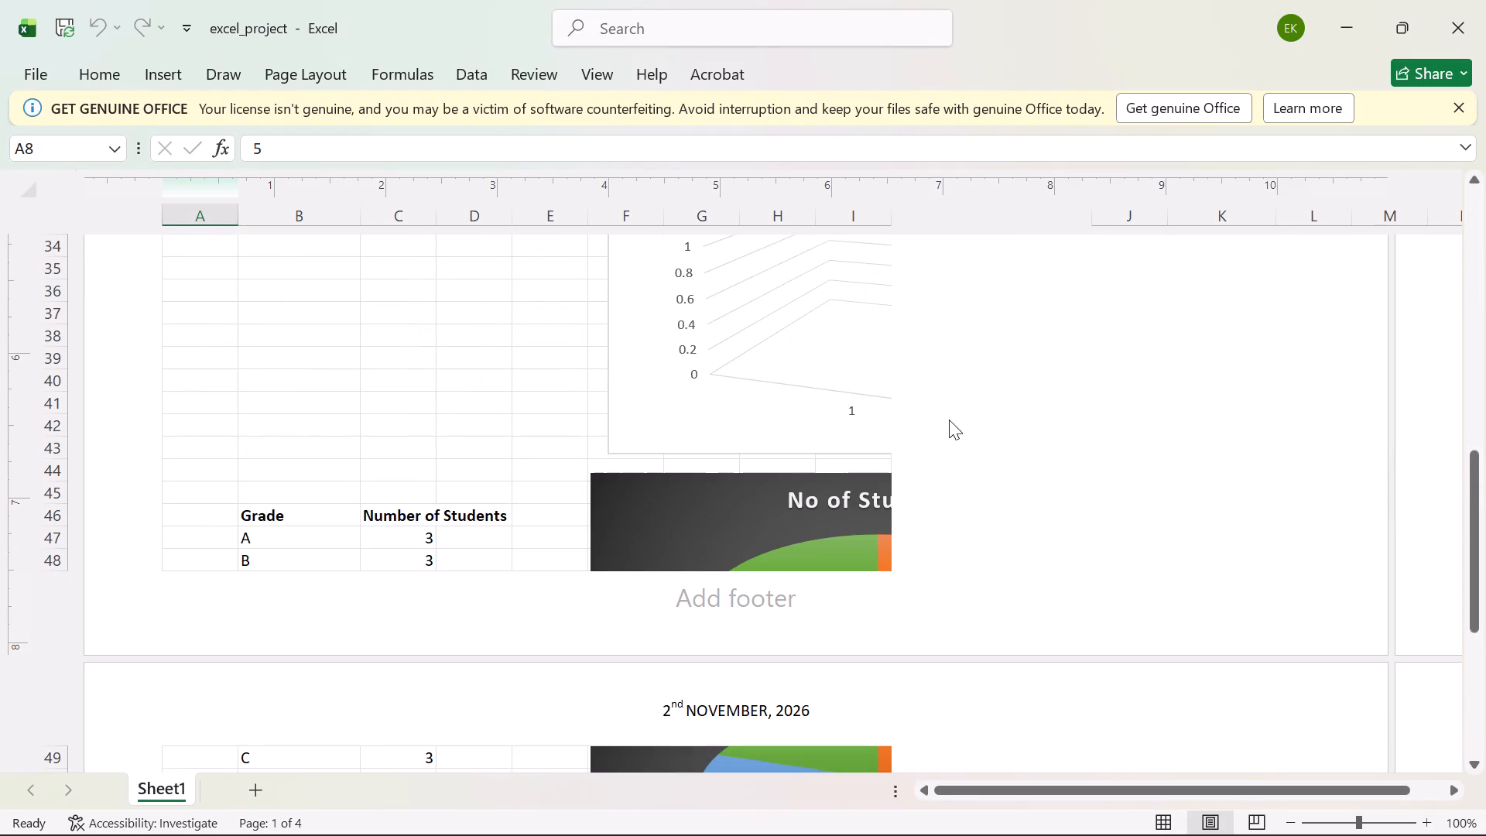
{"action": "left_click", "coordinate": [1464, 46]}
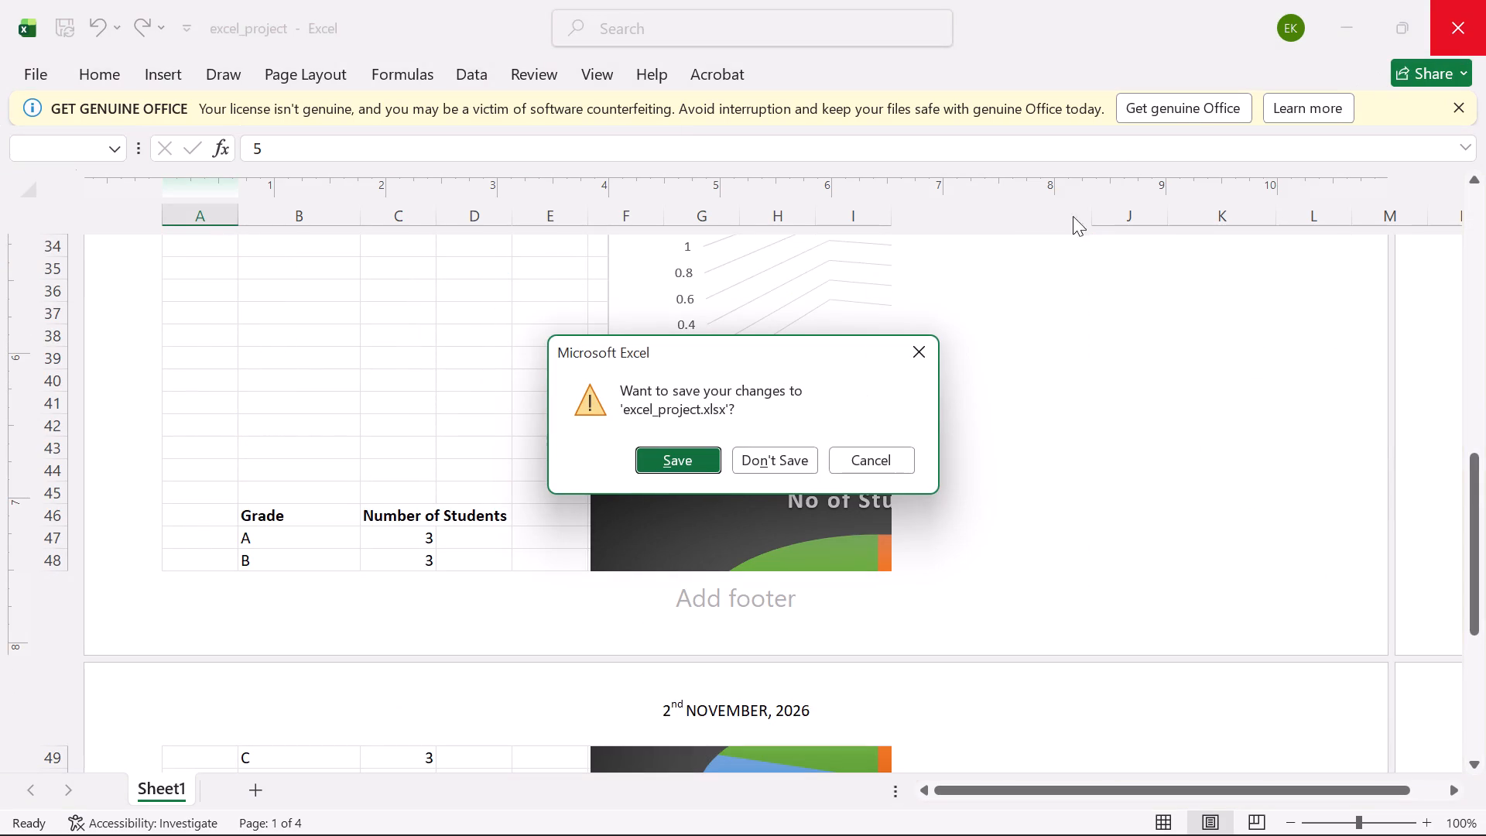